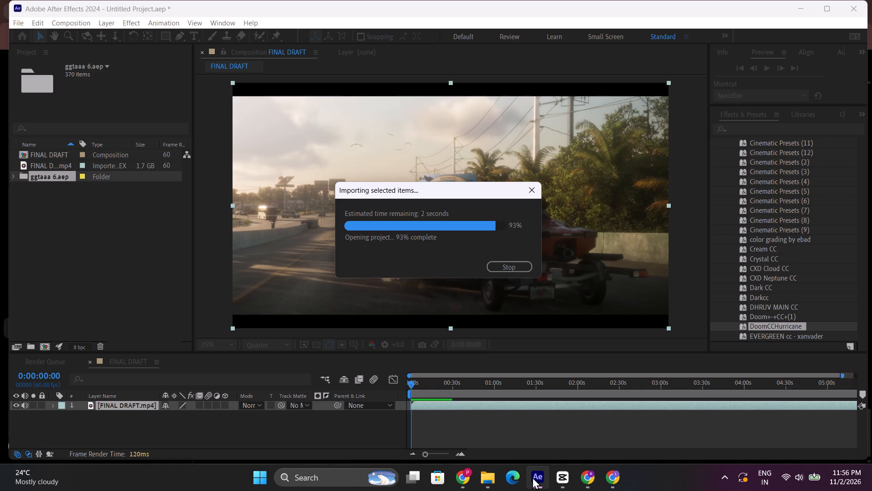
pyautogui.click(589, 490)
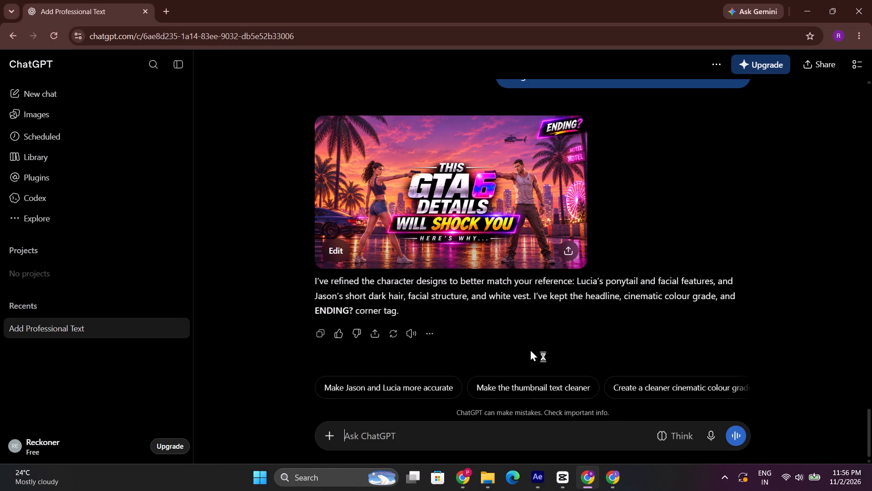
pyautogui.scroll(-4, 530, 349)
pyautogui.click(514, 227)
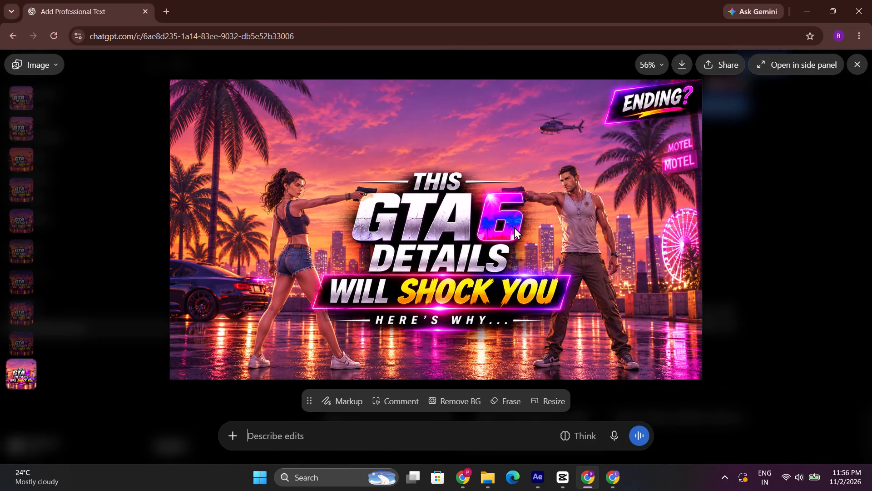
pyautogui.click(844, 65)
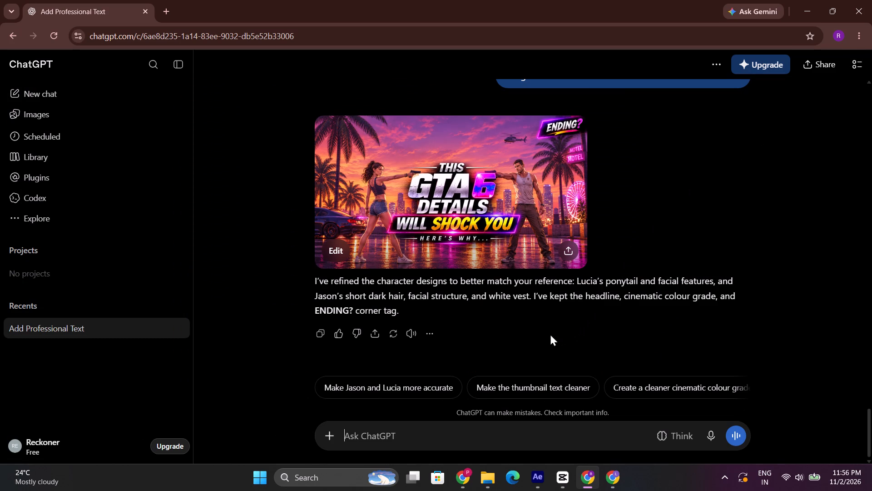
# Download the new GTA 6 thumbnail made from the reference artwork.
pyautogui.scroll(2, 550, 334)
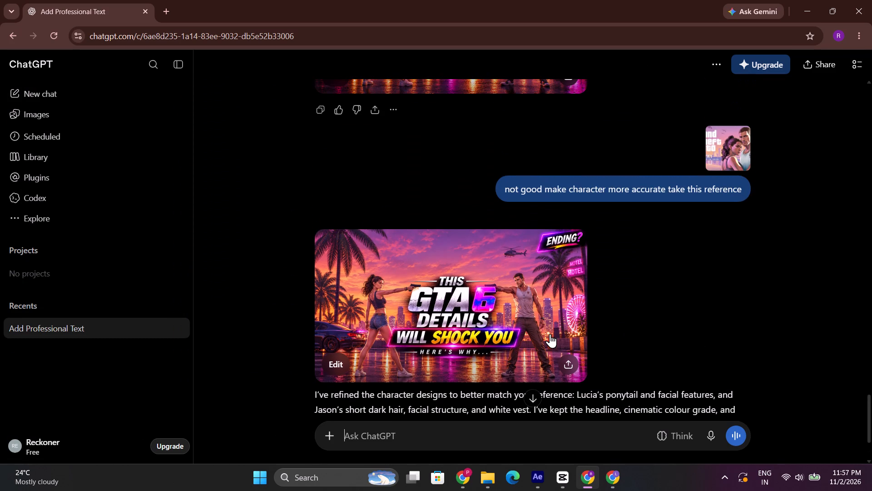
pyautogui.click(571, 368)
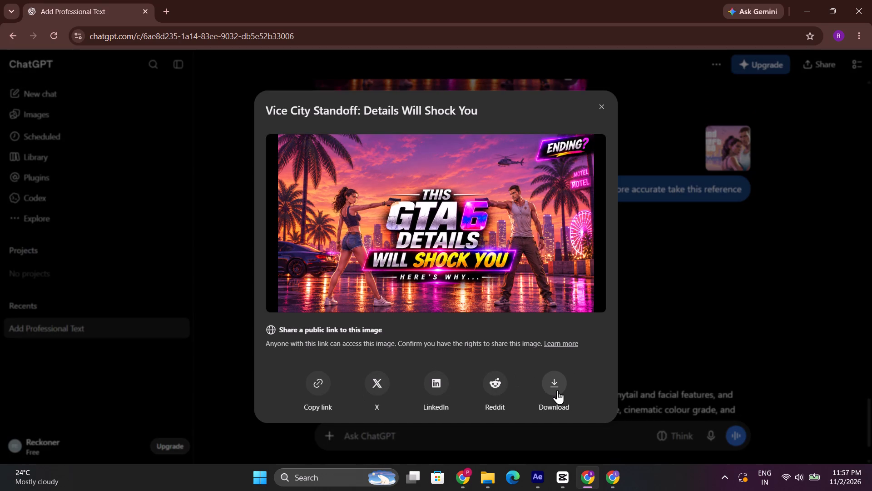
pyautogui.click(557, 390)
pyautogui.click(602, 110)
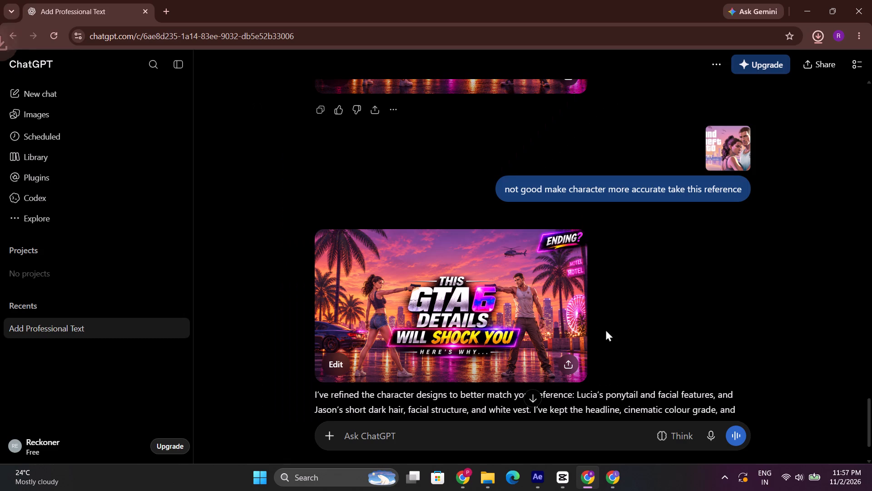
pyautogui.scroll(-4, 619, 357)
# Return to After Effects and open Comp 1 from the simple text.aep folder inside the imported ggtaaa 6.aep folder.
pyautogui.click(587, 476)
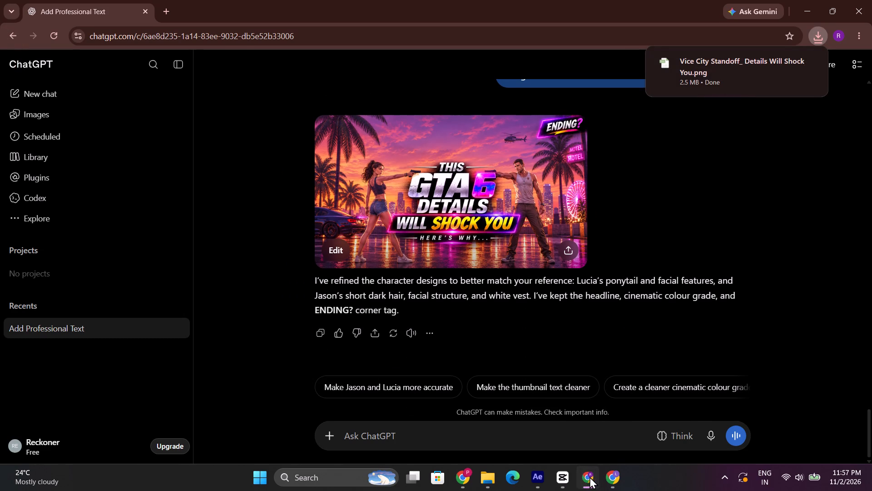
pyautogui.click(582, 273)
pyautogui.click(583, 338)
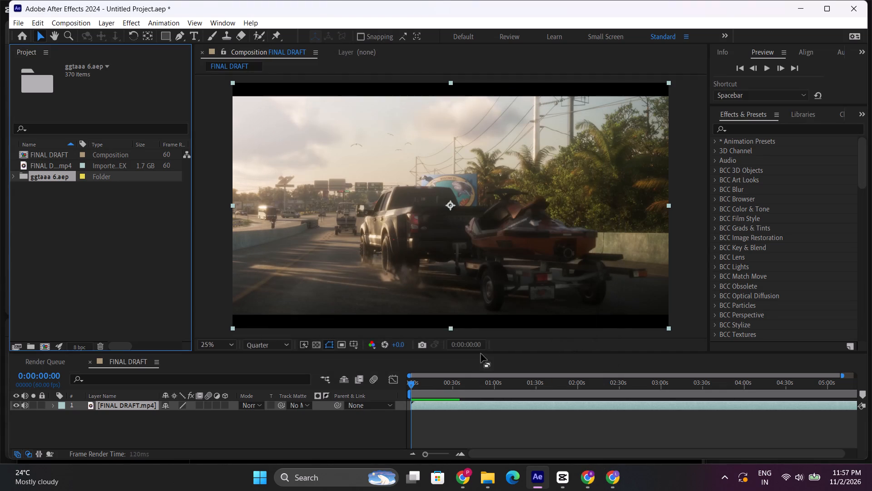
pyautogui.click(10, 175)
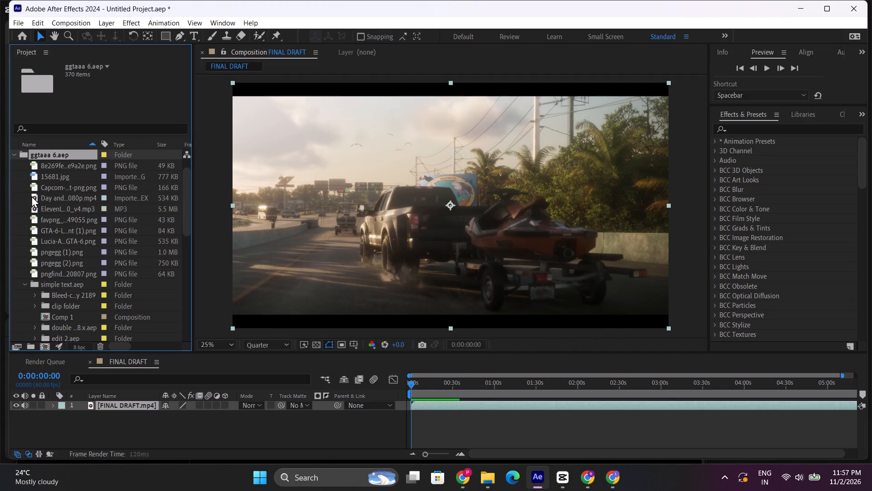
pyautogui.doubleClick(69, 319)
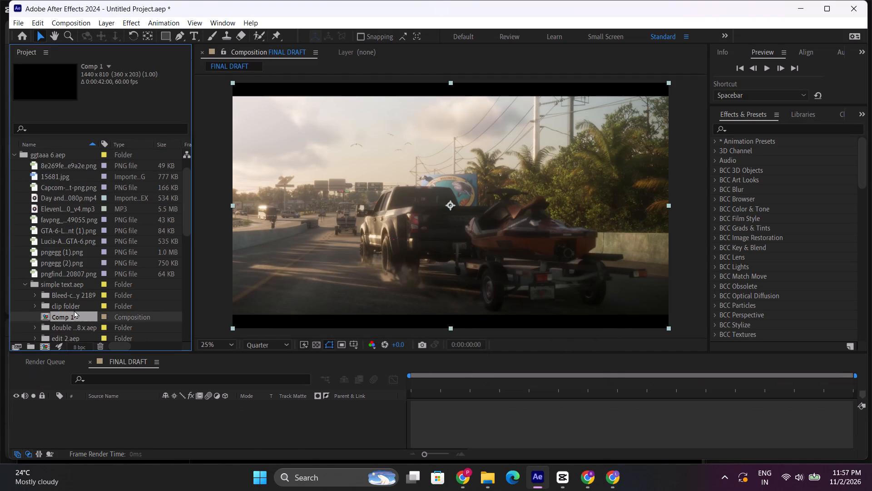
# Scrub through the first seconds of Comp 1 and examine its animated text layers and Pre-comp 32.
pyautogui.scroll(-2, 461, 382)
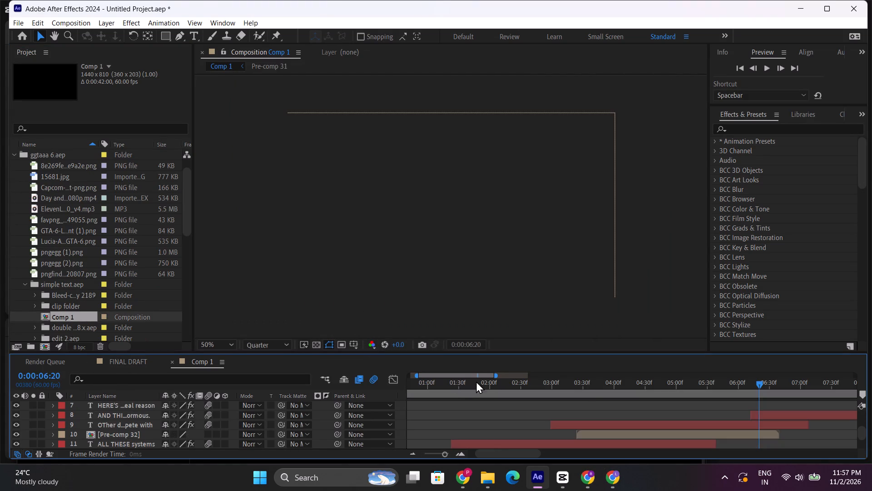
pyautogui.moveTo(500, 381); pyautogui.dragTo(627, 407)
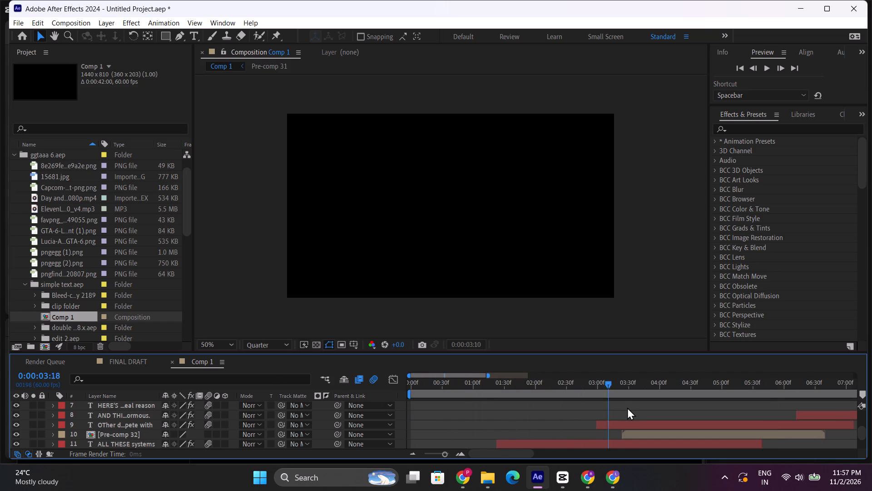
pyautogui.moveTo(627, 407); pyautogui.dragTo(632, 408)
pyautogui.scroll(-1, 481, 218)
pyautogui.scroll(1, 483, 230)
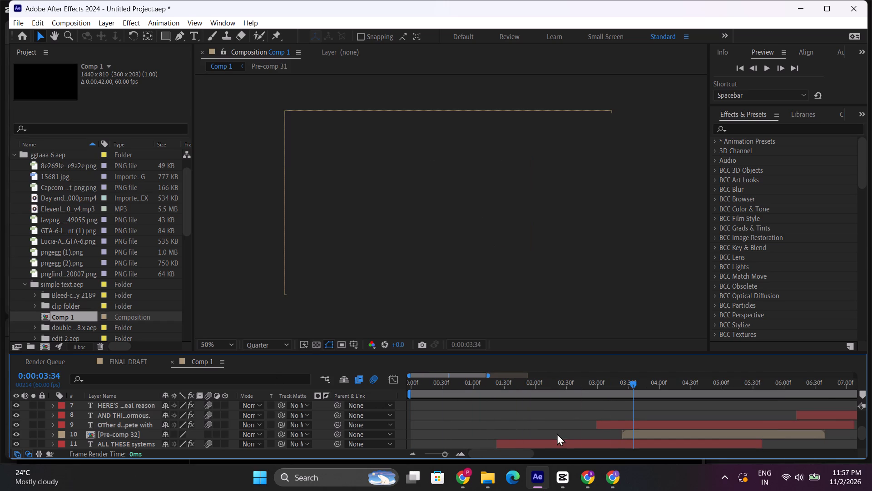
pyautogui.scroll(-2, 557, 434)
pyautogui.click(458, 394)
pyautogui.click(456, 387)
pyautogui.click(456, 383)
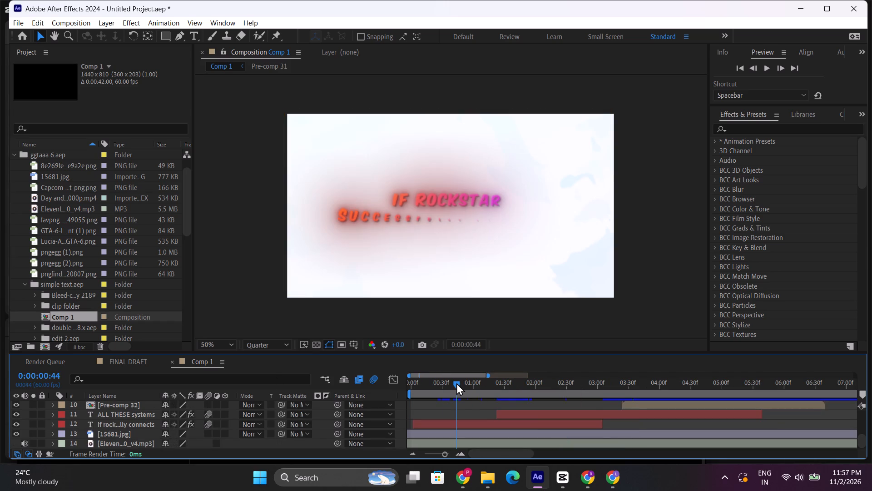
pyautogui.moveTo(456, 383); pyautogui.dragTo(564, 386)
# Copy the three text layers beginning "ALL THESE", "if rock" and "OTher d" from Comp 1 into the FINAL DRAFT composition.
pyautogui.moveTo(84, 421); pyautogui.dragTo(113, 413)
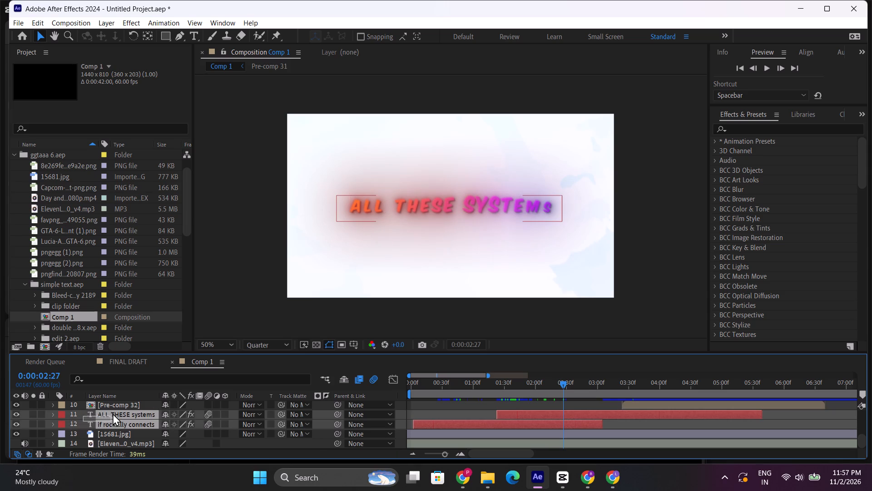
pyautogui.moveTo(113, 413); pyautogui.dragTo(113, 411)
pyautogui.scroll(1, 617, 380)
pyautogui.moveTo(624, 382); pyautogui.dragTo(629, 385)
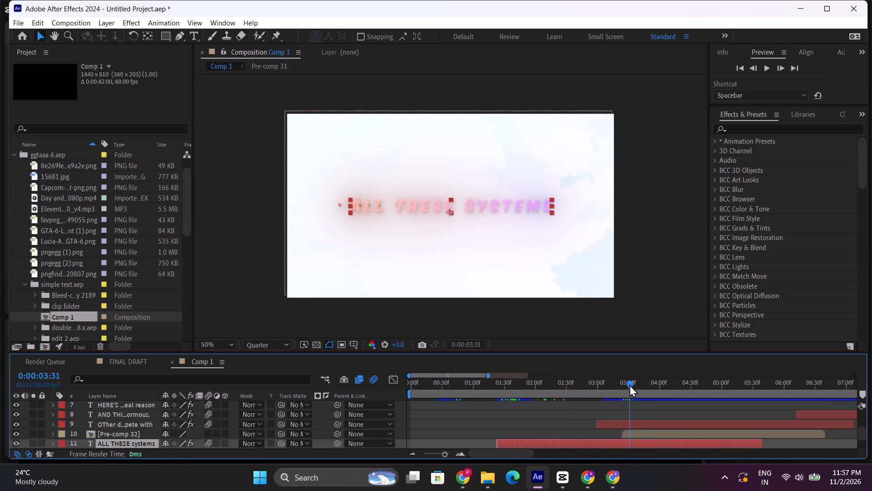
pyautogui.moveTo(629, 385); pyautogui.dragTo(661, 383)
pyautogui.keyDown('ctrl'); pyautogui.click(614, 423); pyautogui.keyUp('ctrl')
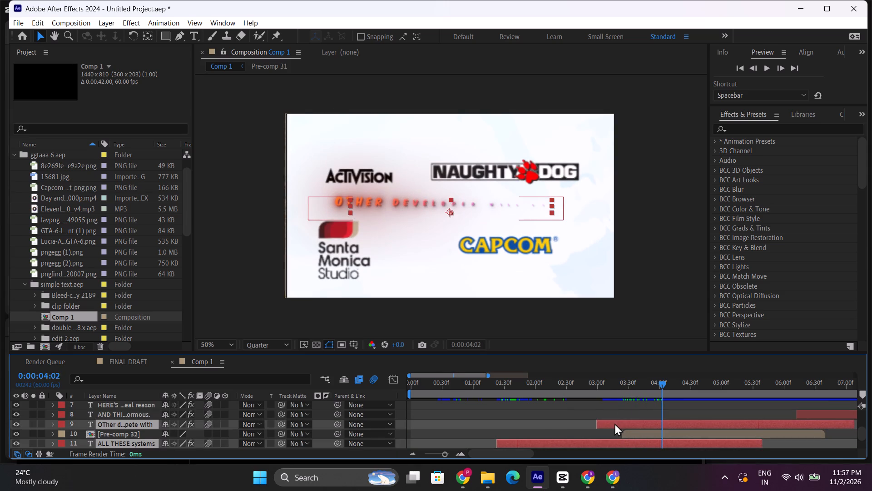
pyautogui.hotkey('ctrl', 'c')
pyautogui.click(116, 358)
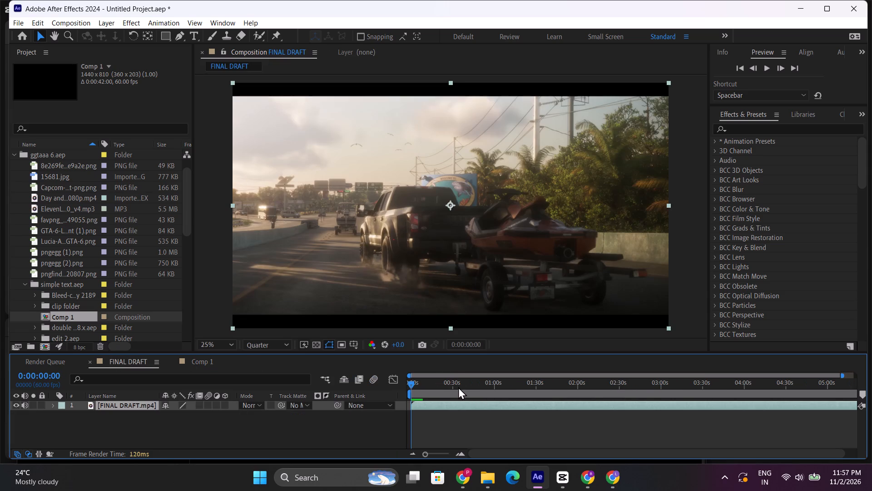
pyautogui.hotkey('ctrl', 'v')
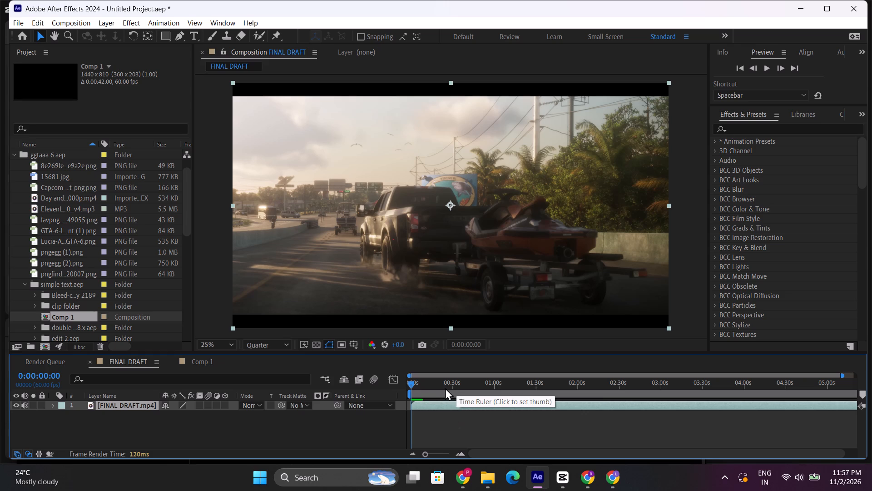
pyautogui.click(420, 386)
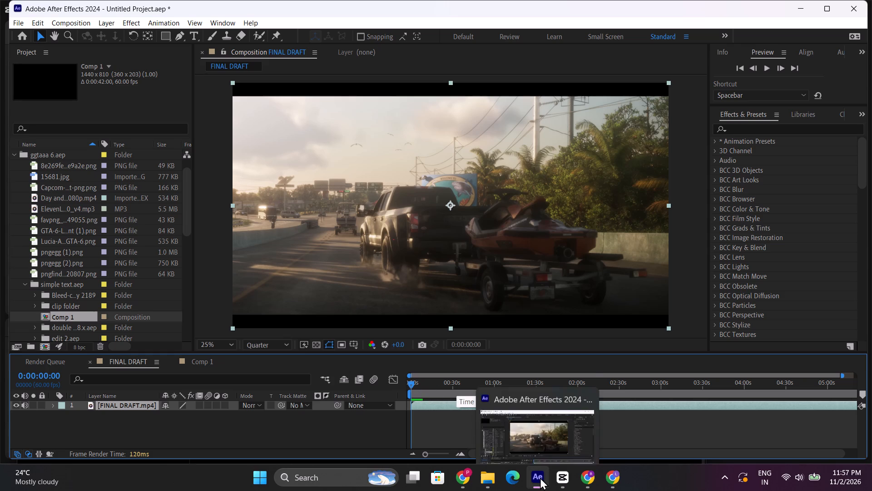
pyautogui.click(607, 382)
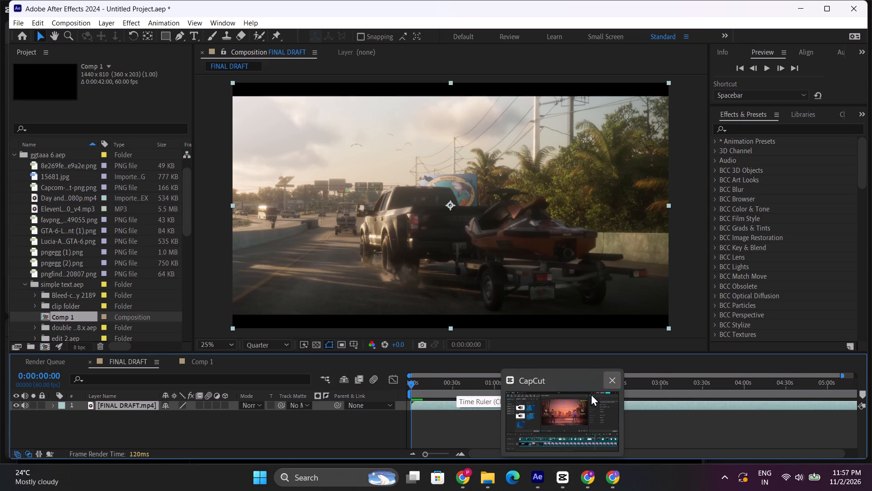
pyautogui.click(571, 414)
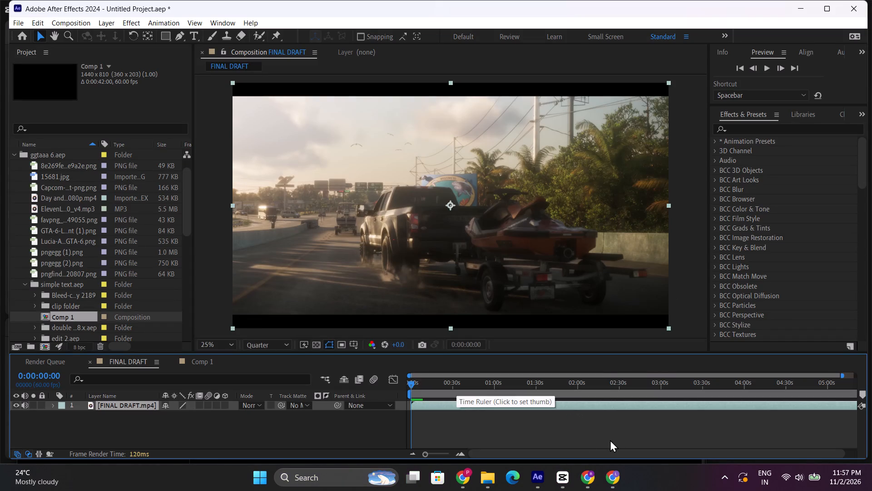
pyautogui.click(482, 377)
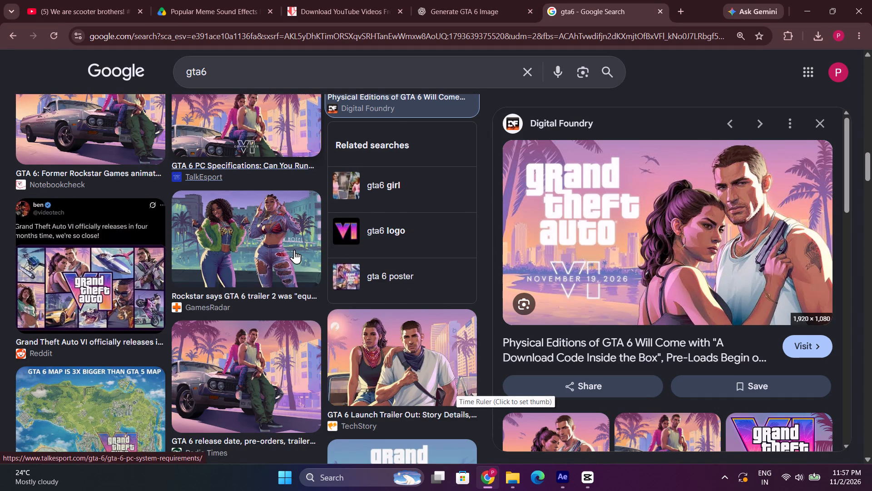
pyautogui.click(295, 248)
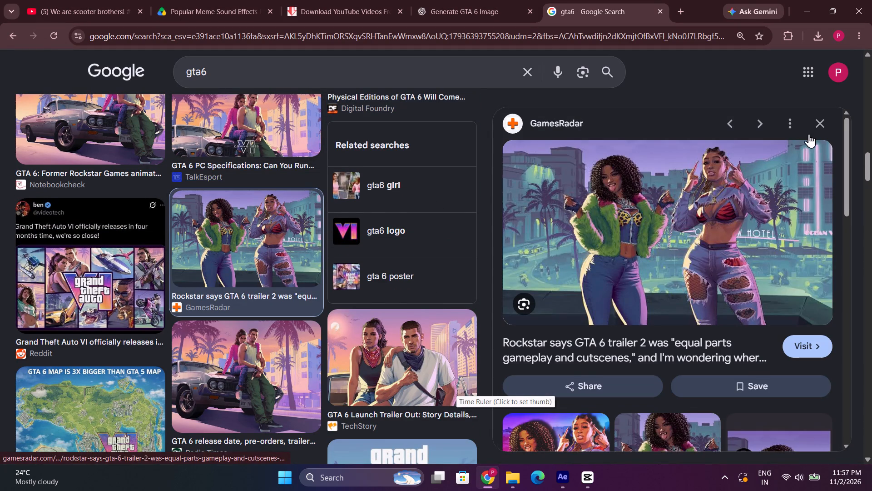
pyautogui.click(823, 125)
pyautogui.scroll(-2, 328, 277)
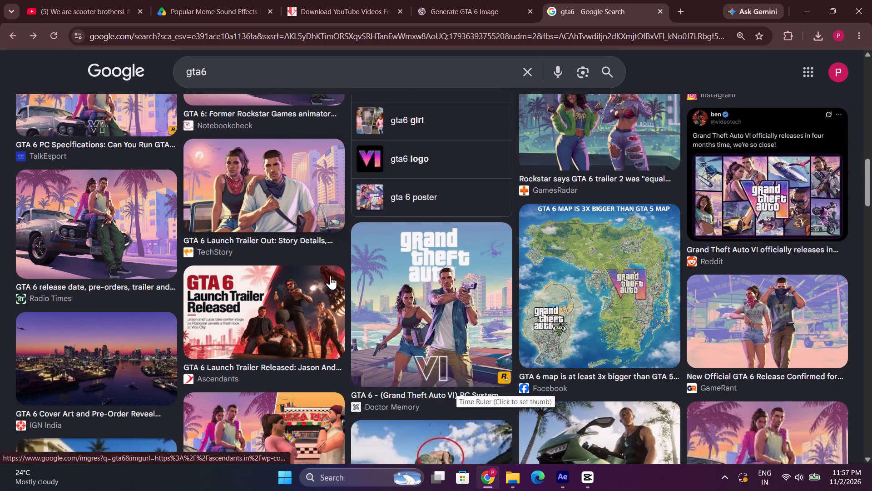
pyautogui.scroll(-1, 330, 276)
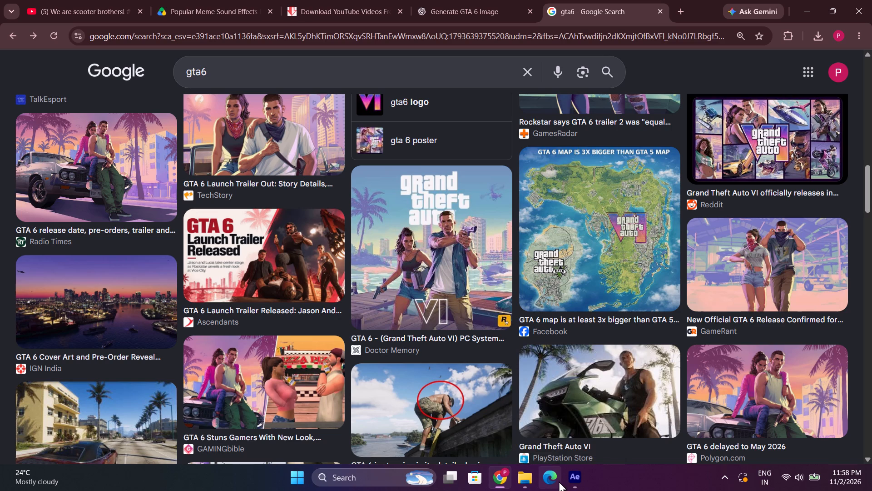
# Return to After Effects and examine how the three pasted text layers play over the opening seconds of FINAL DRAFT.
pyautogui.click(559, 478)
pyautogui.click(560, 476)
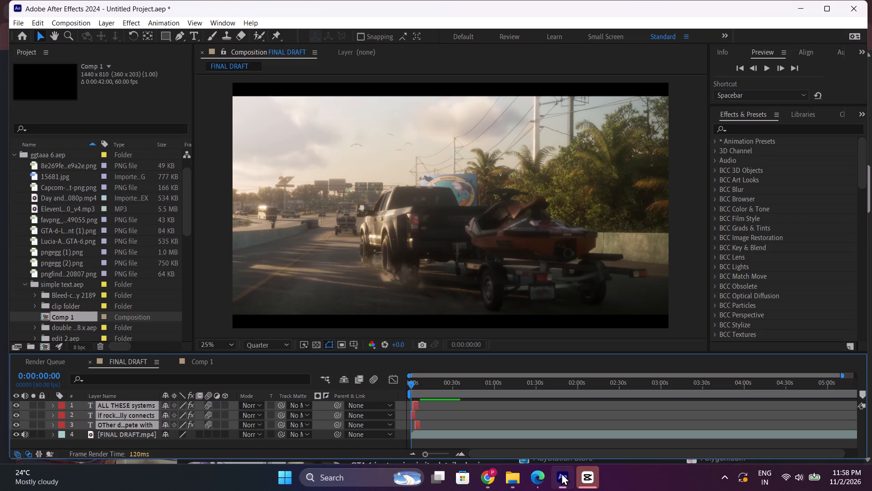
pyautogui.click(411, 383)
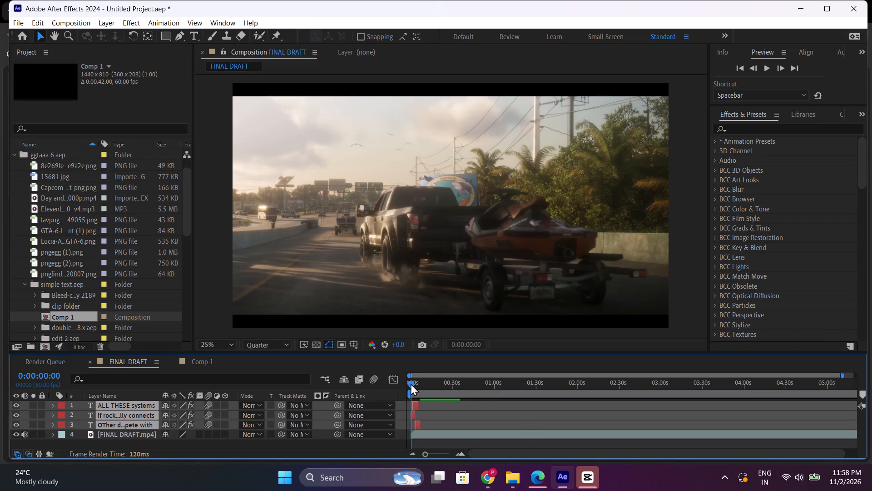
pyautogui.doubleClick(462, 452)
pyautogui.click(423, 387)
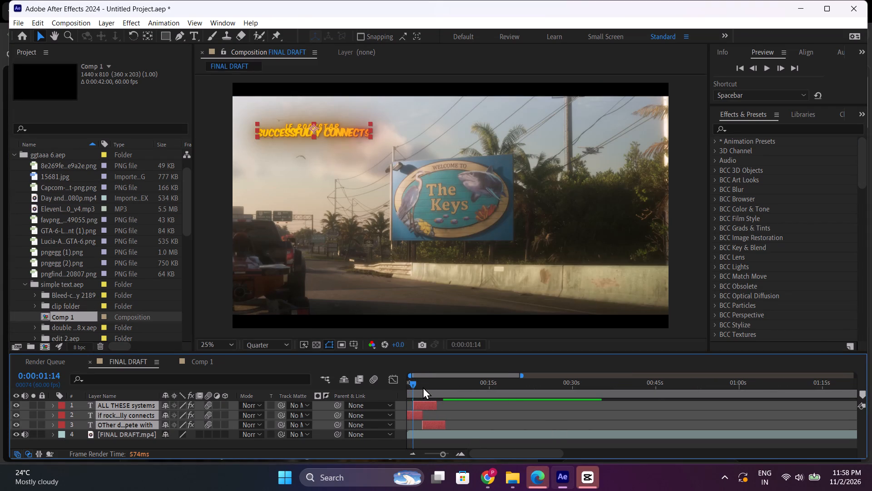
pyautogui.moveTo(423, 386); pyautogui.dragTo(412, 386)
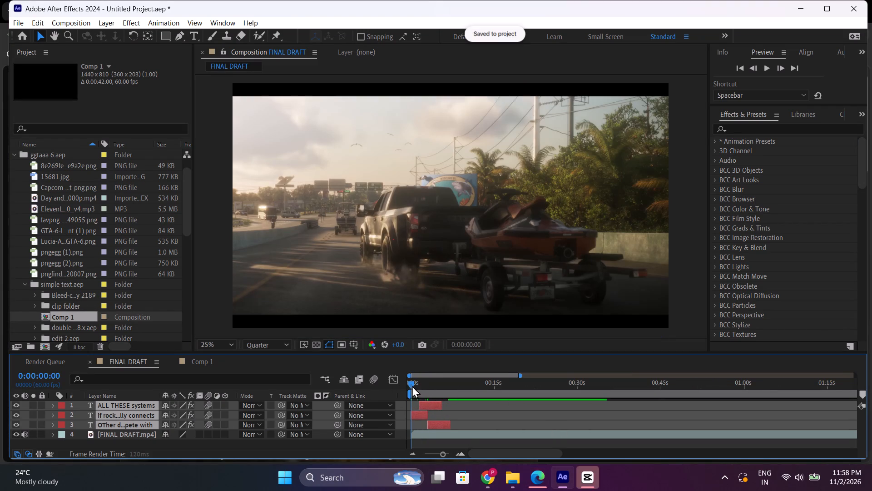
pyautogui.moveTo(412, 386); pyautogui.dragTo(431, 385)
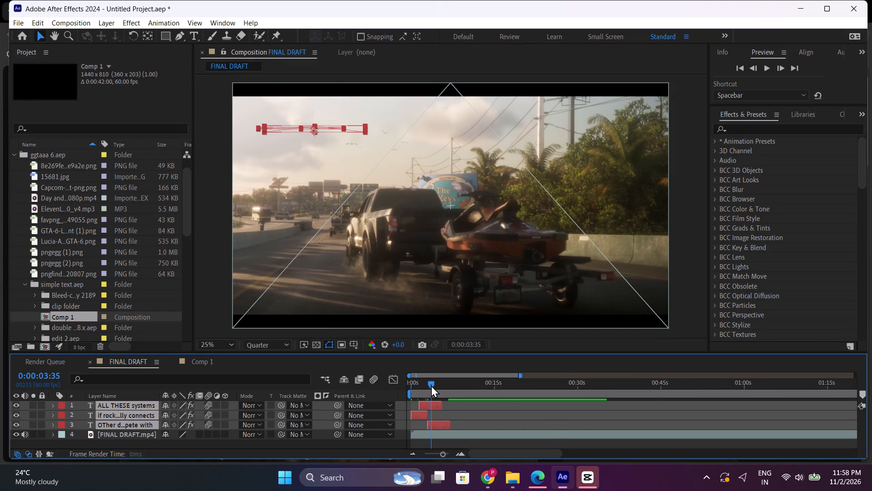
pyautogui.moveTo(431, 384); pyautogui.dragTo(426, 383)
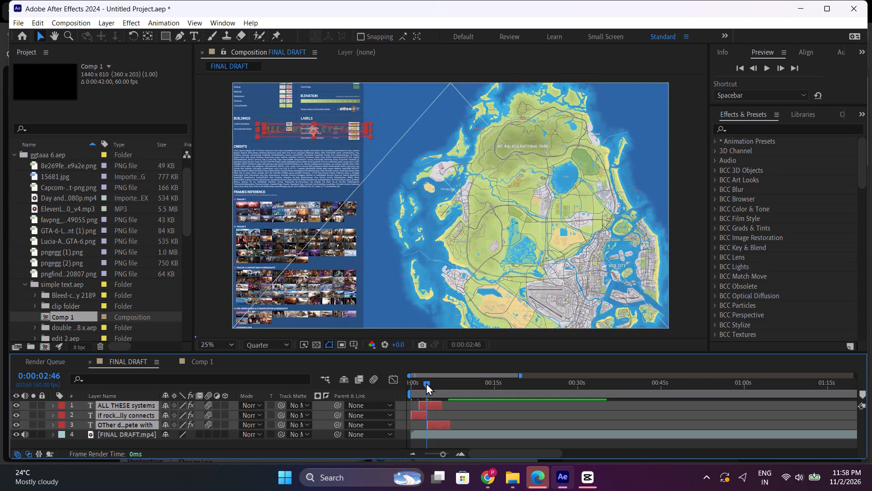
# Move the three pasted text layers together from the frame's upper-left area to near its centre.
pyautogui.click(861, 115)
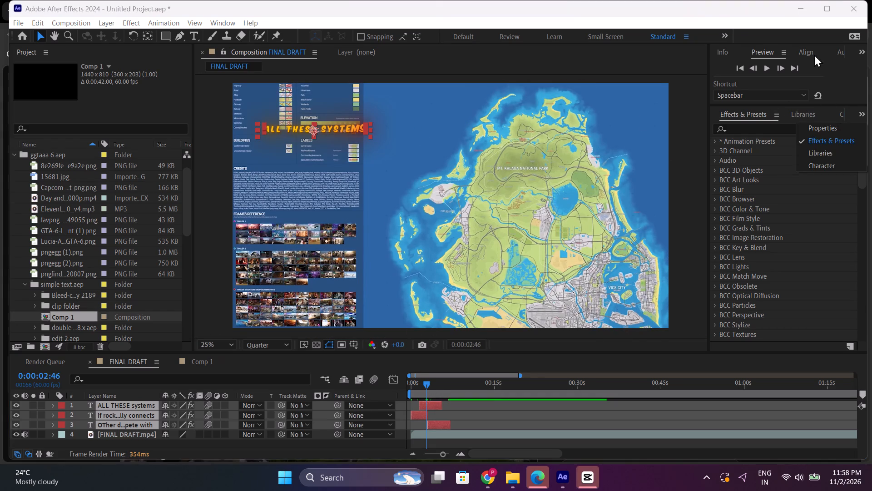
pyautogui.click(804, 48)
pyautogui.click(741, 79)
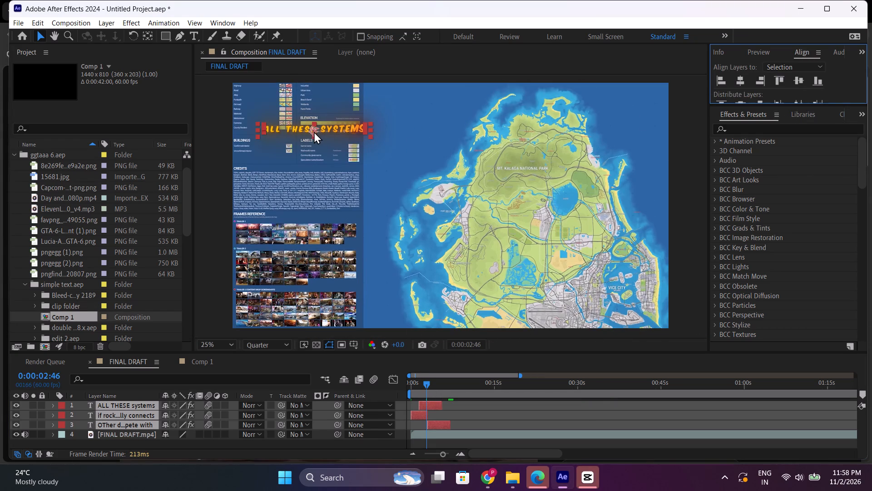
pyautogui.moveTo(314, 131); pyautogui.dragTo(435, 213)
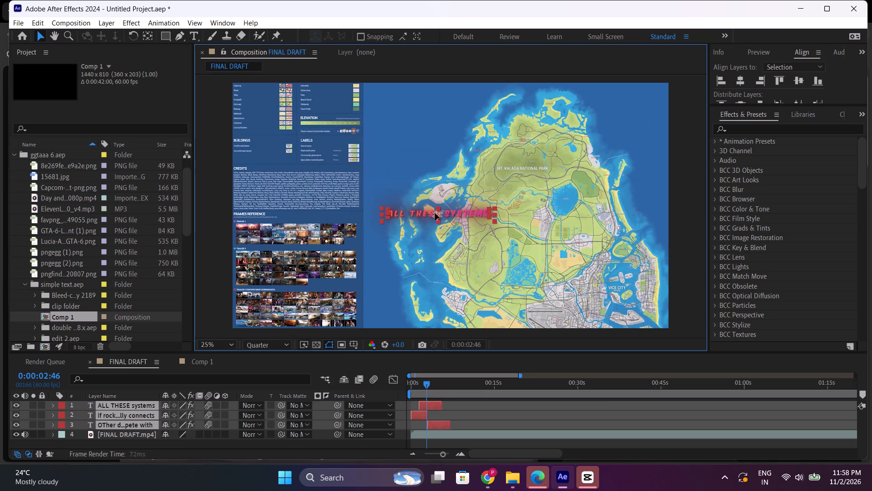
pyautogui.moveTo(435, 213); pyautogui.dragTo(423, 207)
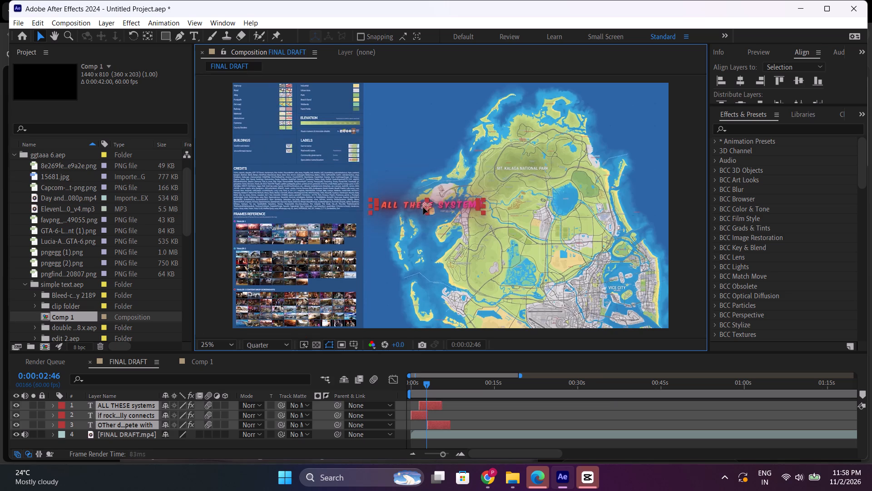
pyautogui.moveTo(423, 207); pyautogui.dragTo(431, 207)
# Scale up the three selected text layers together and nudge them back toward the middle of the frame.
pyautogui.click(855, 112)
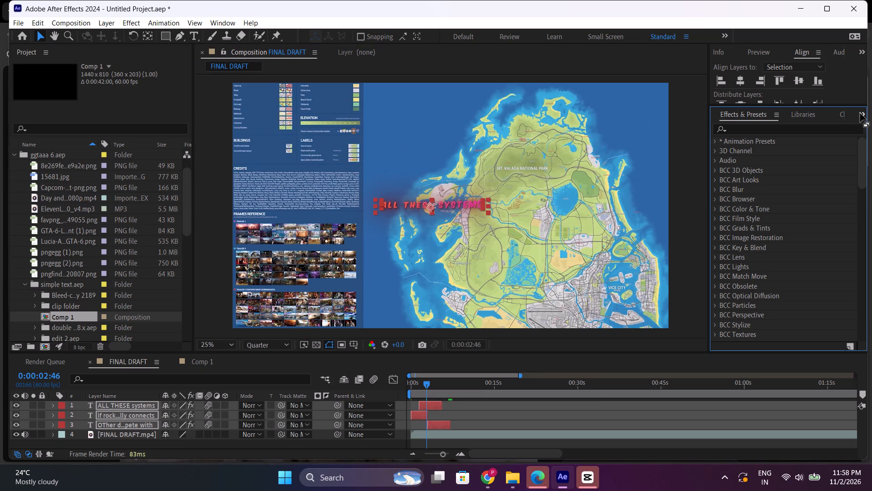
pyautogui.click(861, 114)
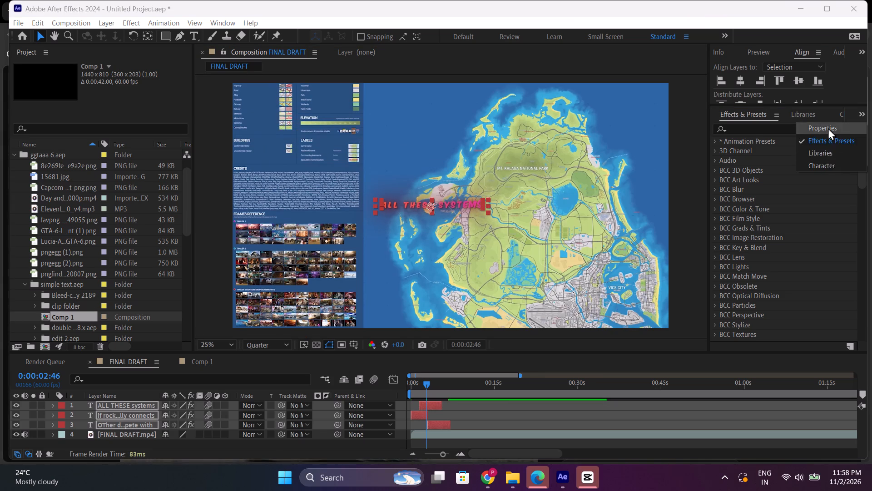
pyautogui.click(828, 128)
pyautogui.moveTo(823, 160); pyautogui.dragTo(861, 149)
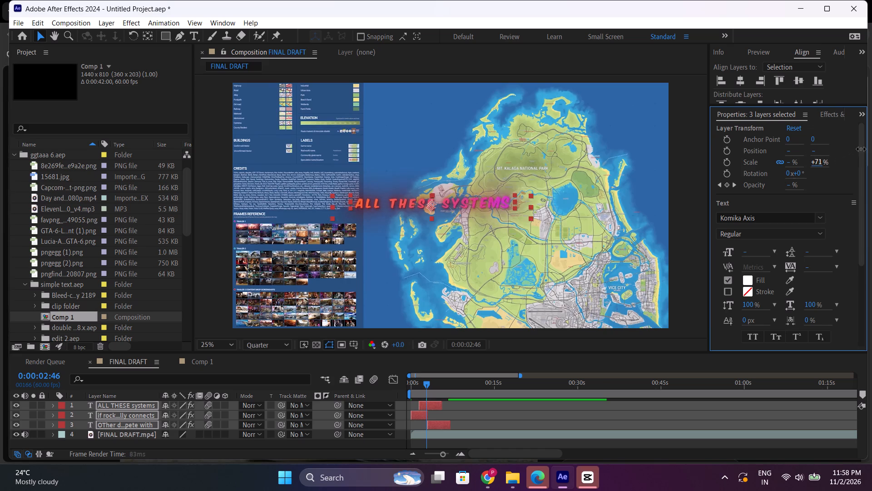
pyautogui.moveTo(861, 149); pyautogui.dragTo(871, 135)
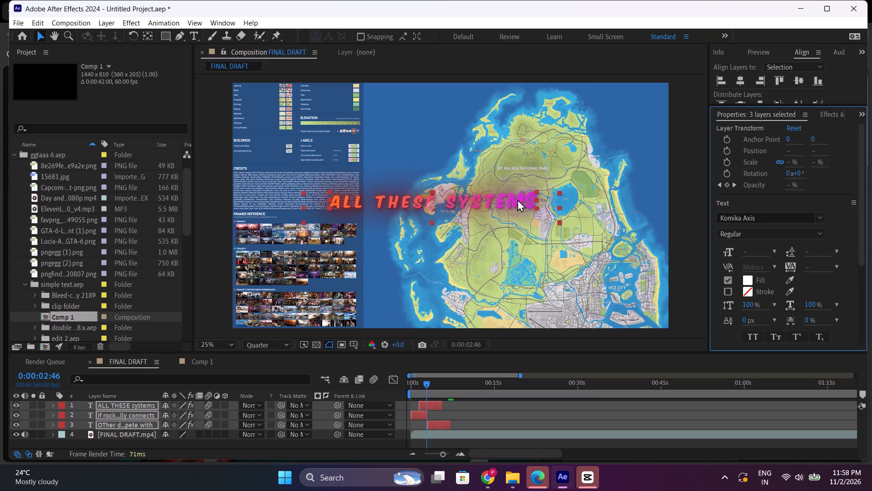
pyautogui.moveTo(517, 199); pyautogui.dragTo(527, 199)
# Close the CapCut and Microsoft Edge windows from the taskbar, leaving After Effects open on FINAL DRAFT.
pyautogui.moveTo(424, 383); pyautogui.dragTo(393, 387)
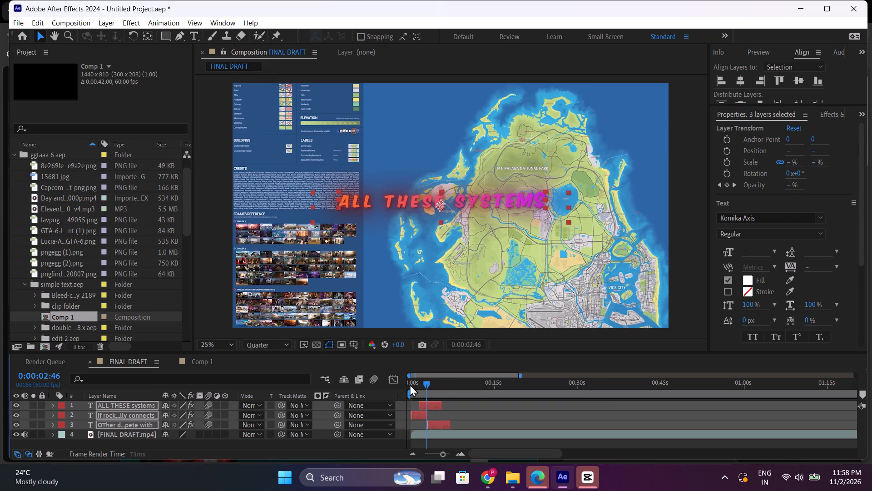
pyautogui.click(639, 381)
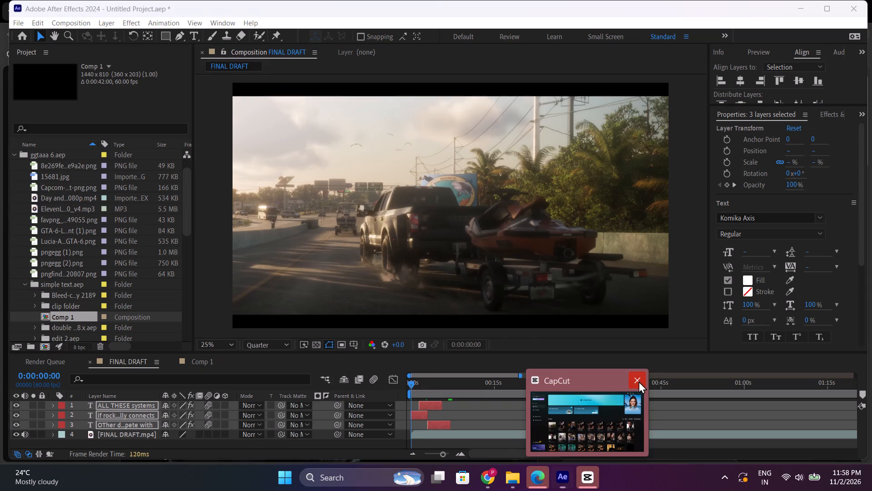
pyautogui.click(543, 490)
pyautogui.click(871, 0)
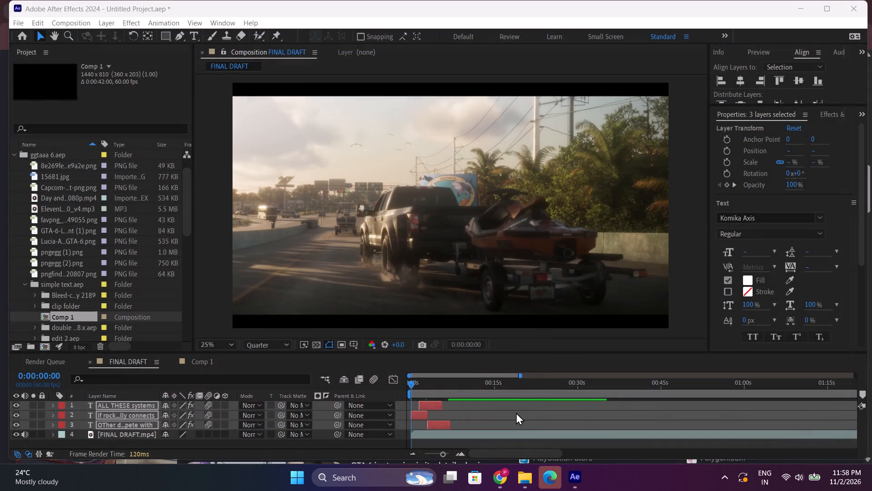
# Hide the FINAL DRAFT.mp4 video layer and play the opening text over the black background.
pyautogui.tripleClick(464, 456)
pyautogui.press('space')
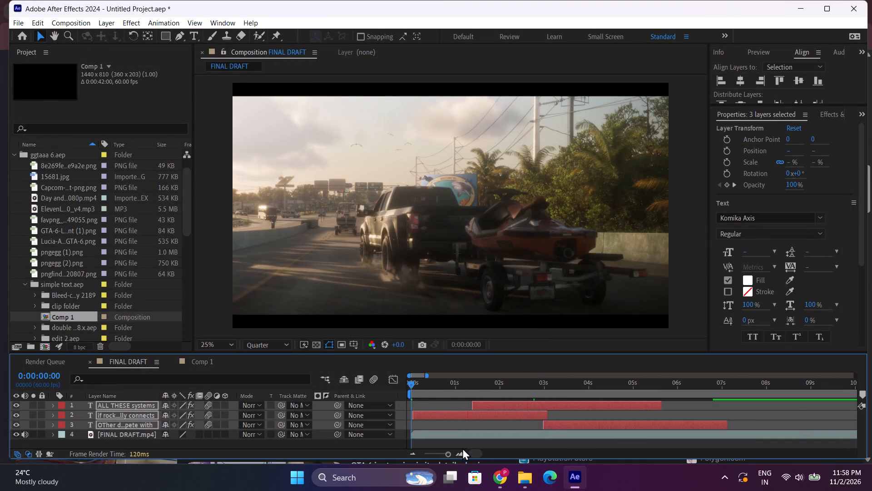
pyautogui.moveTo(427, 381); pyautogui.dragTo(419, 383)
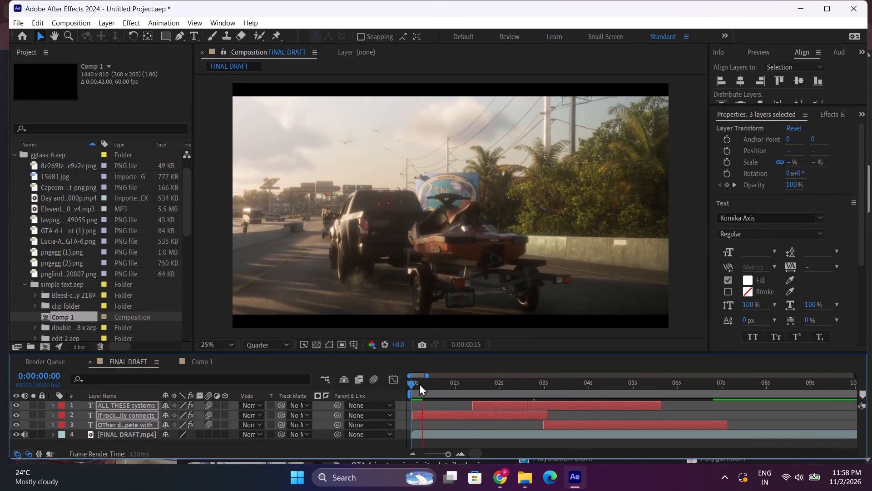
pyautogui.moveTo(419, 383); pyautogui.dragTo(389, 389)
pyautogui.click(14, 433)
pyautogui.press('space')
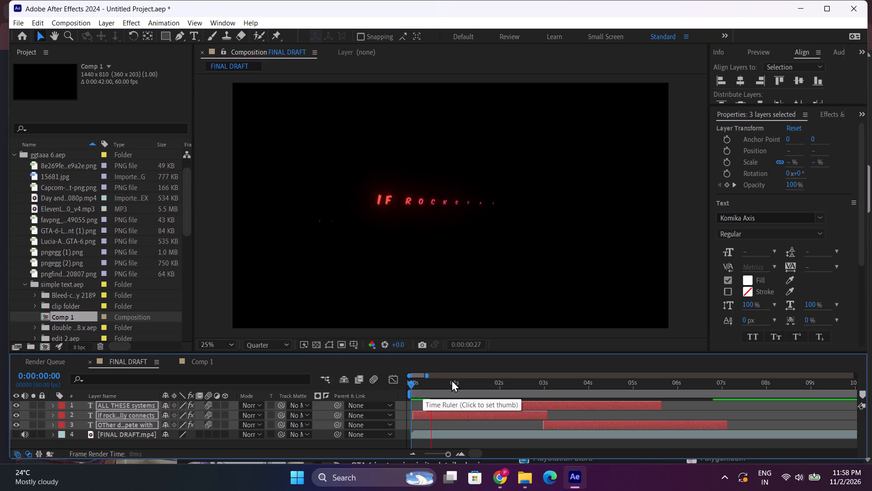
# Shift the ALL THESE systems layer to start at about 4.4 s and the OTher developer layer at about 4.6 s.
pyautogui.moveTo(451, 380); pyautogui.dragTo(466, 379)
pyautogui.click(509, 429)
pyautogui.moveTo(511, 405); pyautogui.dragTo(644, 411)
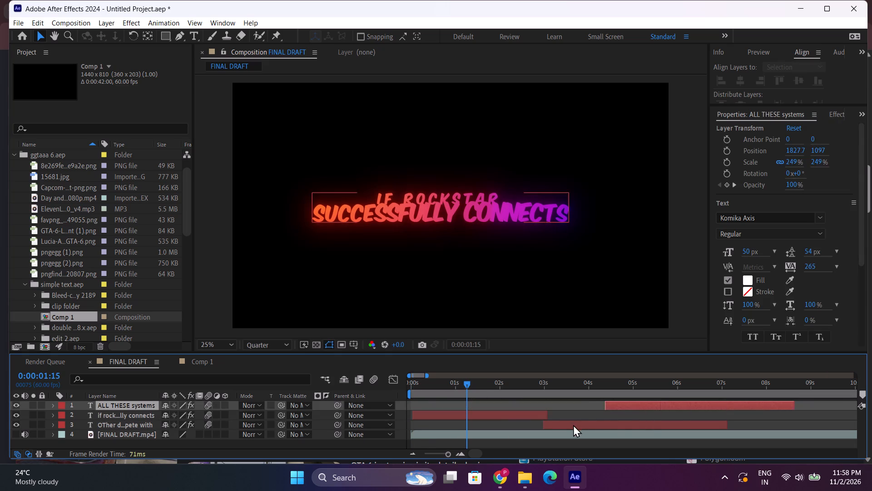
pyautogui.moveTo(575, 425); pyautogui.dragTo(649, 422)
# Play the first text layer's animation from the start of FINAL DRAFT to examine how it appears.
pyautogui.moveTo(441, 383); pyautogui.dragTo(393, 387)
pyautogui.press('space')
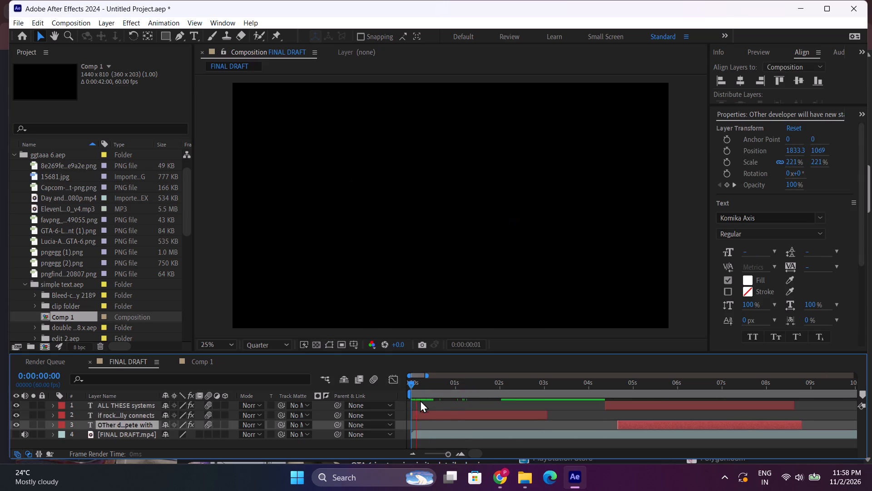
pyautogui.moveTo(431, 381); pyautogui.dragTo(404, 385)
pyautogui.moveTo(404, 385); pyautogui.dragTo(400, 386)
pyautogui.press('space')
pyautogui.press('space')
pyautogui.press('space')
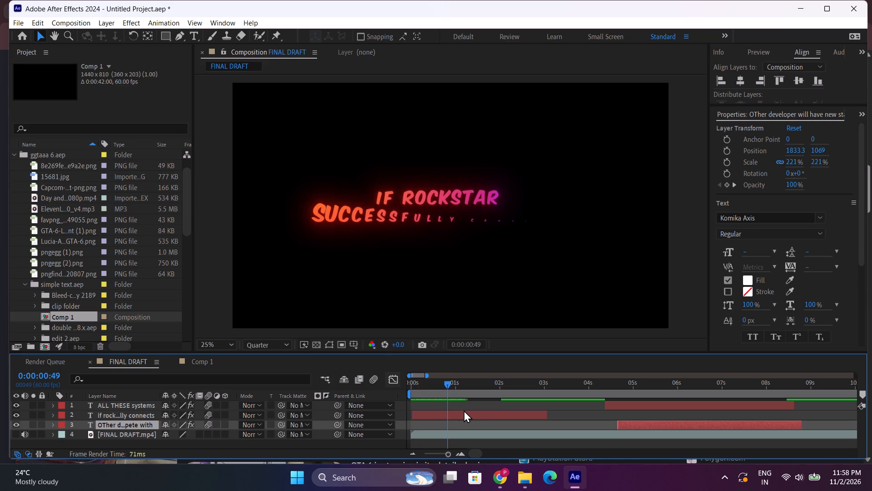
# Replace the first line of the opening text layer, IF ROCKSTAR, with FORGET THE.
pyautogui.moveTo(451, 382); pyautogui.dragTo(465, 382)
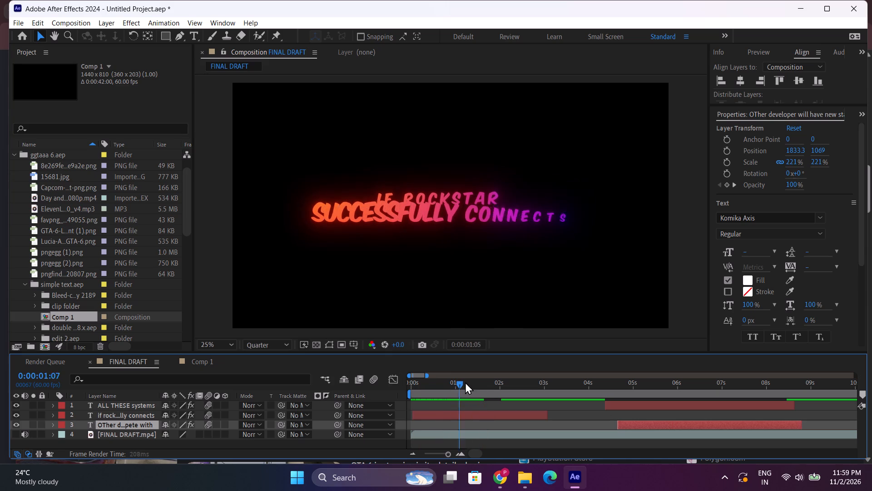
pyautogui.moveTo(465, 382); pyautogui.dragTo(482, 382)
pyautogui.click(483, 413)
pyautogui.doubleClick(499, 199)
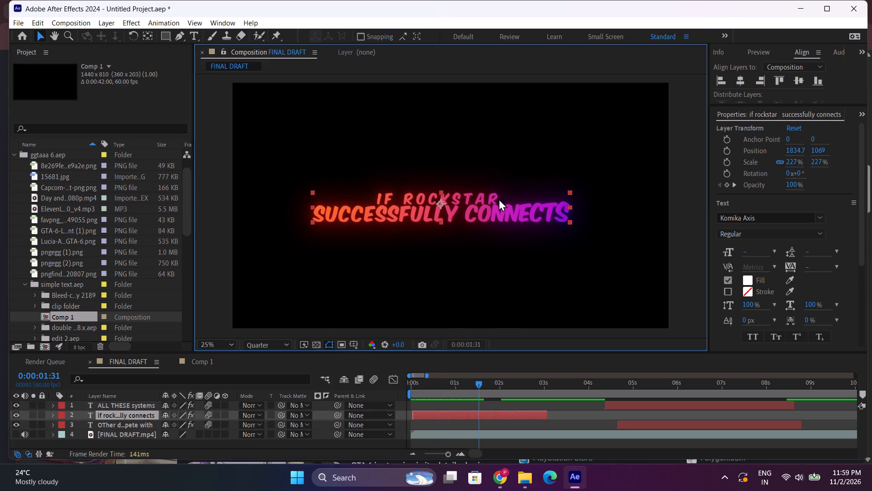
pyautogui.click(499, 198)
pyautogui.write('FORGET')
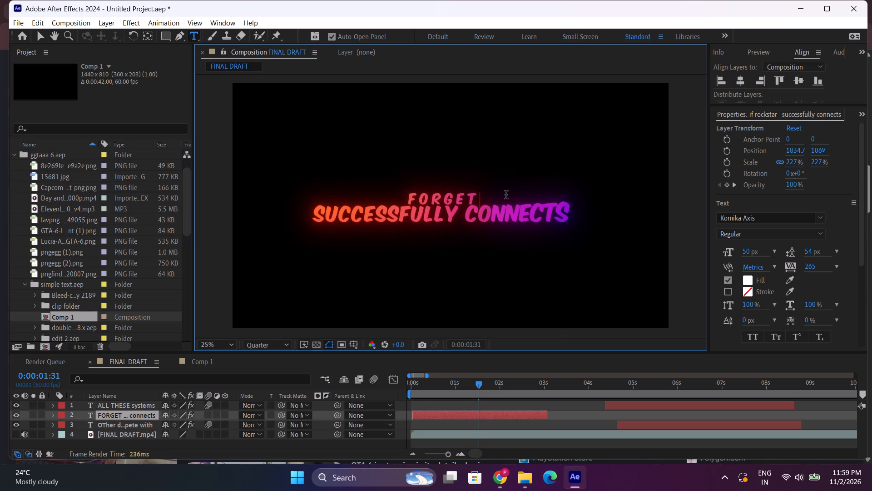
pyautogui.press('space')
pyautogui.write('THE')
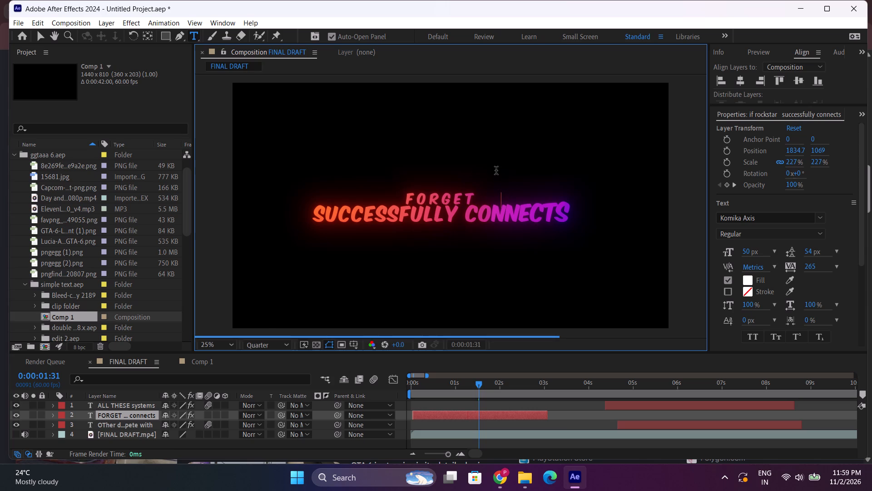
# Replace the second line of the opening text with GRAPHICS FOR A SECOND and preview it from the start.
pyautogui.moveTo(567, 211); pyautogui.dragTo(288, 212)
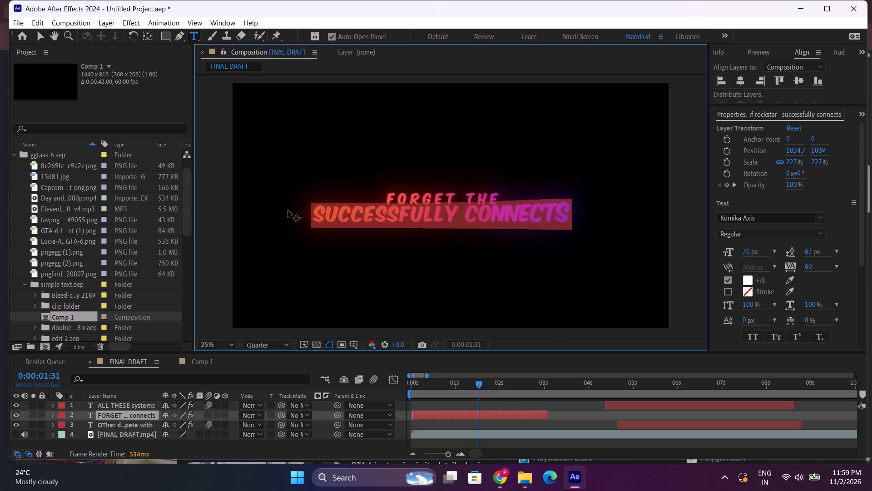
pyautogui.write('GRA')
pyautogui.write('PHICS FOR A SC')
pyautogui.hotkey('shift', 'BackSpace')
pyautogui.hotkey('shift', 'e')
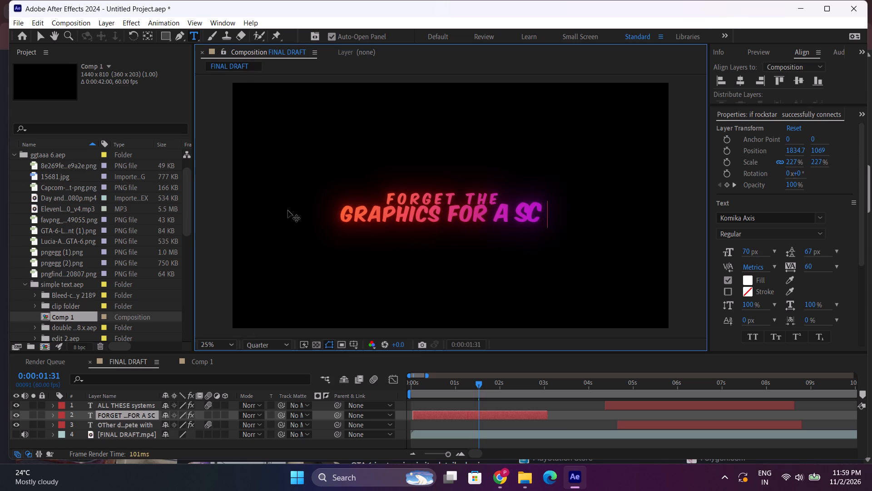
pyautogui.press('BackSpace')
pyautogui.press('BackSpace')
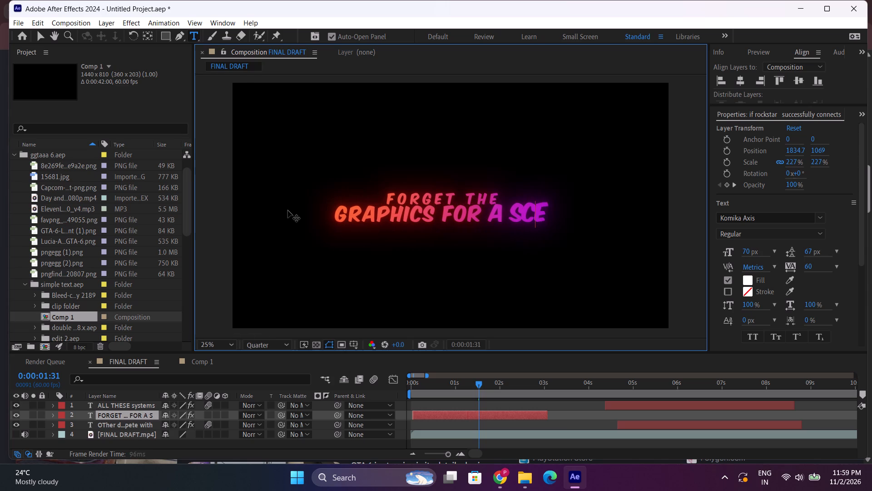
pyautogui.write('ECOND')
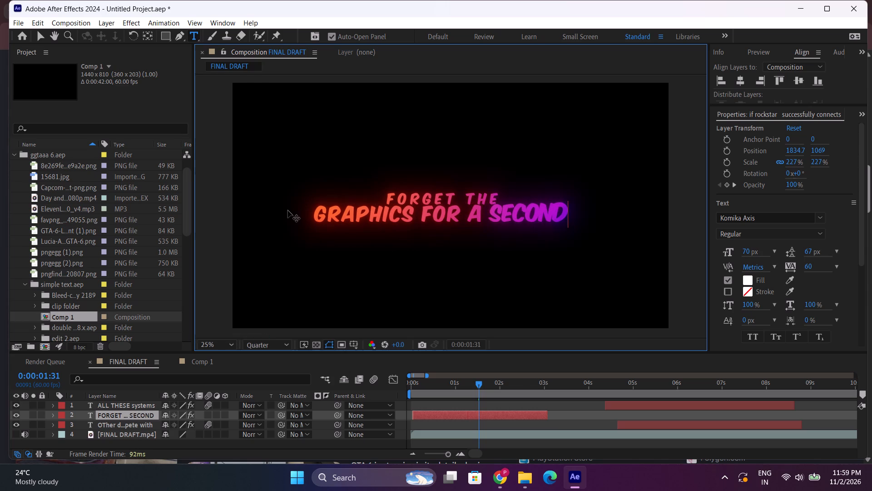
pyautogui.moveTo(423, 386); pyautogui.dragTo(402, 384)
pyautogui.press('space')
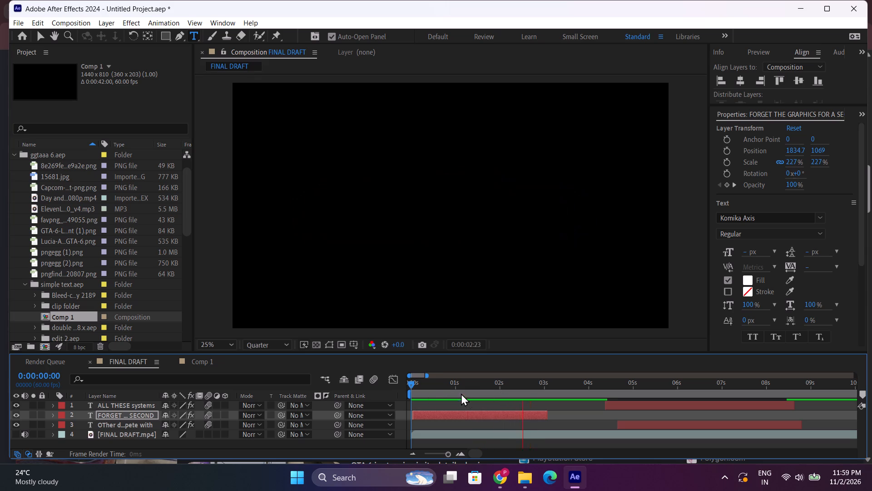
pyautogui.moveTo(428, 386); pyautogui.dragTo(391, 382)
pyautogui.press('space')
# Reveal the FORGET THE GRAPHICS layer's keyframes, move its two Opacity keyframes later, and preview the fade-out.
pyautogui.press('space')
pyautogui.press('u')
pyautogui.scroll(-1, 515, 422)
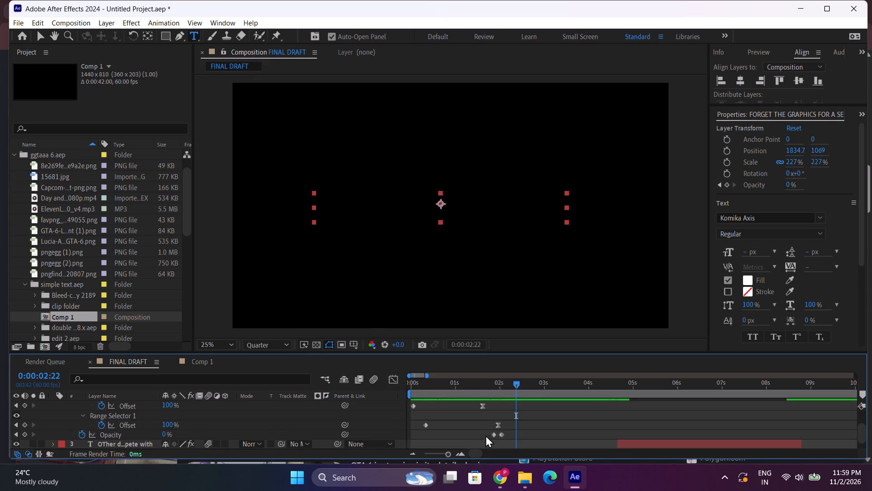
pyautogui.moveTo(485, 436); pyautogui.dragTo(511, 443)
pyautogui.moveTo(505, 436); pyautogui.dragTo(512, 436)
pyautogui.moveTo(483, 431); pyautogui.dragTo(510, 438)
pyautogui.moveTo(503, 436); pyautogui.dragTo(516, 436)
pyautogui.press('space')
pyautogui.moveTo(510, 386); pyautogui.dragTo(503, 385)
pyautogui.press('space')
pyautogui.scroll(1, 534, 412)
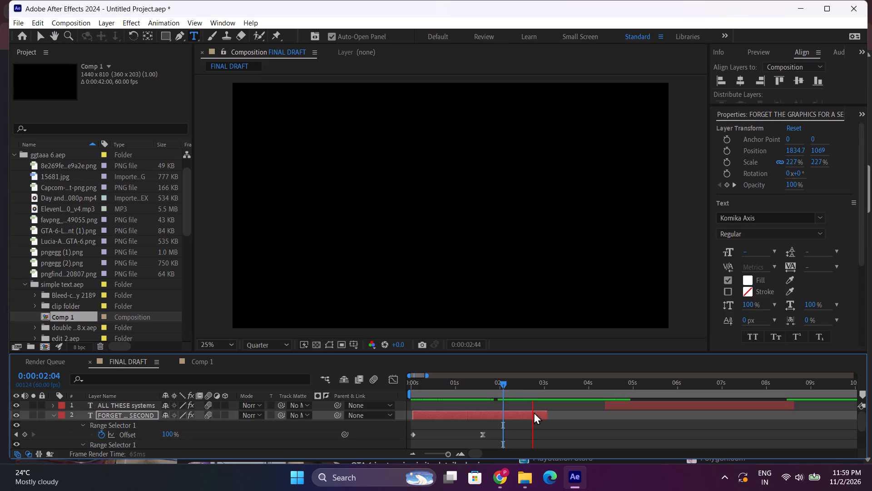
pyautogui.click(54, 411)
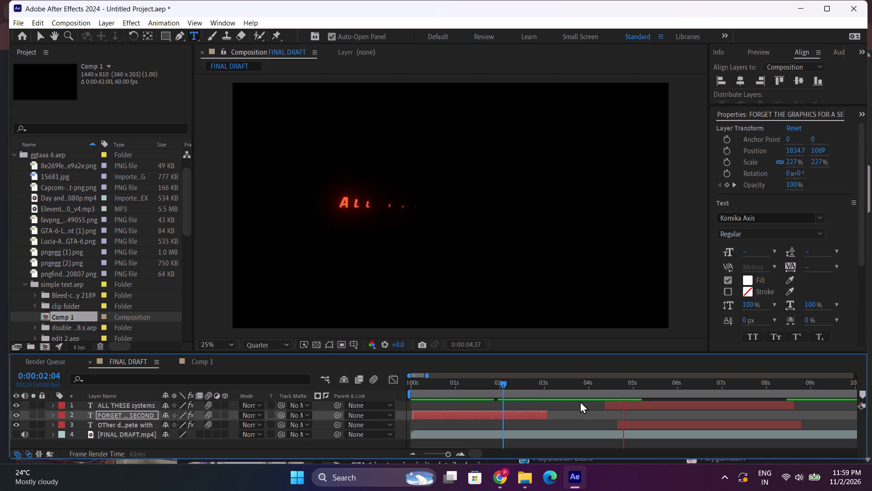
# Reposition the ALL THESE systems layer to start at about 2.7 s and the OTher developer layer at about 6.2 s.
pyautogui.moveTo(497, 382); pyautogui.dragTo(657, 389)
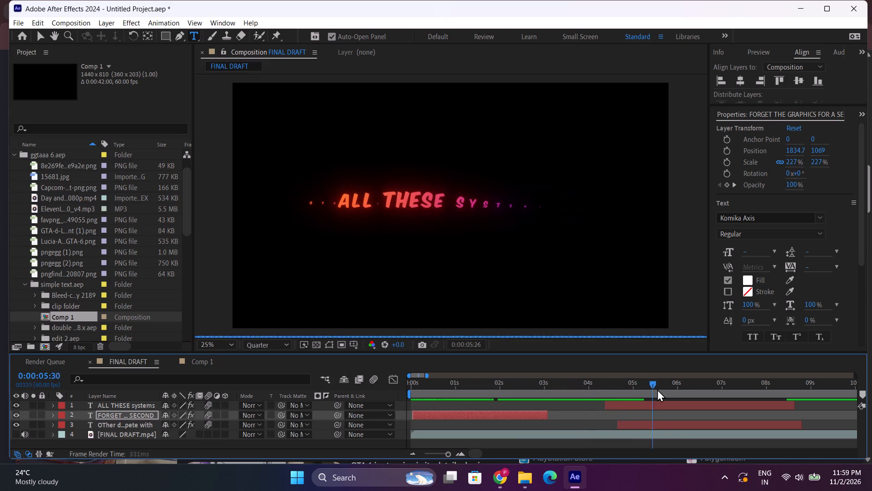
pyautogui.moveTo(657, 389); pyautogui.dragTo(683, 388)
pyautogui.moveTo(676, 403); pyautogui.dragTo(578, 418)
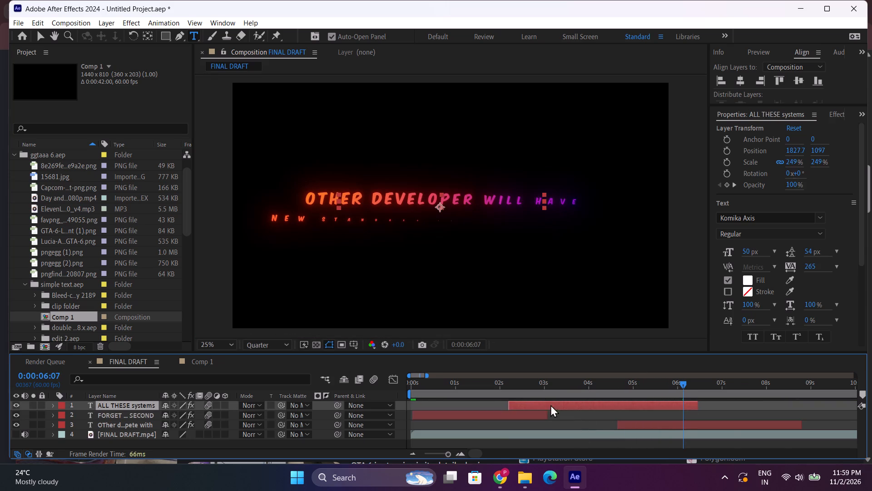
pyautogui.click(538, 390)
pyautogui.moveTo(543, 406); pyautogui.dragTo(566, 408)
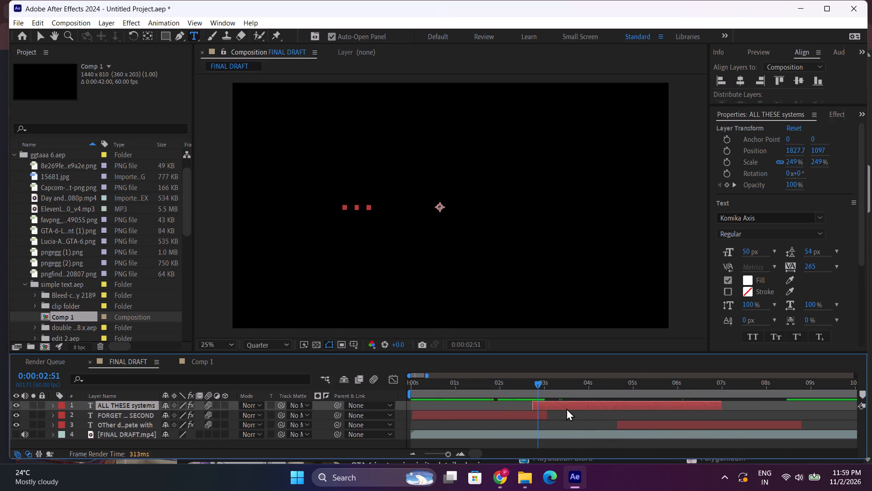
pyautogui.press('c')
pyautogui.moveTo(641, 427); pyautogui.dragTo(710, 427)
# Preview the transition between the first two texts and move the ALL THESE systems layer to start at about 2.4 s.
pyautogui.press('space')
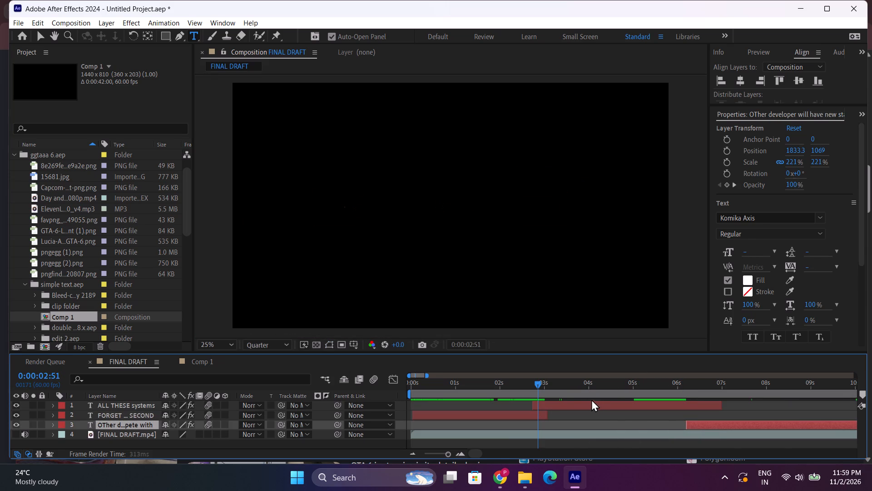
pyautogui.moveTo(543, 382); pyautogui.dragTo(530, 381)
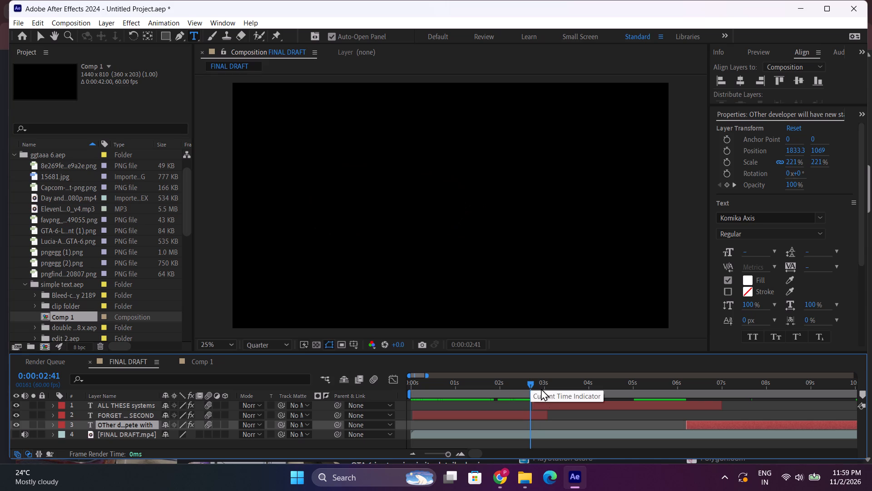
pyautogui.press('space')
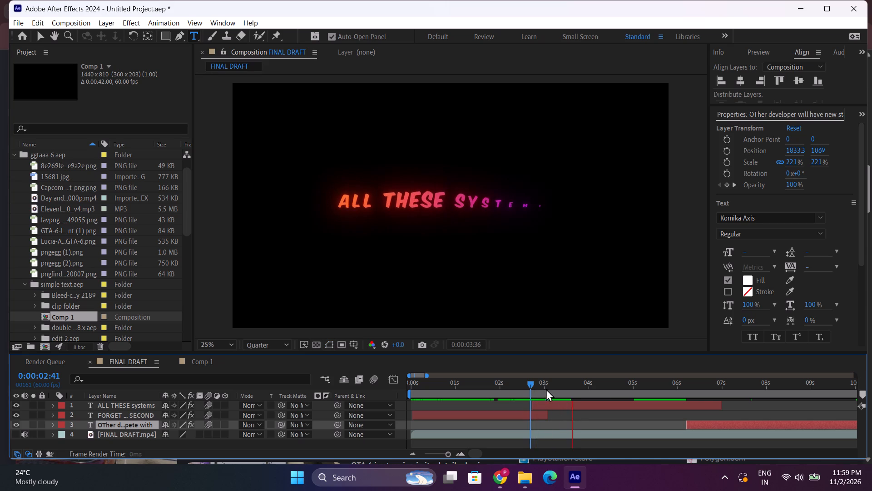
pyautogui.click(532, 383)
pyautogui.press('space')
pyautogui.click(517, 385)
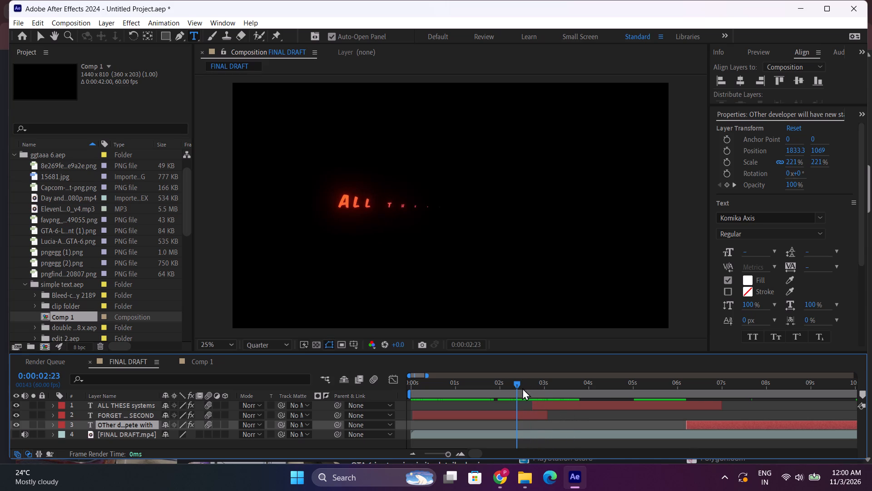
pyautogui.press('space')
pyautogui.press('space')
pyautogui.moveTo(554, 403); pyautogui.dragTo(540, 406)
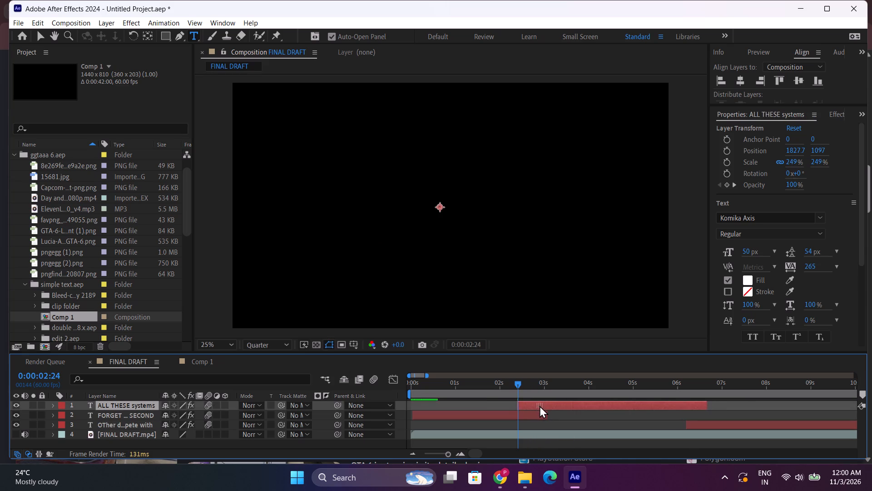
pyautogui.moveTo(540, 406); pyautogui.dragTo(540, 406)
# Replay the transition and move the ALL THESE systems layer to start at about 2.1 s, checking how its text appears.
pyautogui.press('space')
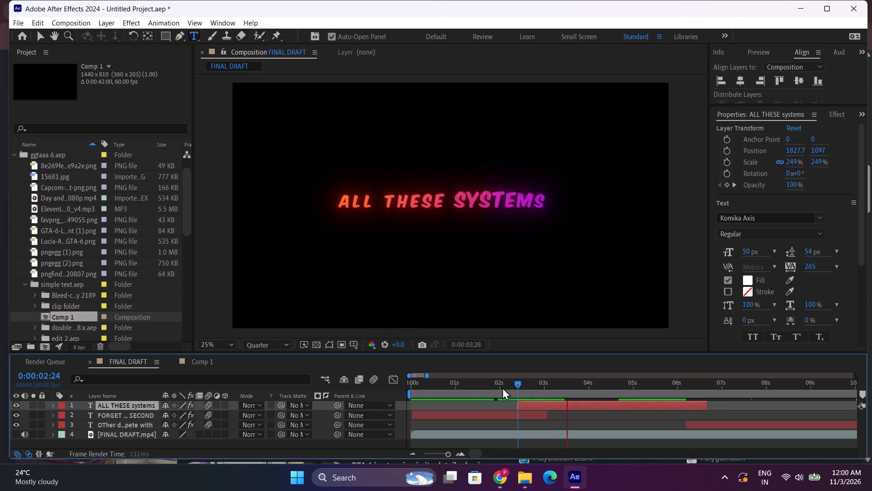
pyautogui.click(502, 387)
pyautogui.press('space')
pyautogui.press('space')
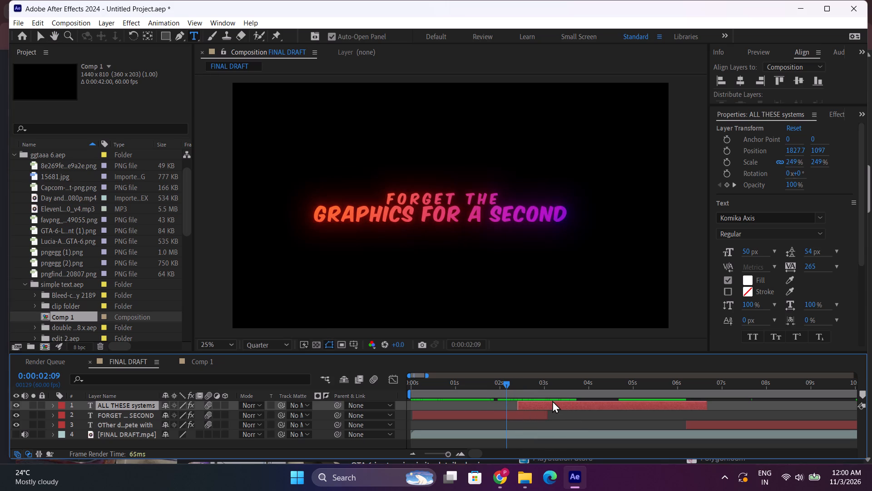
pyautogui.moveTo(552, 401); pyautogui.dragTo(538, 406)
pyautogui.moveTo(552, 405); pyautogui.dragTo(538, 406)
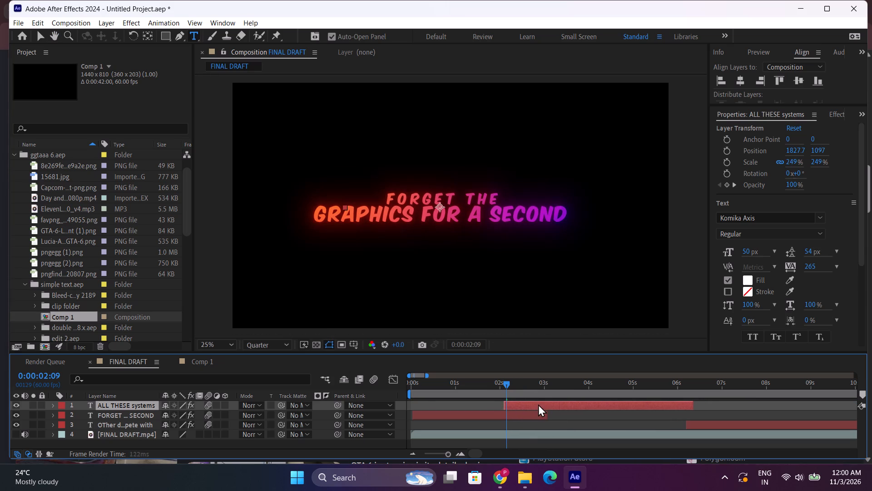
pyautogui.press('space')
pyautogui.moveTo(514, 386); pyautogui.dragTo(550, 386)
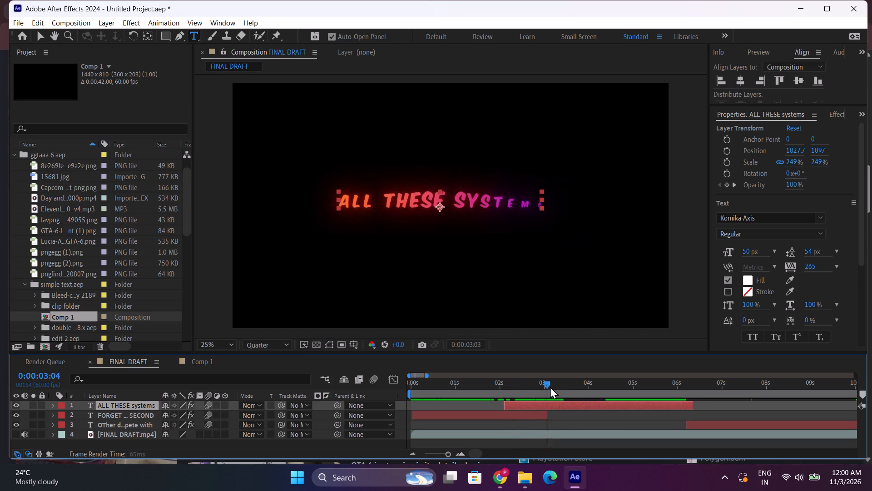
# Replace the text of the ALL THESE systems layer with FORGET THE MASSIVE MAP.
pyautogui.moveTo(550, 386); pyautogui.dragTo(552, 387)
pyautogui.doubleClick(539, 199)
pyautogui.moveTo(545, 200); pyautogui.dragTo(384, 207)
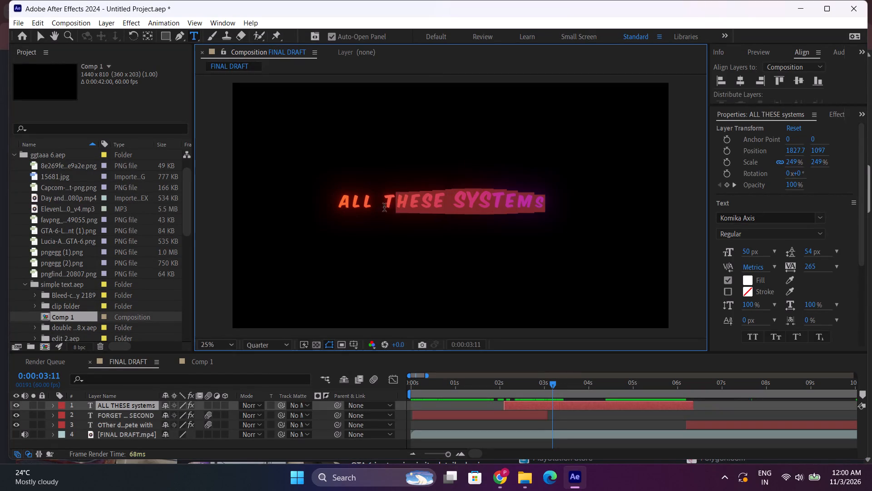
pyautogui.moveTo(384, 207); pyautogui.dragTo(338, 205)
pyautogui.write('FORGET THE MASS')
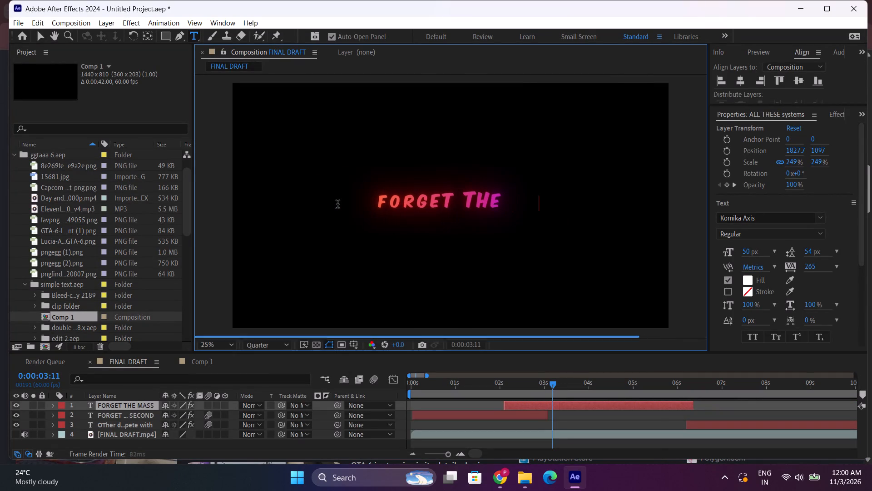
pyautogui.write('IVE MAP')
pyautogui.press('space')
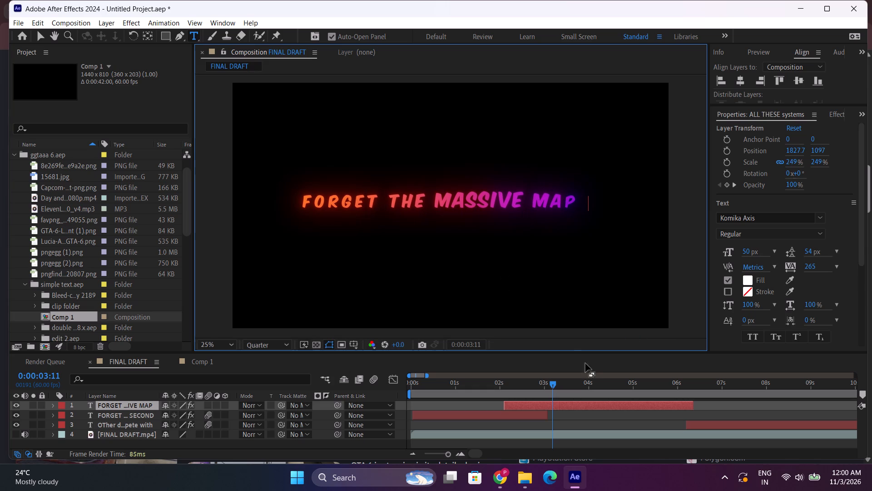
# Move the FORGET THE MASSIVE MAP layer's two Opacity keyframes earlier, to about 3.7 s and 4.1 s, and preview the fade-out.
pyautogui.moveTo(555, 385); pyautogui.dragTo(564, 384)
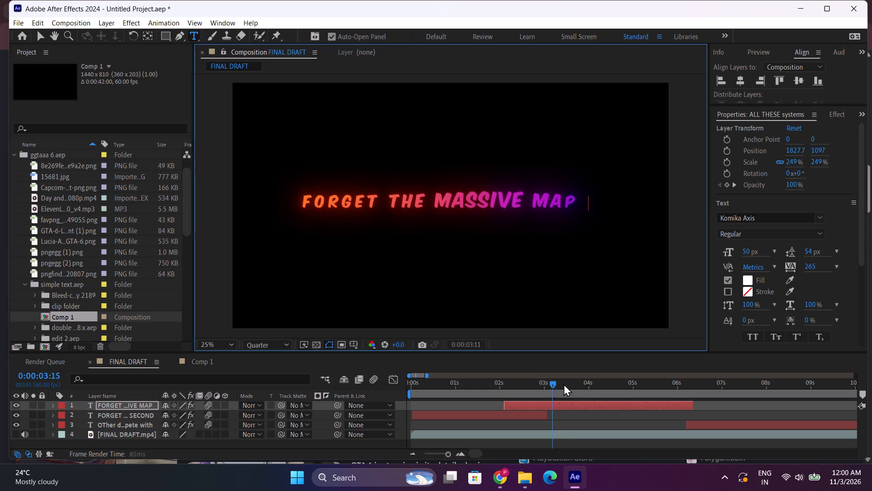
pyautogui.moveTo(564, 384); pyautogui.dragTo(570, 384)
pyautogui.press('space')
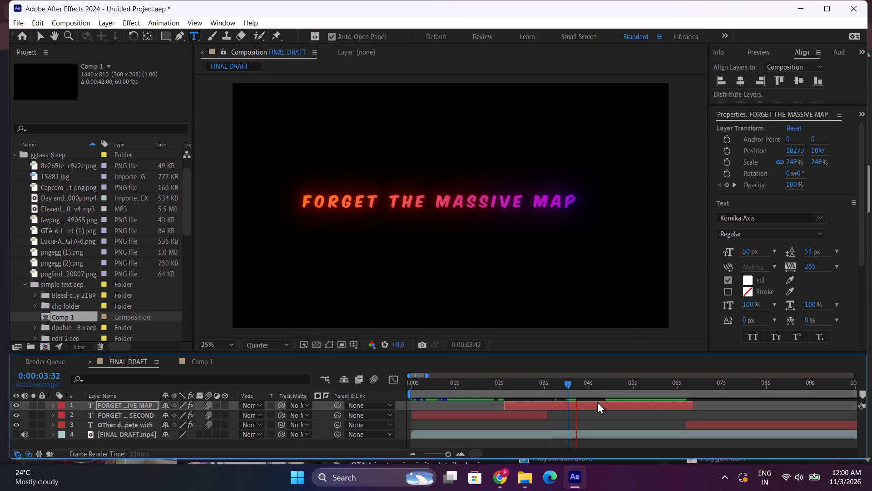
pyautogui.moveTo(577, 380); pyautogui.dragTo(583, 381)
pyautogui.press('t')
pyautogui.moveTo(576, 409); pyautogui.dragTo(592, 418)
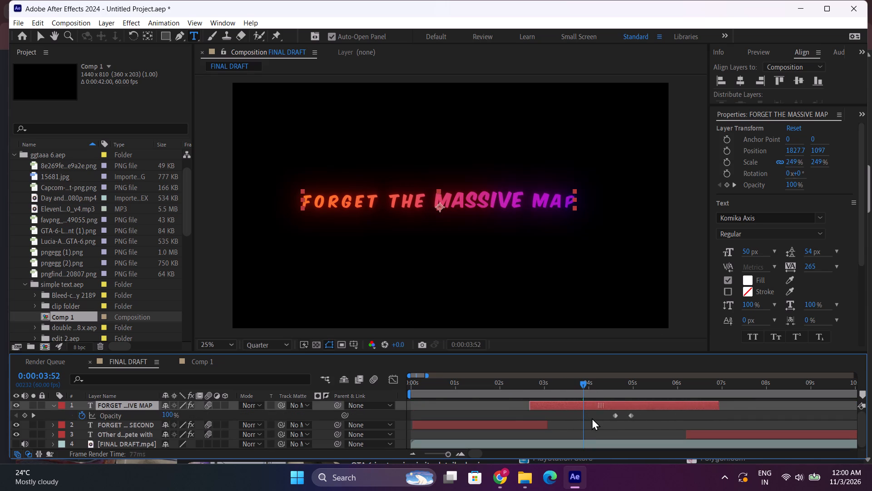
pyautogui.moveTo(592, 418); pyautogui.dragTo(590, 418)
pyautogui.hotkey('ctrl', 'z')
pyautogui.moveTo(577, 412); pyautogui.dragTo(612, 421)
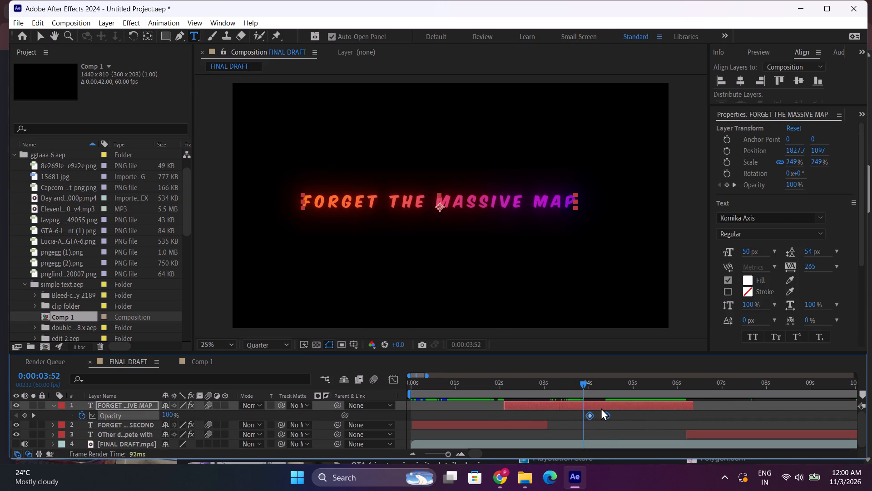
pyautogui.moveTo(604, 412); pyautogui.dragTo(596, 416)
pyautogui.moveTo(597, 416); pyautogui.dragTo(591, 417)
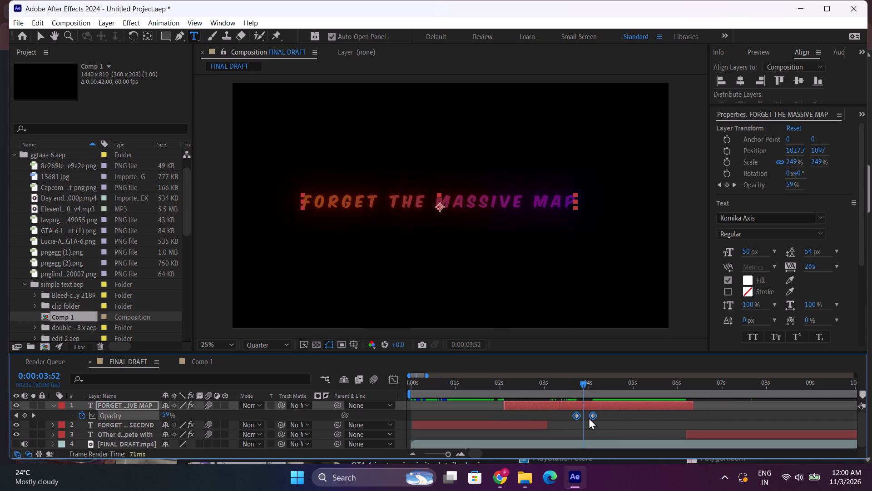
pyautogui.press('space')
pyautogui.click(53, 403)
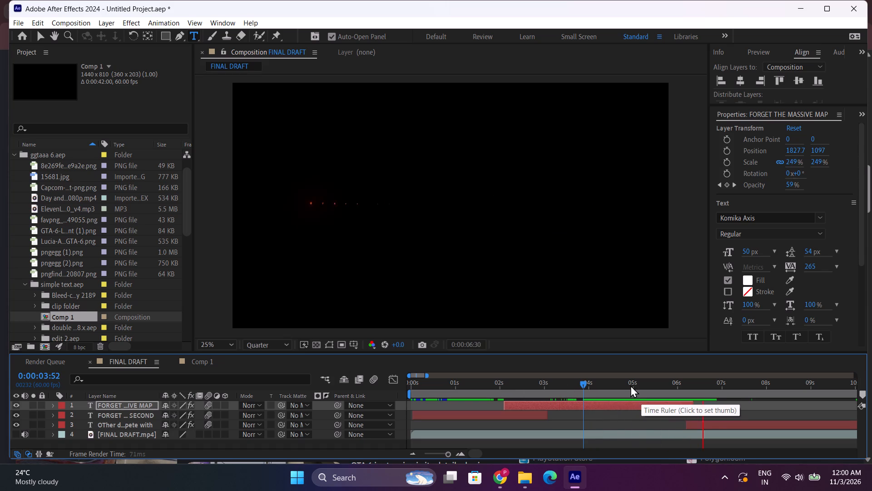
# Preview the OTher developer text, then move its layer to the top of the stack, starting at about 4 s.
pyautogui.moveTo(584, 386); pyautogui.dragTo(682, 395)
pyautogui.press('space')
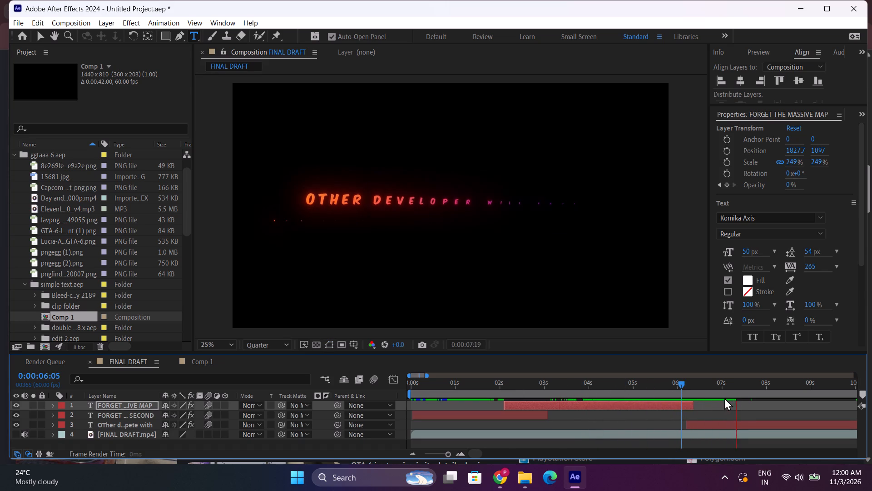
pyautogui.click(585, 381)
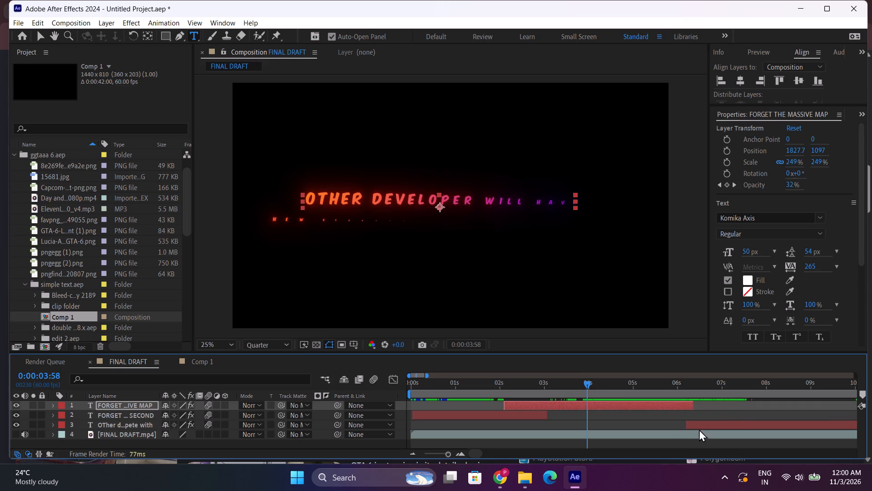
pyautogui.moveTo(704, 426); pyautogui.dragTo(606, 432)
pyautogui.moveTo(105, 423); pyautogui.dragTo(107, 401)
pyautogui.press('space')
pyautogui.moveTo(609, 406); pyautogui.dragTo(639, 406)
pyautogui.press('space')
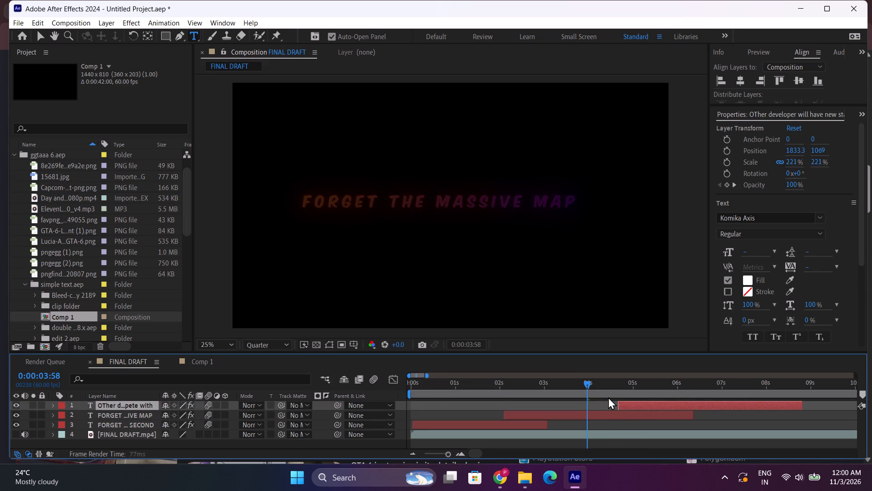
pyautogui.press('space')
pyautogui.moveTo(637, 402); pyautogui.dragTo(610, 409)
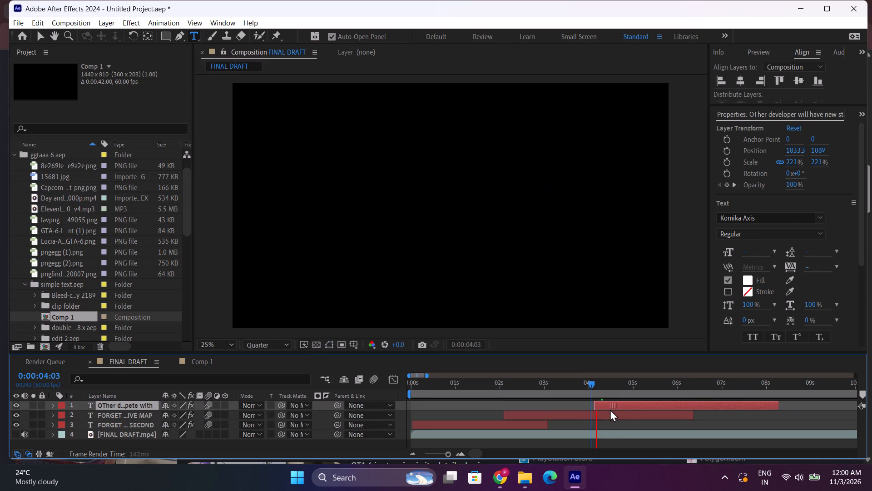
pyautogui.moveTo(610, 409); pyautogui.dragTo(609, 410)
# Replace the first line of the OTher developer text with BEcause some of the.
pyautogui.moveTo(590, 381); pyautogui.dragTo(664, 391)
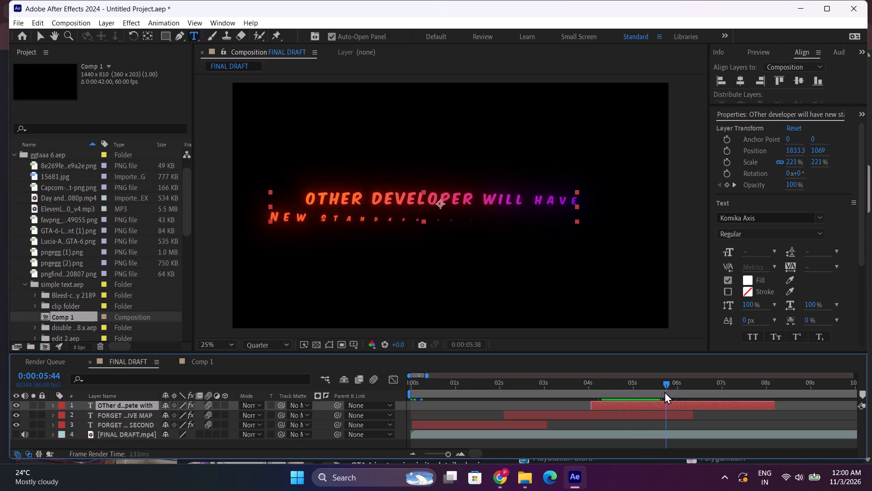
pyautogui.moveTo(664, 391); pyautogui.dragTo(673, 391)
pyautogui.moveTo(577, 198); pyautogui.dragTo(292, 195)
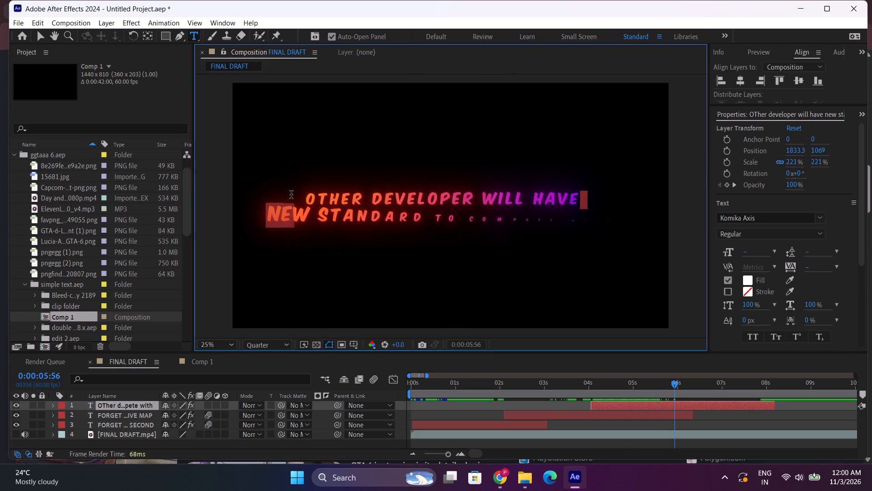
pyautogui.moveTo(307, 199); pyautogui.dragTo(583, 193)
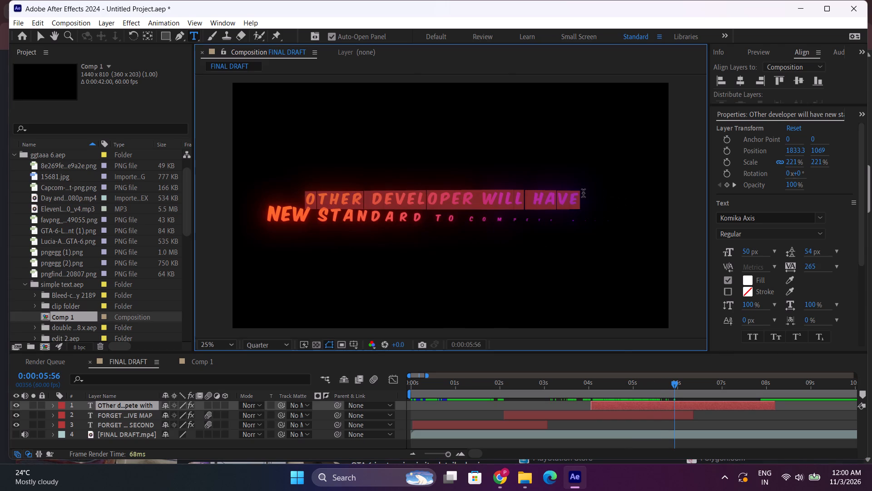
pyautogui.write('BE')
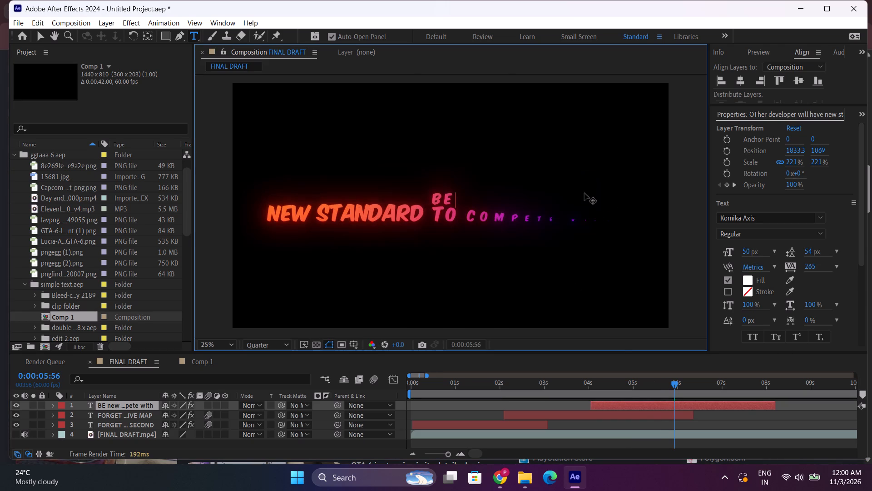
pyautogui.write('caue')
pyautogui.press('space')
pyautogui.press('BackSpace')
pyautogui.press('BackSpace')
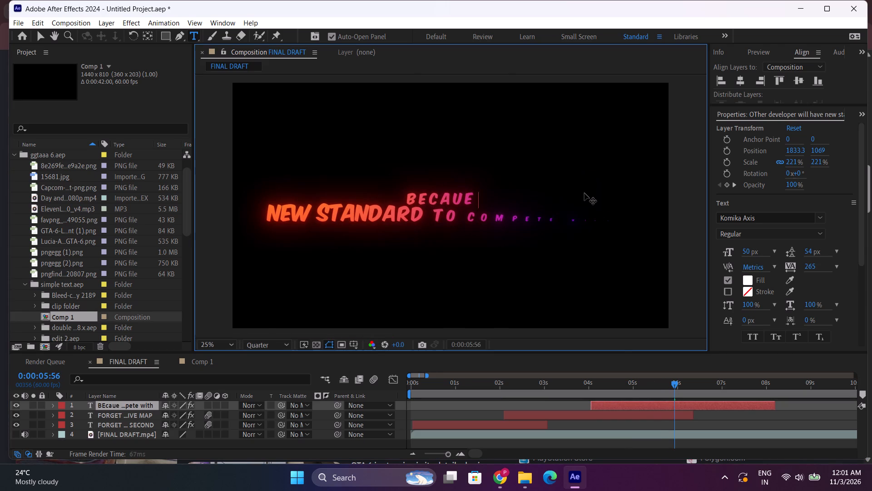
pyautogui.write('se some')
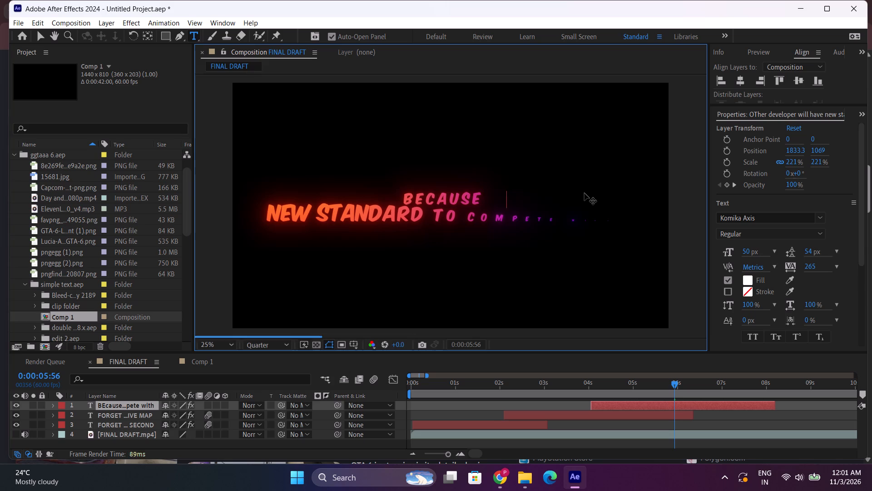
pyautogui.press('space')
pyautogui.write('of the')
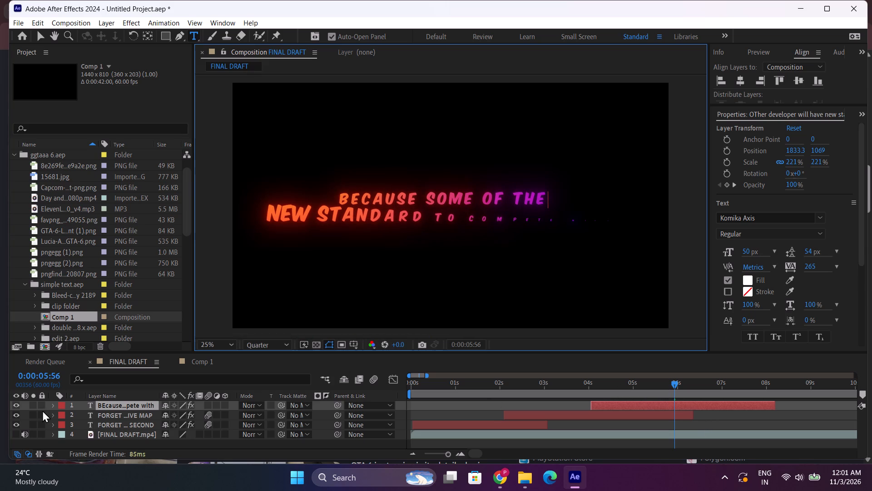
# Temporarily hide the BEcause some of the layer and replay the section from about 4 s to 6 s several times.
pyautogui.click(11, 404)
pyautogui.click(596, 387)
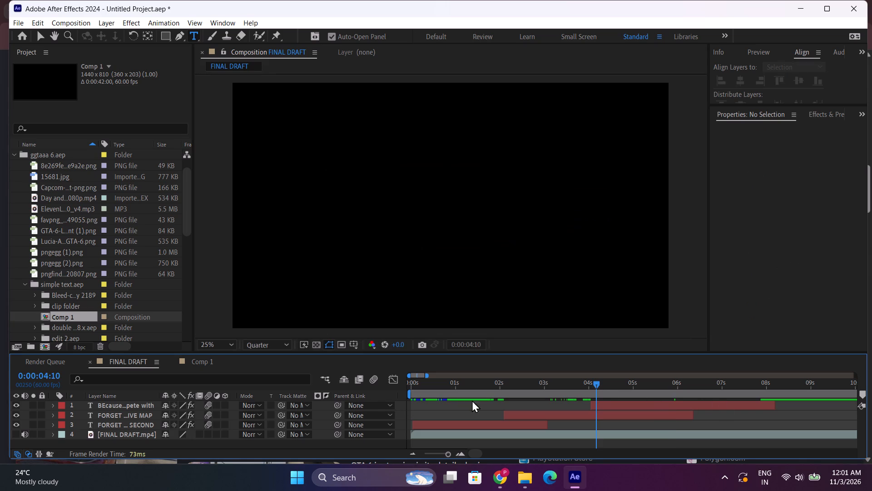
pyautogui.click(18, 404)
pyautogui.press('space')
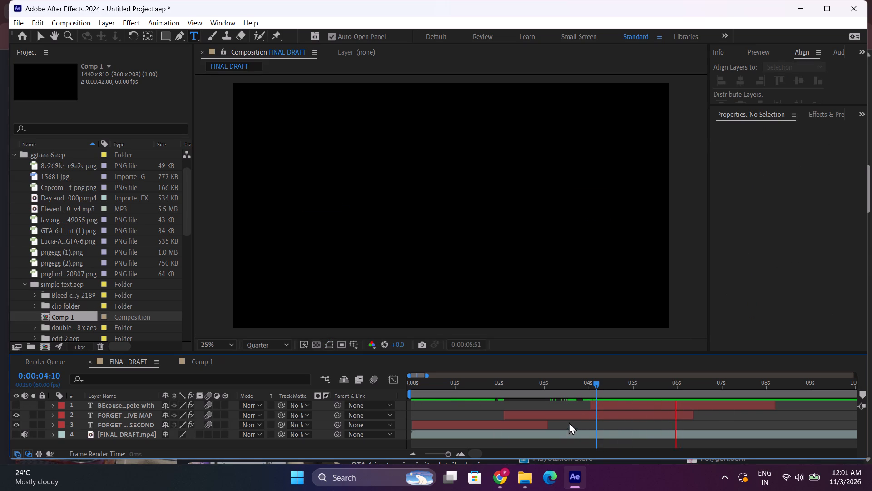
pyautogui.click(604, 385)
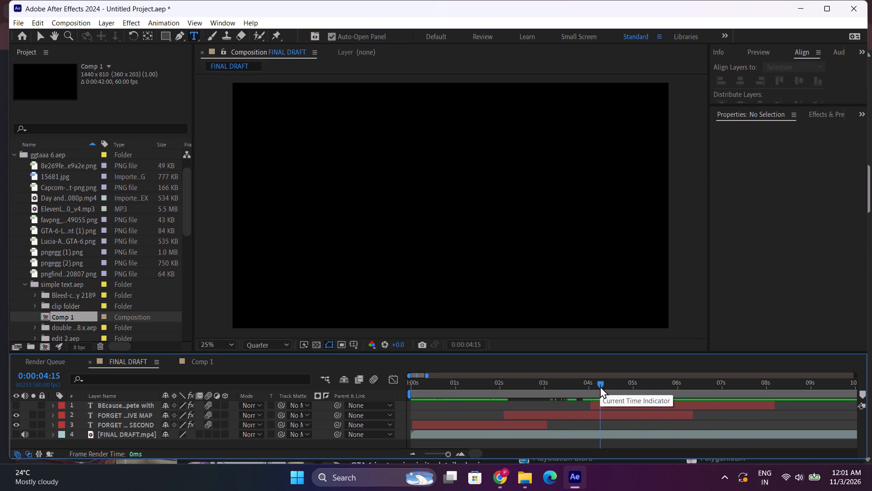
pyautogui.press('space')
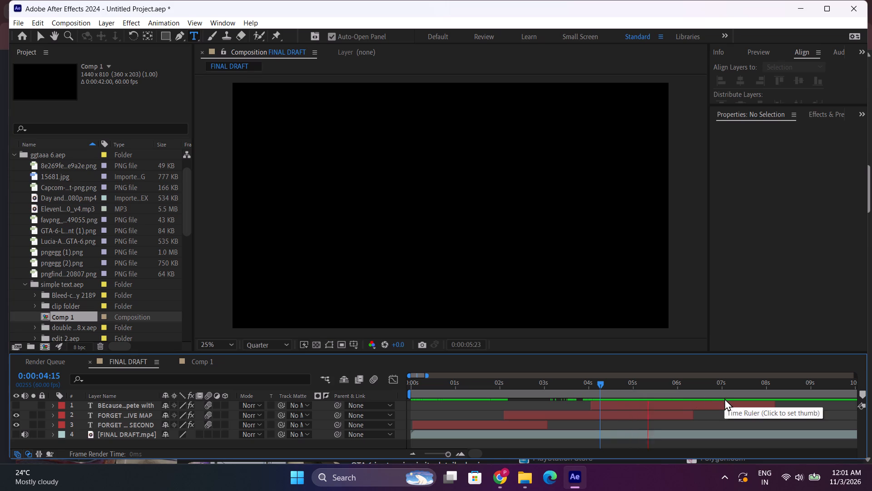
pyautogui.press('space')
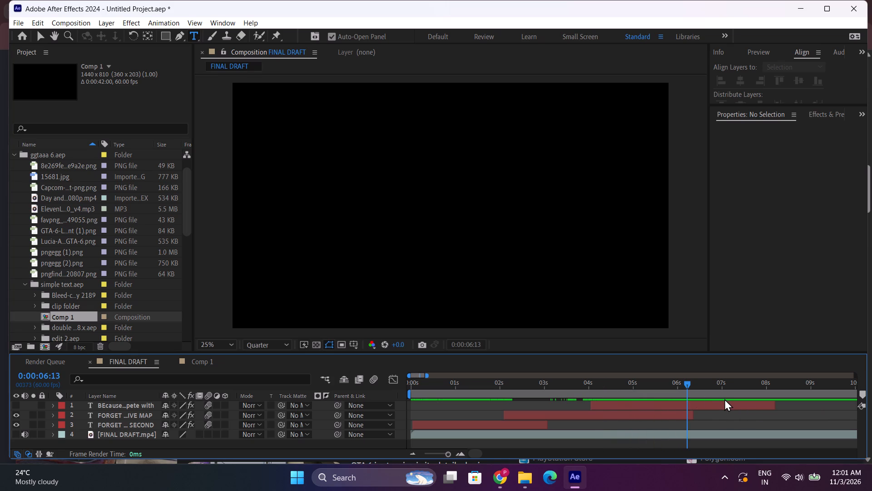
pyautogui.press('space')
pyautogui.click(636, 389)
pyautogui.press('space')
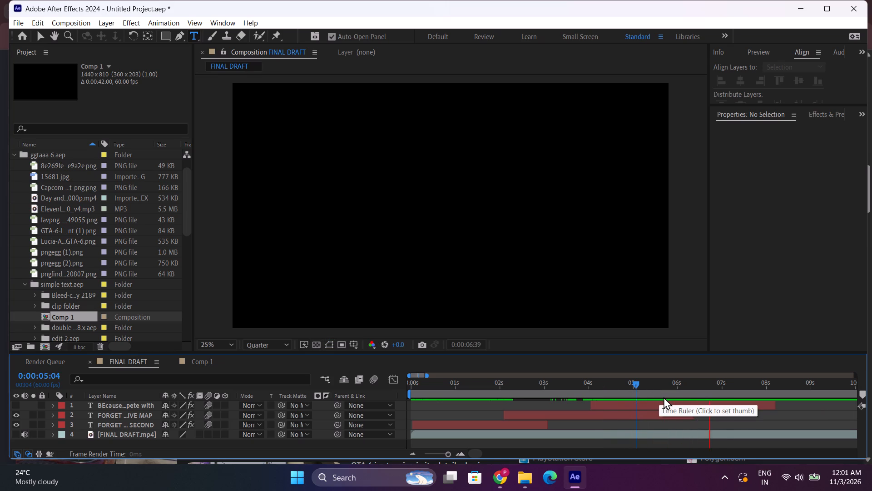
pyautogui.press('space')
pyautogui.click(601, 385)
pyautogui.press('space')
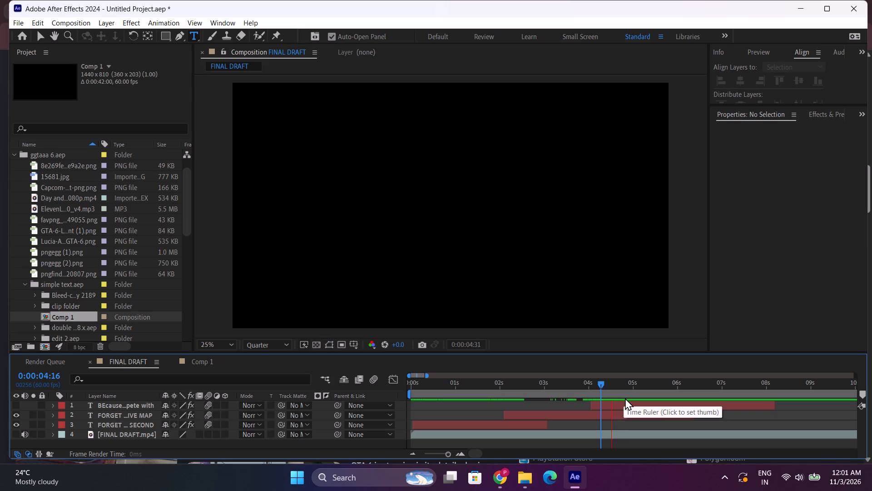
pyautogui.press('space')
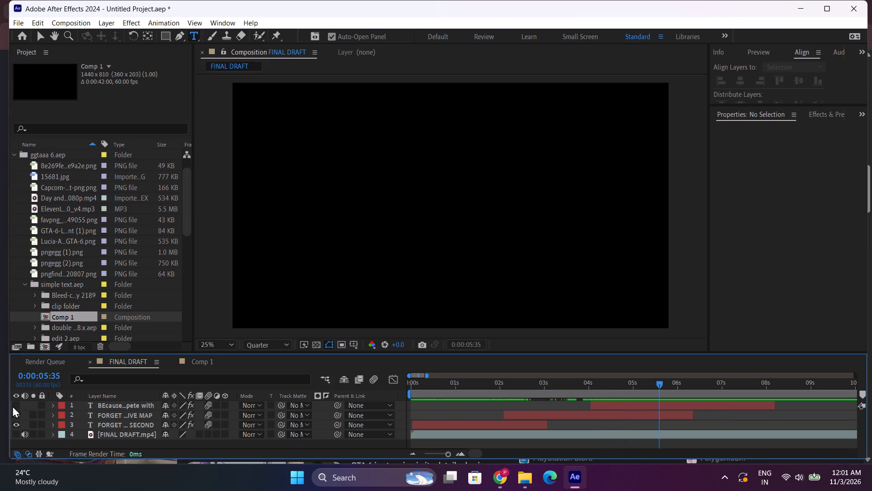
pyautogui.click(12, 405)
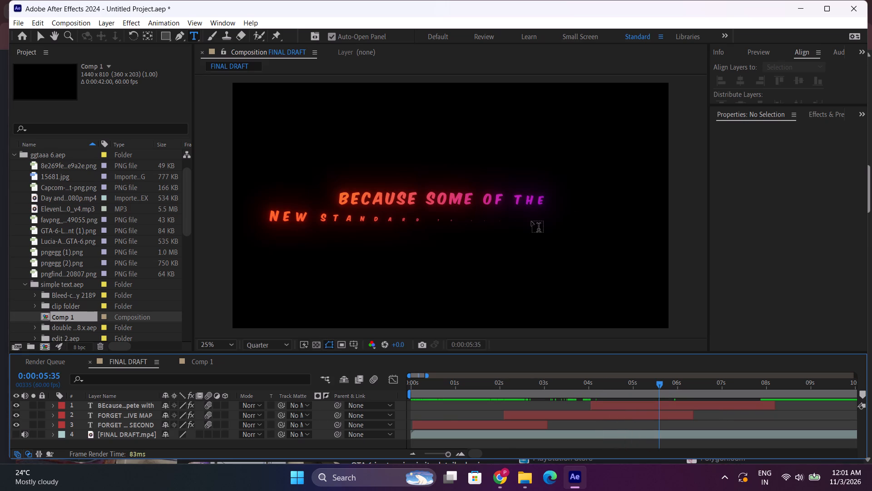
# Replace the second line of the BEcause some of the text with INSANE THINGS.
pyautogui.moveTo(660, 388); pyautogui.dragTo(680, 387)
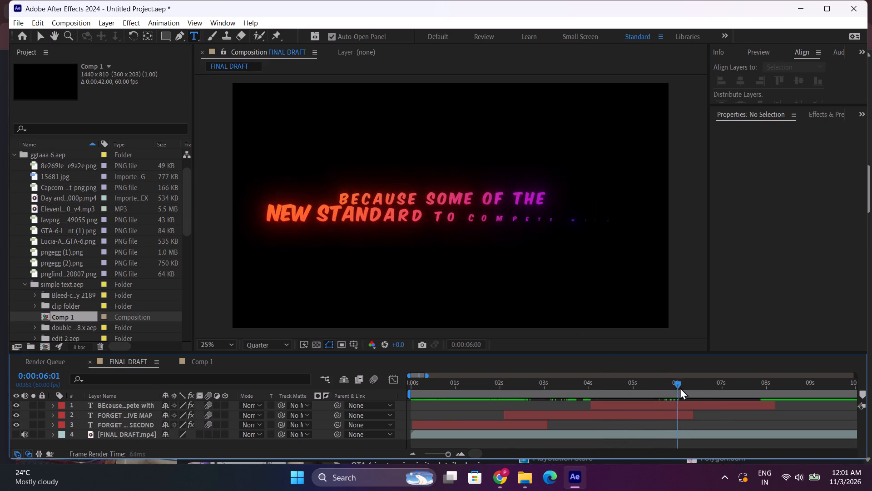
pyautogui.moveTo(680, 387); pyautogui.dragTo(698, 381)
pyautogui.moveTo(269, 211); pyautogui.dragTo(633, 222)
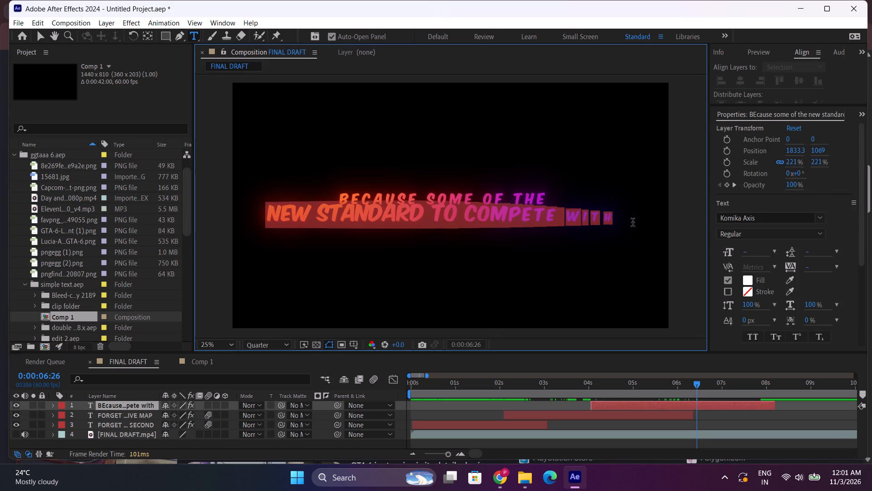
pyautogui.moveTo(633, 222); pyautogui.dragTo(641, 222)
pyautogui.write('INSASE')
pyautogui.press('space')
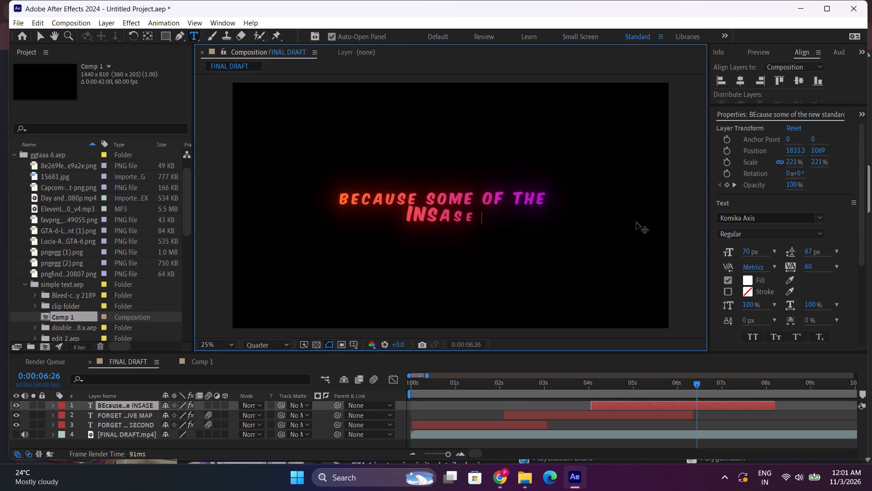
pyautogui.press('BackSpace')
pyautogui.press('BackSpace')
pyautogui.press('BackSpace')
pyautogui.press('BackSpace')
pyautogui.write('ANE TH')
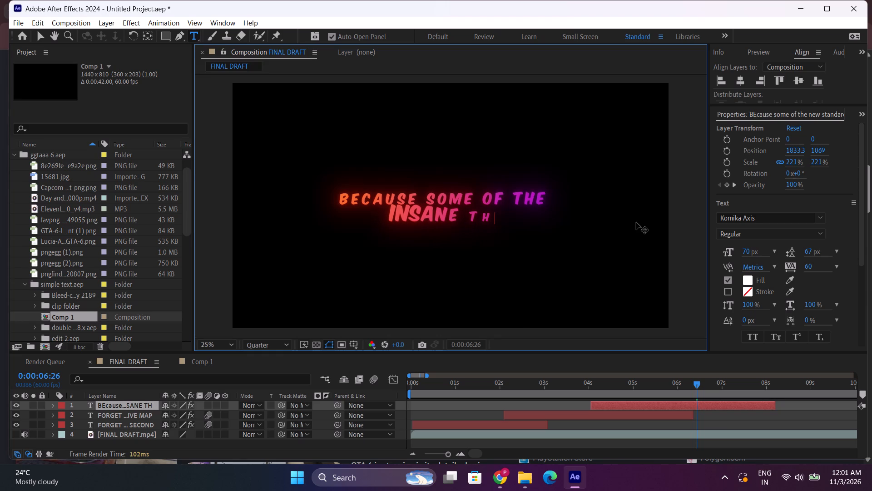
pyautogui.write('INGS')
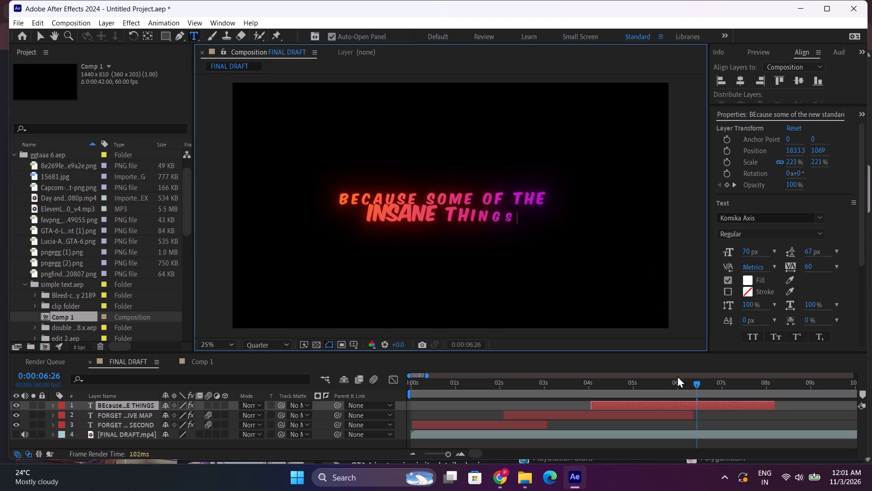
# Insert MOST before INSANE THINGS in the second line of the BEcause some of the text.
pyautogui.click(363, 215)
pyautogui.write('MOST')
pyautogui.press('space')
pyautogui.press('space')
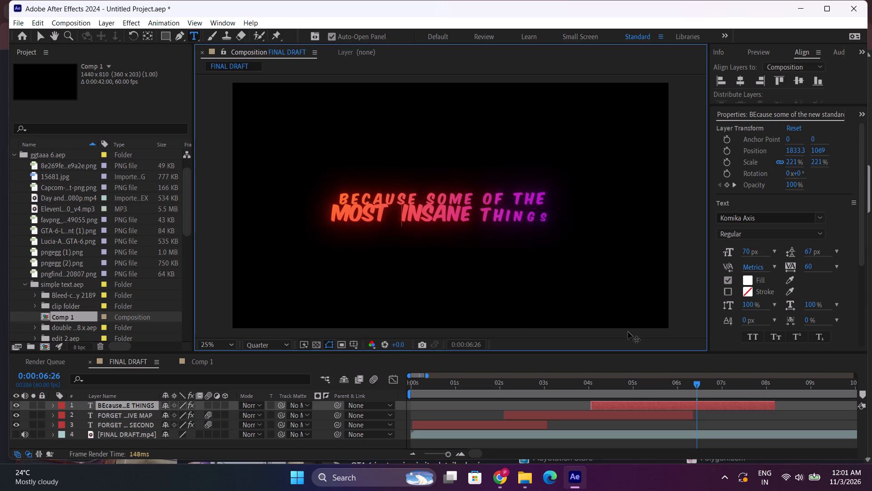
pyautogui.press('BackSpace')
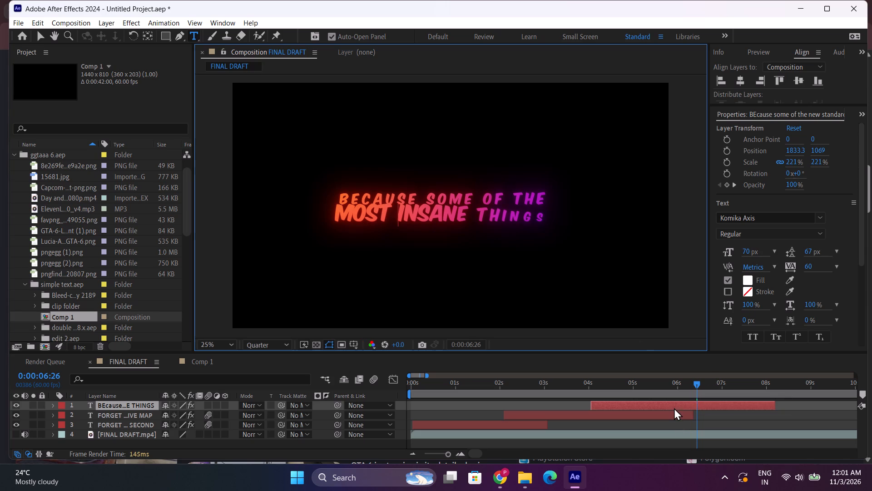
# Replay the BEcause some of the MOST INSANE THINGS text animation several times from about 4 s to 6 s.
pyautogui.click(674, 407)
pyautogui.click(674, 414)
pyautogui.click(697, 381)
pyautogui.press('space')
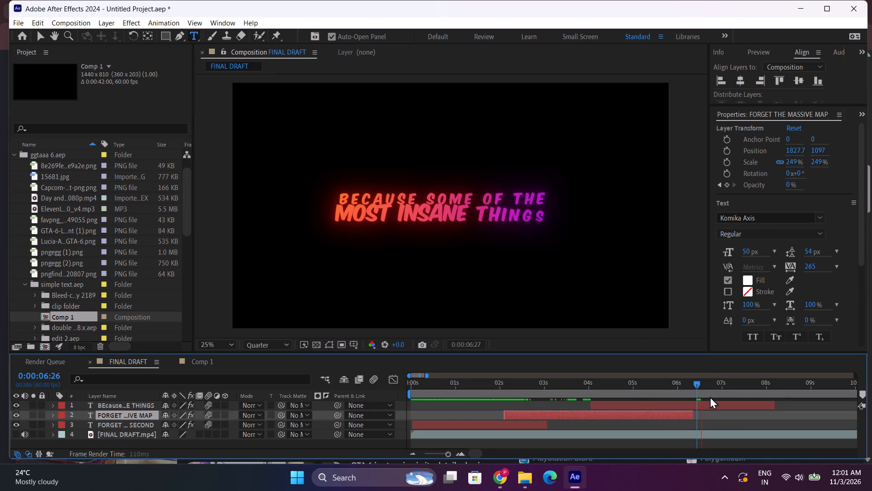
pyautogui.moveTo(603, 382); pyautogui.dragTo(591, 386)
pyautogui.press('space')
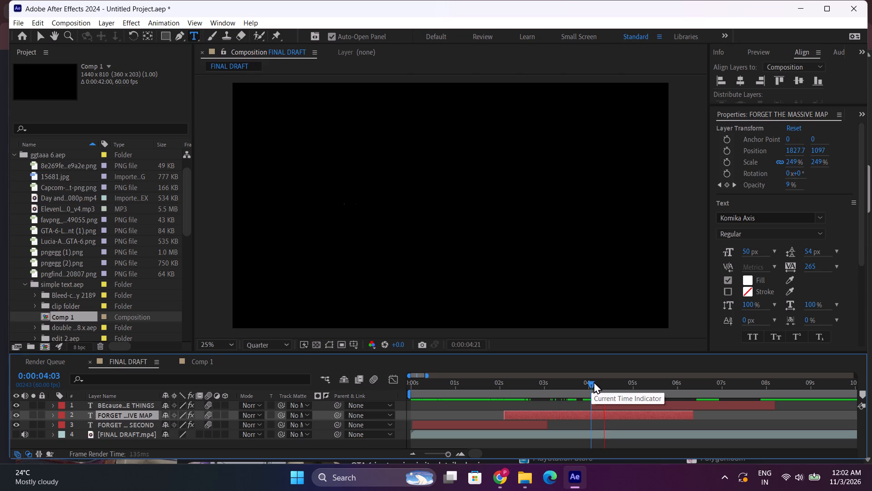
pyautogui.moveTo(590, 384); pyautogui.dragTo(596, 383)
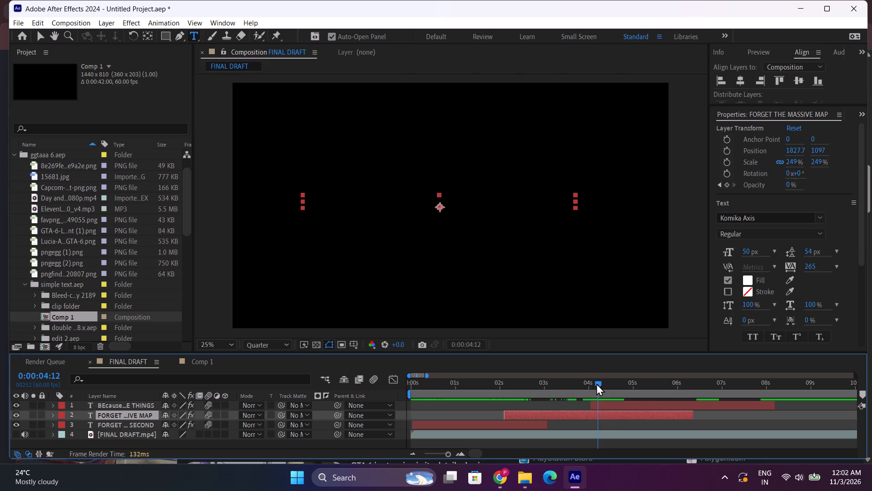
pyautogui.press('space')
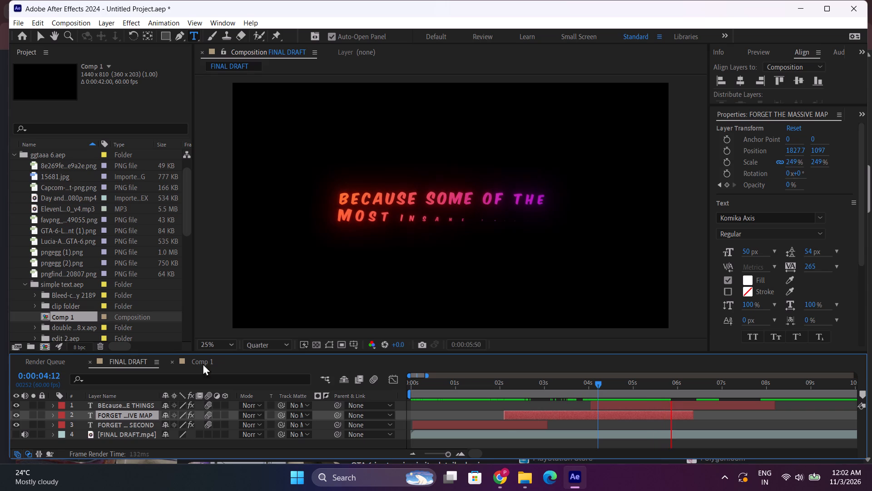
pyautogui.click(822, 11)
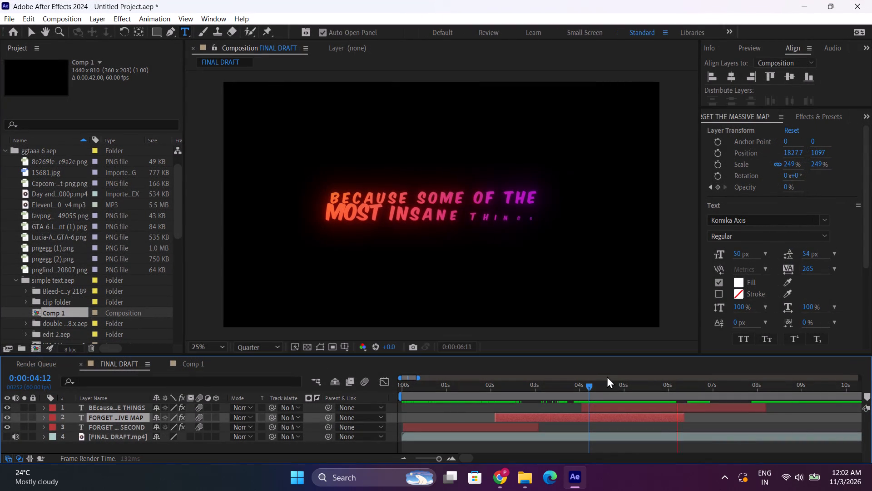
pyautogui.click(584, 387)
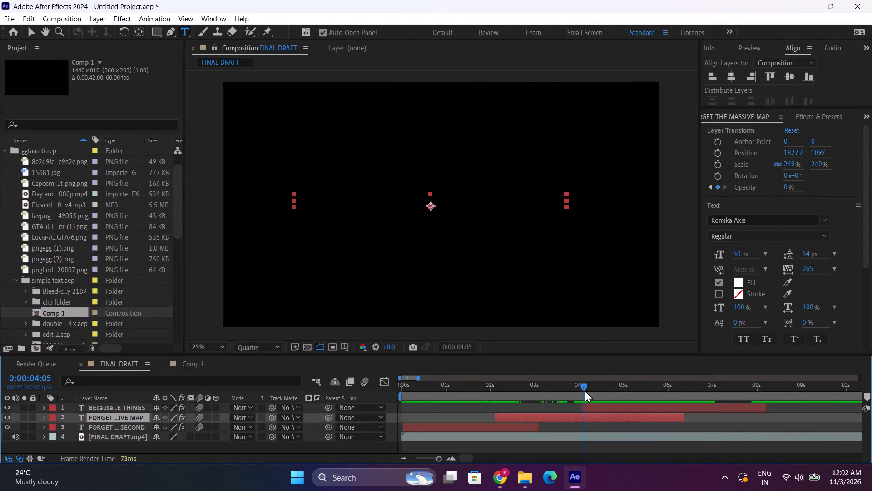
pyautogui.press('space')
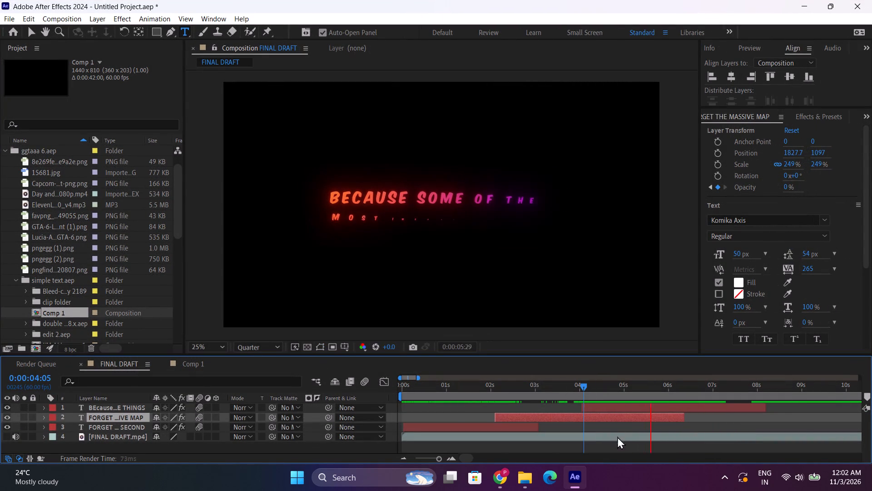
# Move the ending Offset keyframes of both range selectors on the BEcause some of the layer about 0.9 s earlier.
pyautogui.click(682, 387)
pyautogui.press('u')
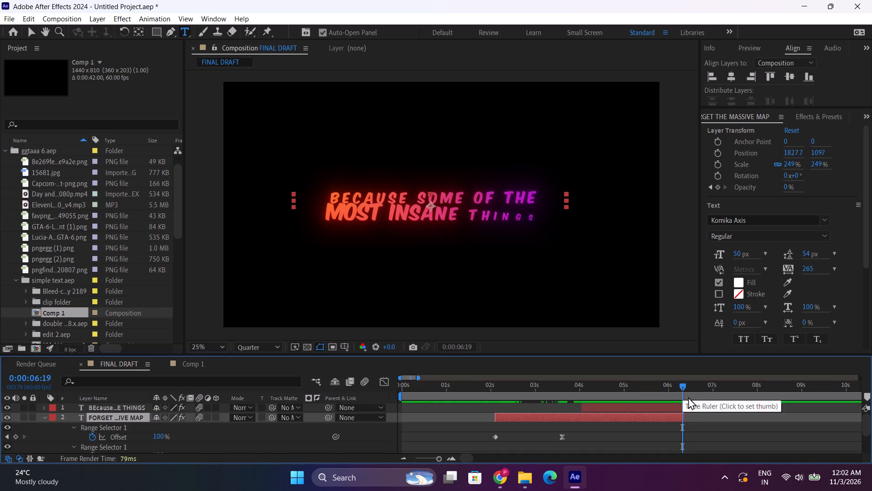
pyautogui.scroll(-1, 684, 434)
pyautogui.scroll(2, 685, 426)
pyautogui.press('u')
pyautogui.click(670, 406)
pyautogui.press('u')
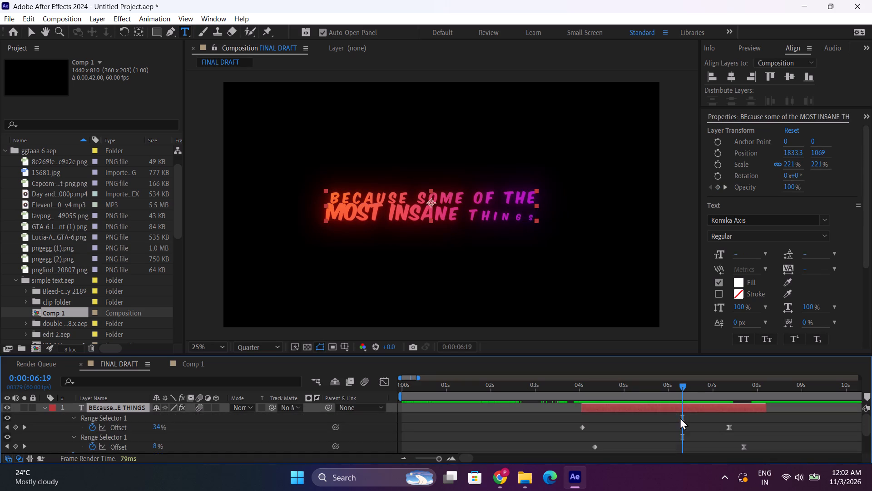
pyautogui.moveTo(709, 420); pyautogui.dragTo(751, 451)
pyautogui.moveTo(727, 427); pyautogui.dragTo(688, 433)
pyautogui.click(40, 407)
# Preview the text sequence from about 2 s, and replay the retimed BEcause some of the text from about 4 s.
pyautogui.click(504, 386)
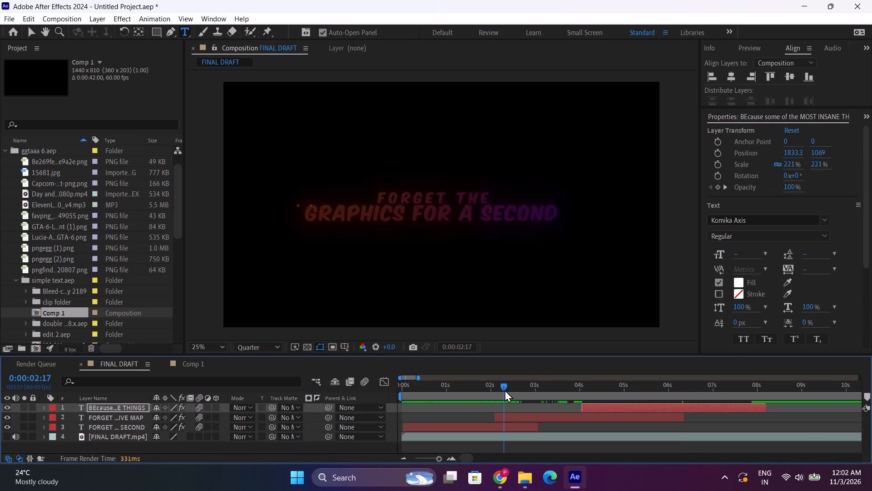
pyautogui.press('space')
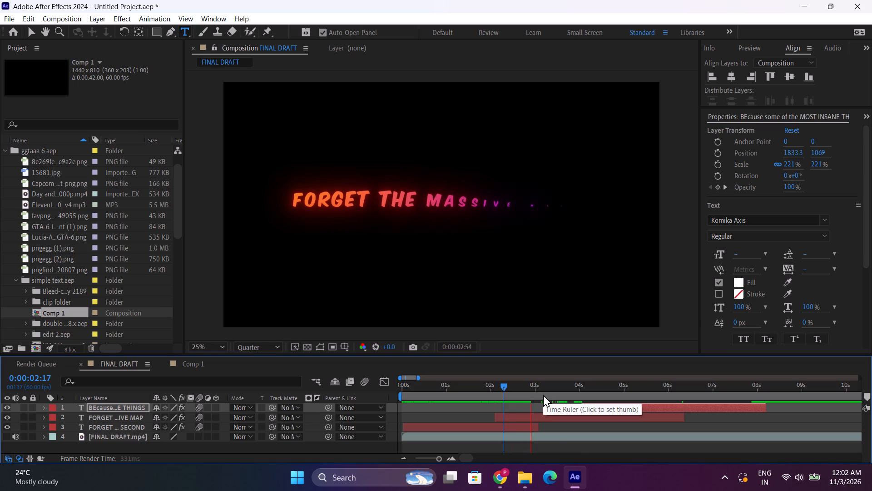
pyautogui.click(581, 390)
pyautogui.press('space')
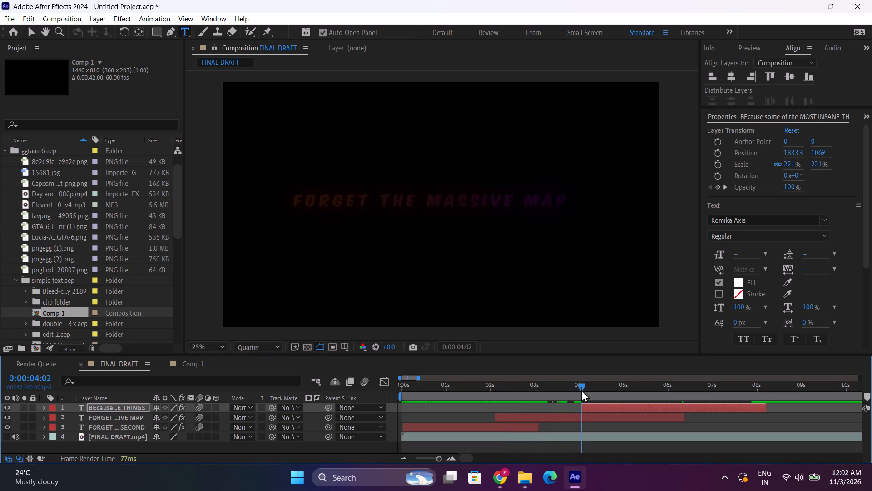
pyautogui.press('space')
pyautogui.click(744, 51)
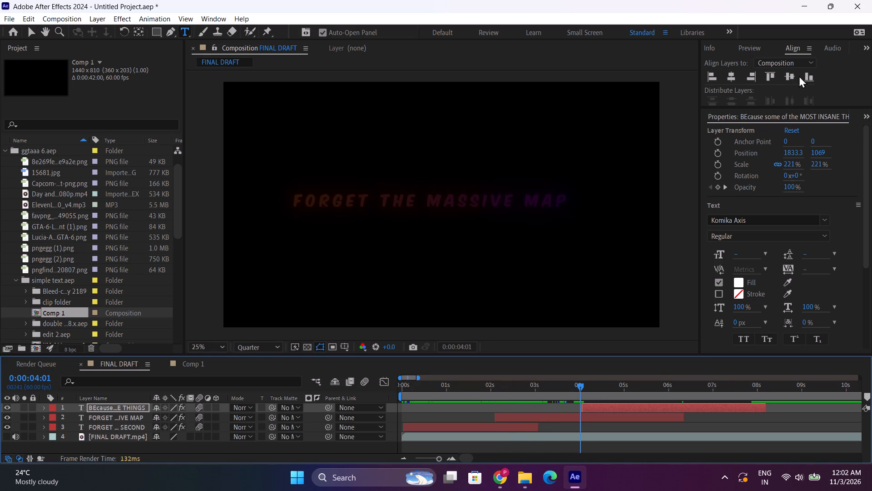
pyautogui.click(759, 60)
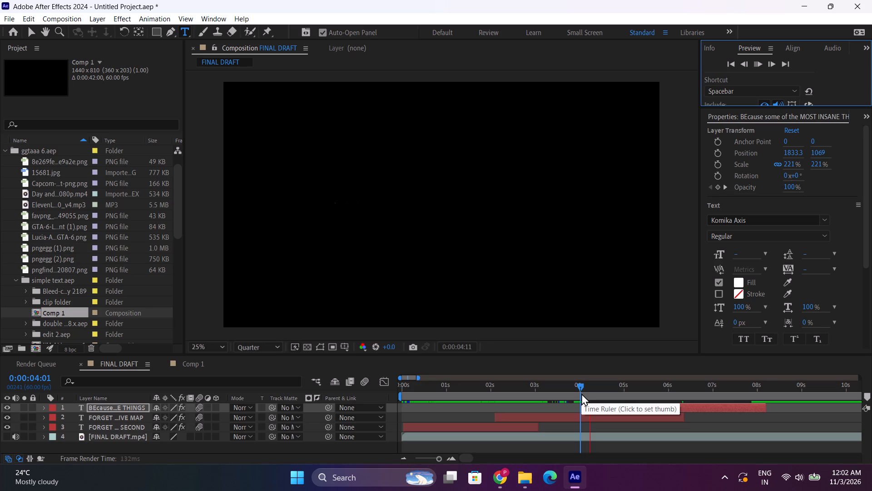
pyautogui.click(589, 386)
pyautogui.press('space')
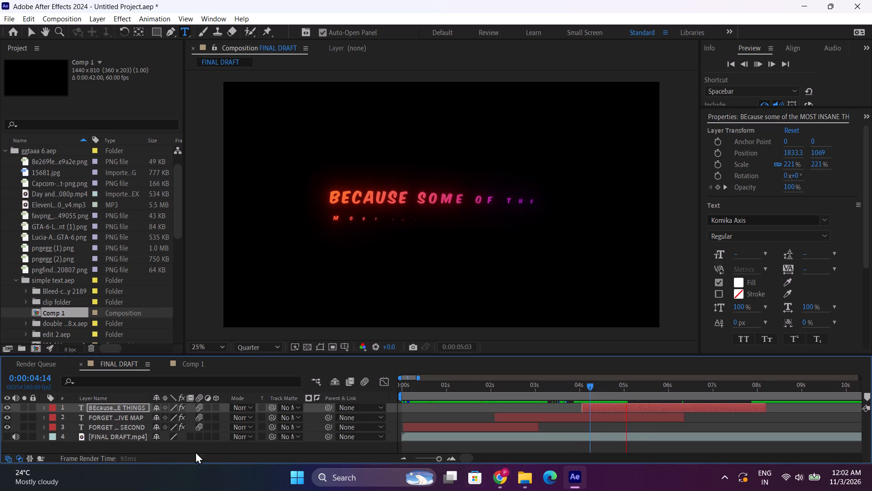
# Temporarily show the FINAL DRAFT.mp4 footage behind the text during playback to compare, then hide it again.
pyautogui.click(1, 436)
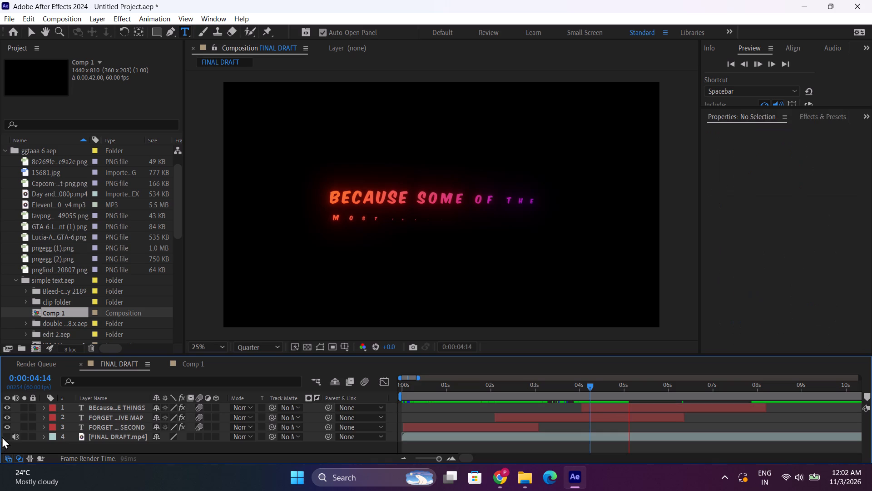
pyautogui.click(8, 437)
pyautogui.click(8, 437)
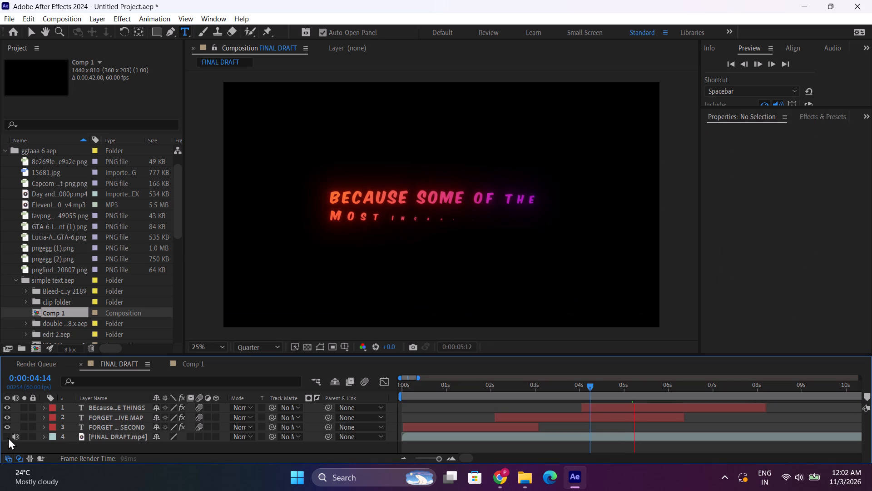
pyautogui.click(8, 437)
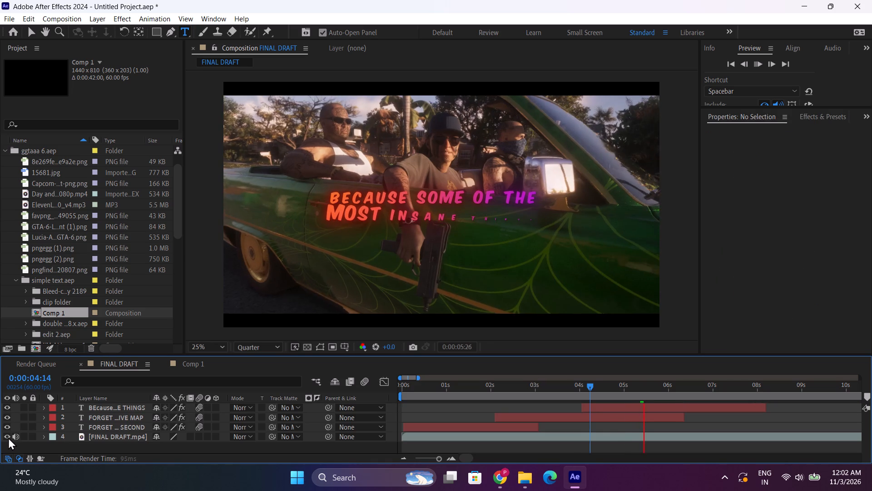
pyautogui.click(8, 437)
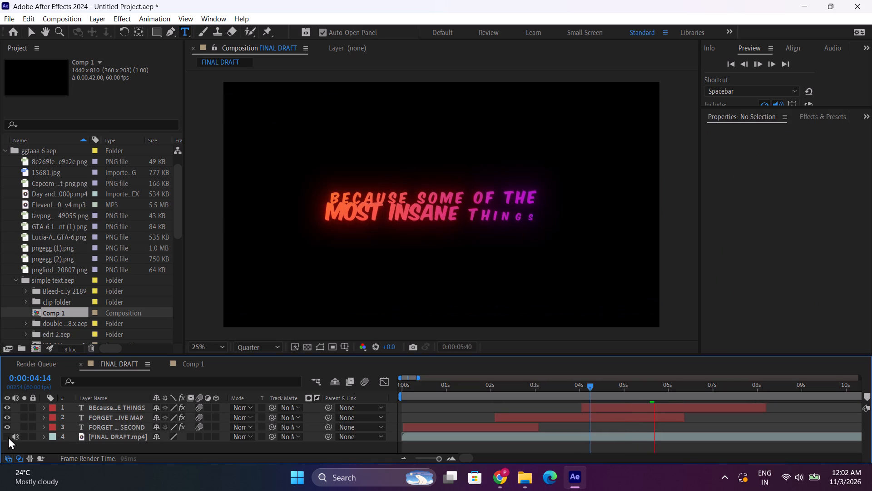
pyautogui.click(8, 437)
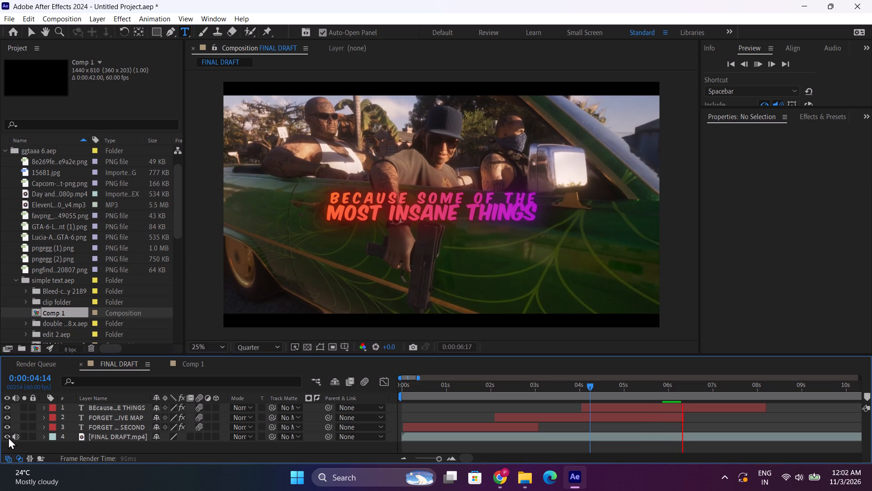
pyautogui.click(8, 437)
# Play through the BEcause some of the text from about 5 s to 6 s to check its second-line reveal.
pyautogui.click(586, 387)
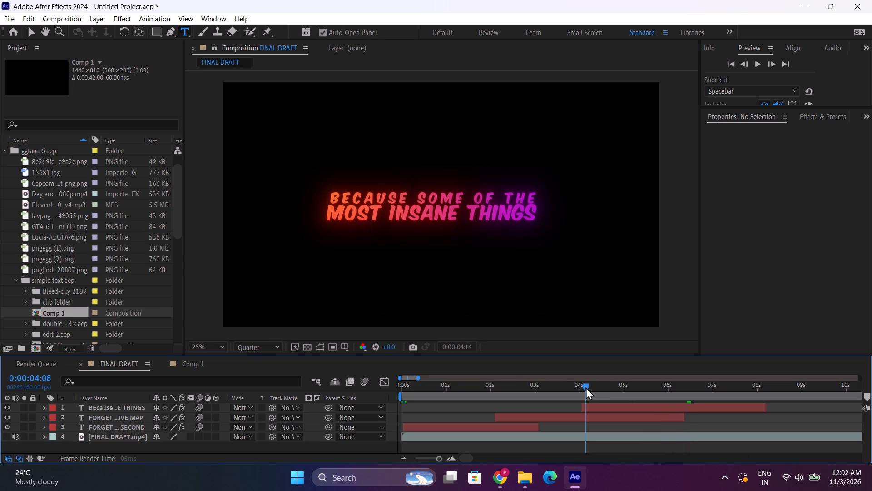
pyautogui.moveTo(586, 387); pyautogui.dragTo(645, 382)
pyautogui.press('space')
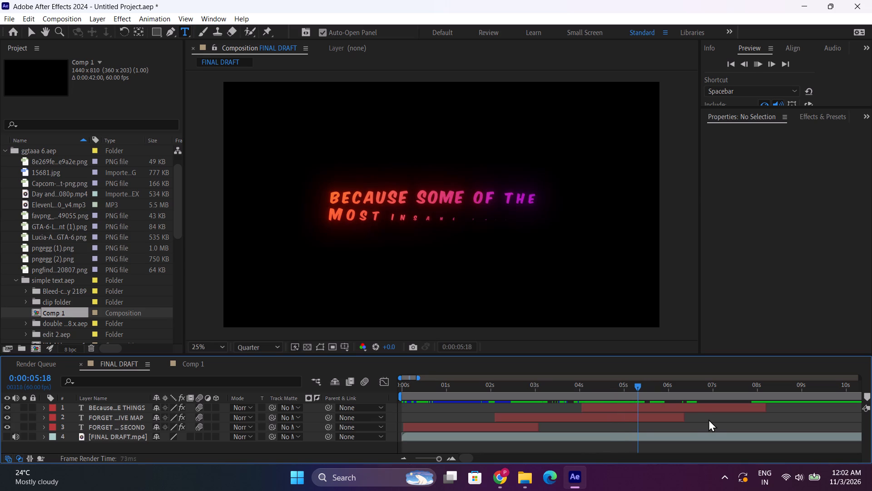
pyautogui.press('space')
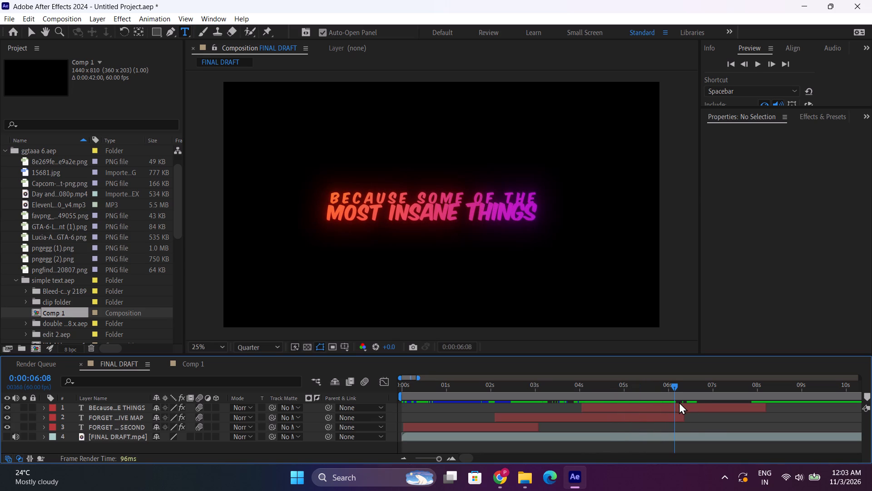
pyautogui.press('space')
pyautogui.press('space')
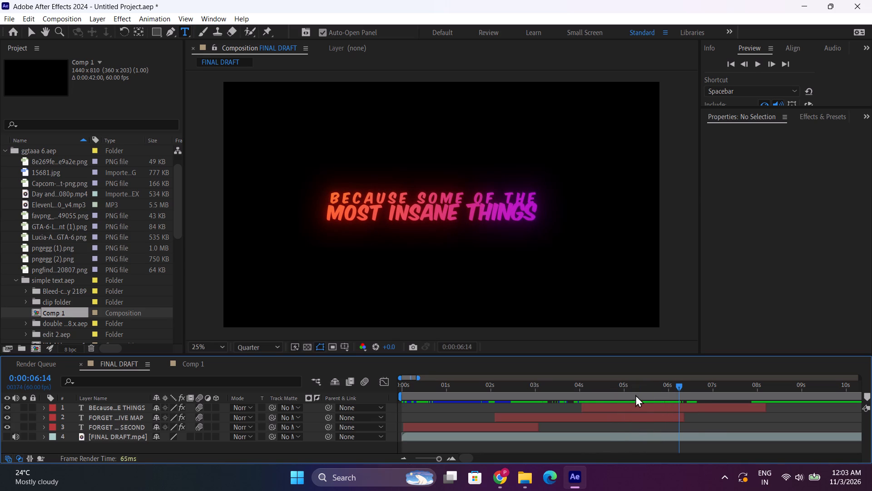
# Disable the 4-Color Gradient, Deep Glow 2 and all three Drop Shadow effects on the BEcause some of the layer.
pyautogui.click(625, 408)
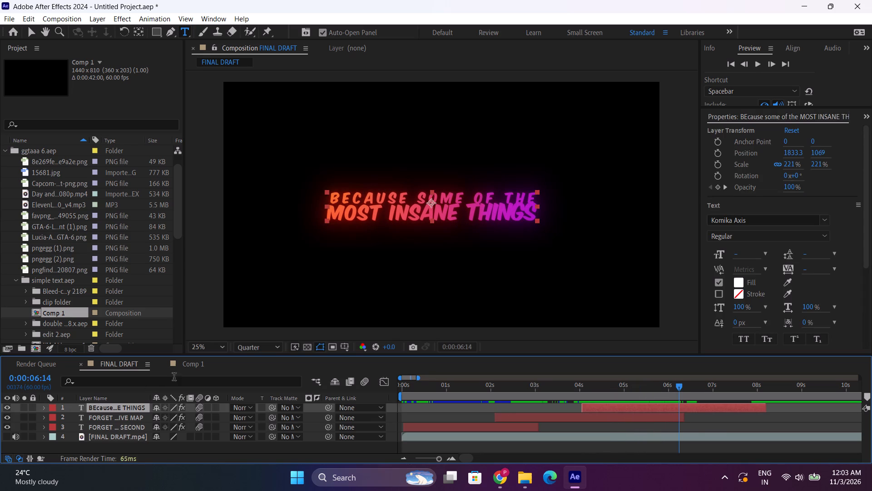
pyautogui.press('F3')
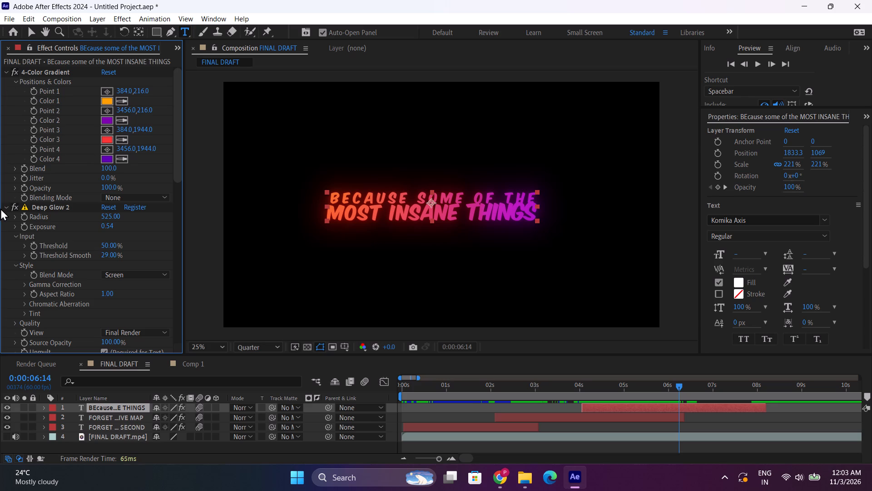
pyautogui.click(0, 208)
pyautogui.click(4, 207)
pyautogui.click(6, 70)
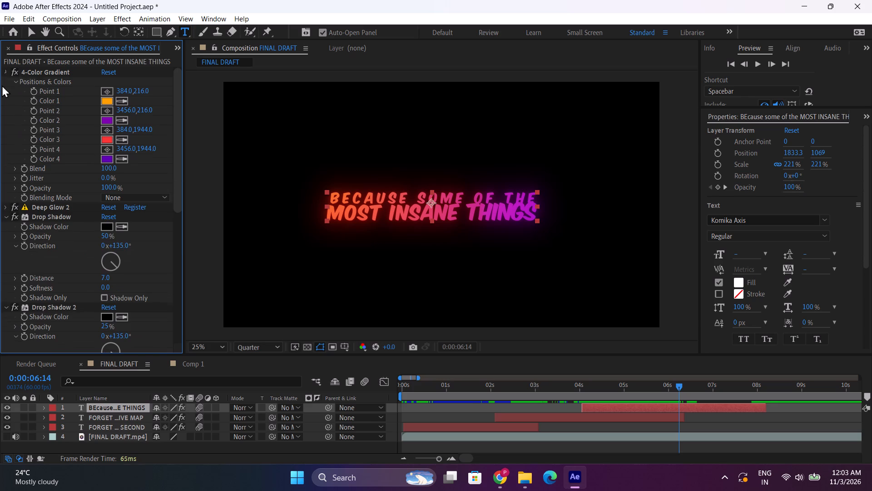
pyautogui.click(3, 97)
pyautogui.click(5, 92)
pyautogui.click(3, 103)
pyautogui.click(3, 110)
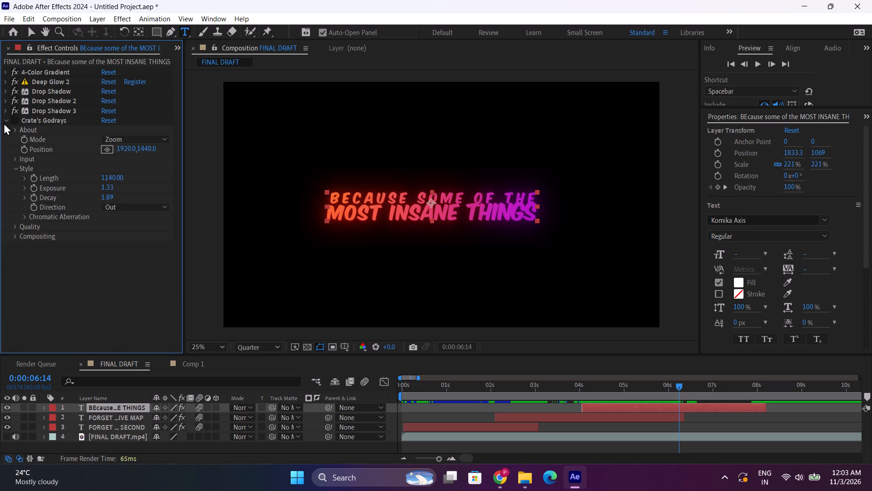
pyautogui.click(4, 123)
pyautogui.moveTo(16, 109); pyautogui.dragTo(15, 63)
# Disable the 4-Color Gradient, Deep Glow 2 and all three Drop Shadow effects on the FORGET THE MASSIVE MAP layer.
pyautogui.click(559, 418)
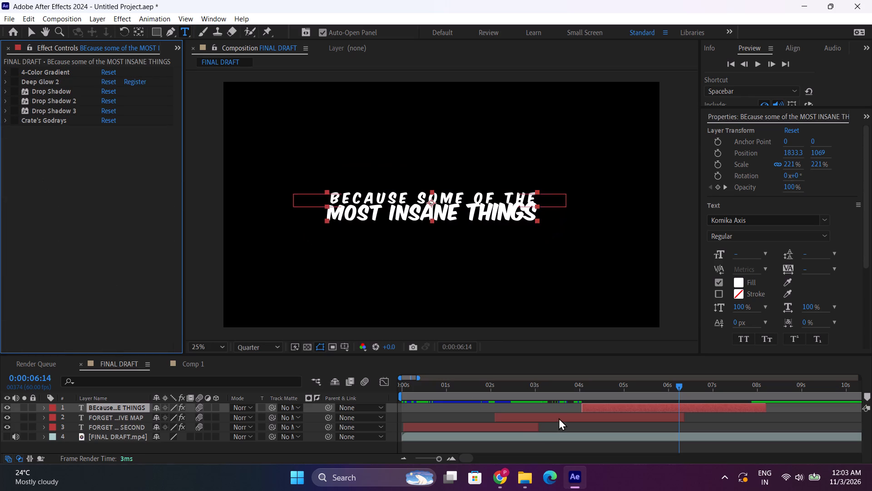
pyautogui.click(13, 71)
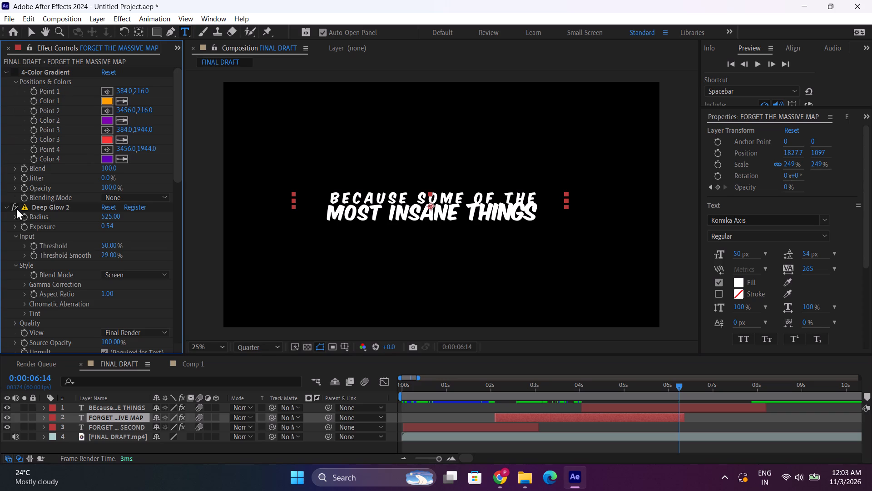
pyautogui.click(16, 208)
pyautogui.click(9, 73)
pyautogui.click(3, 83)
pyautogui.click(3, 90)
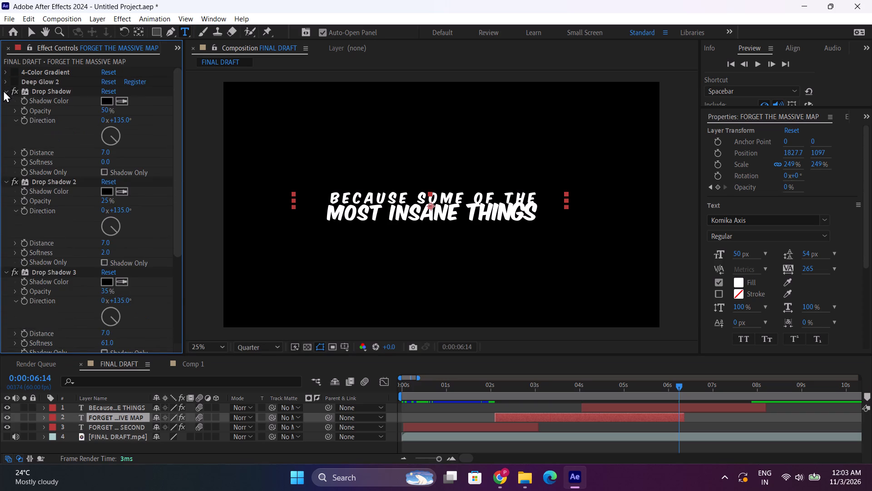
pyautogui.click(16, 89)
pyautogui.click(12, 98)
pyautogui.click(5, 103)
pyautogui.click(5, 112)
pyautogui.click(16, 113)
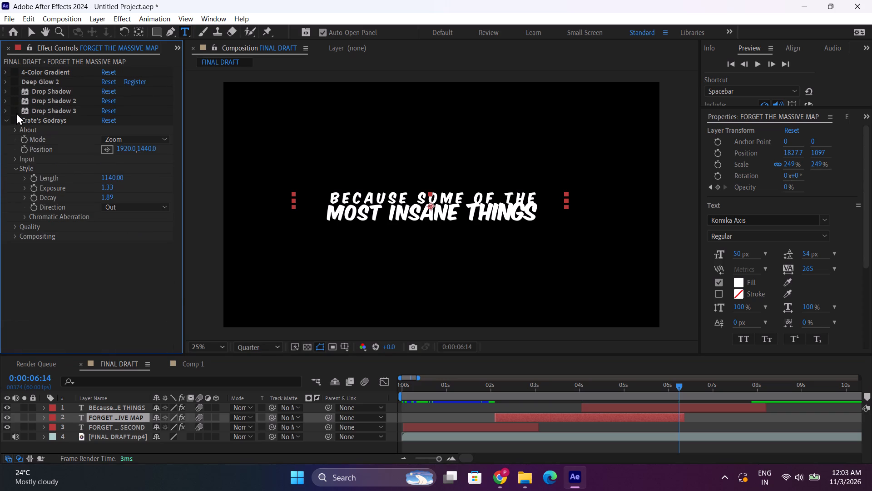
# Disable the 4-Color Gradient, Deep Glow 2 and all three Drop Shadow effects on the FORGET THE GRAPHICS FOR A SECOND layer.
pyautogui.click(444, 428)
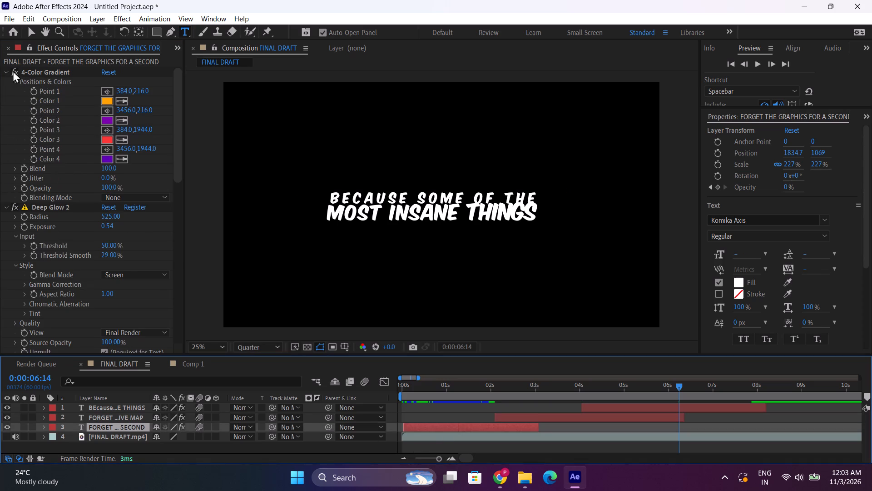
pyautogui.click(13, 70)
pyautogui.click(0, 72)
pyautogui.click(3, 65)
pyautogui.click(3, 75)
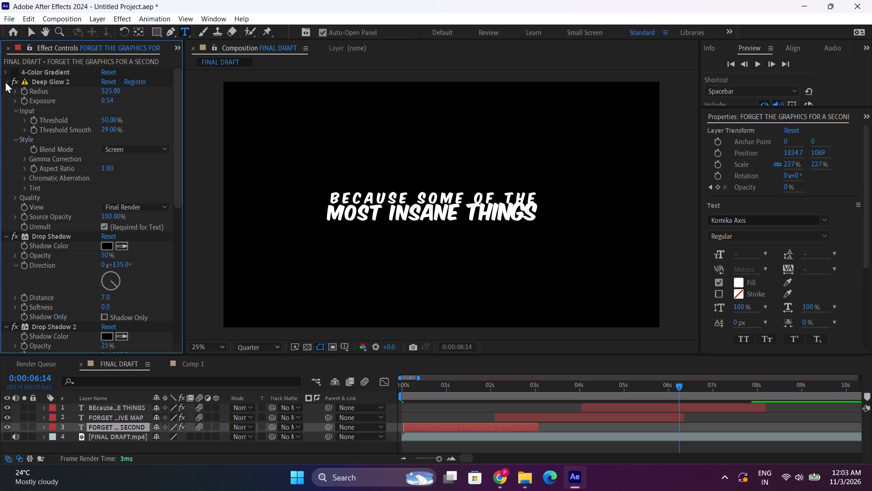
pyautogui.click(8, 81)
pyautogui.click(14, 82)
pyautogui.moveTo(8, 91); pyautogui.dragTo(18, 92)
pyautogui.click(21, 92)
pyautogui.click(15, 94)
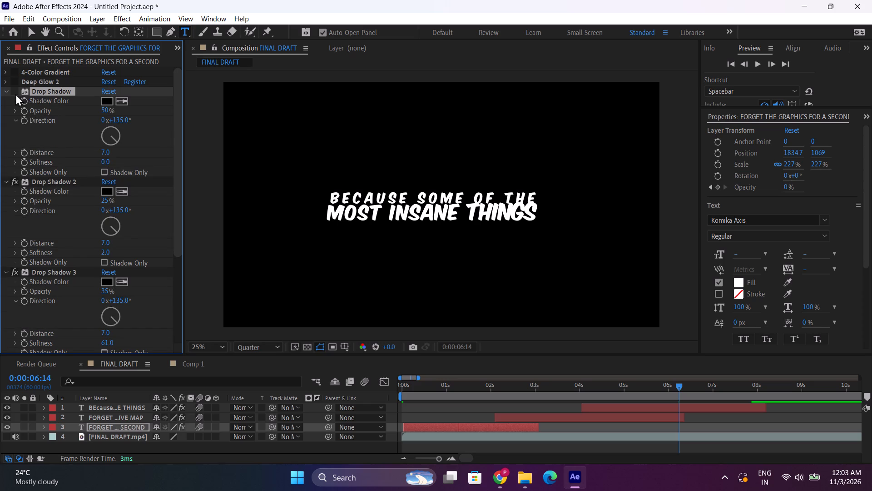
pyautogui.click(5, 89)
pyautogui.click(5, 102)
pyautogui.click(16, 99)
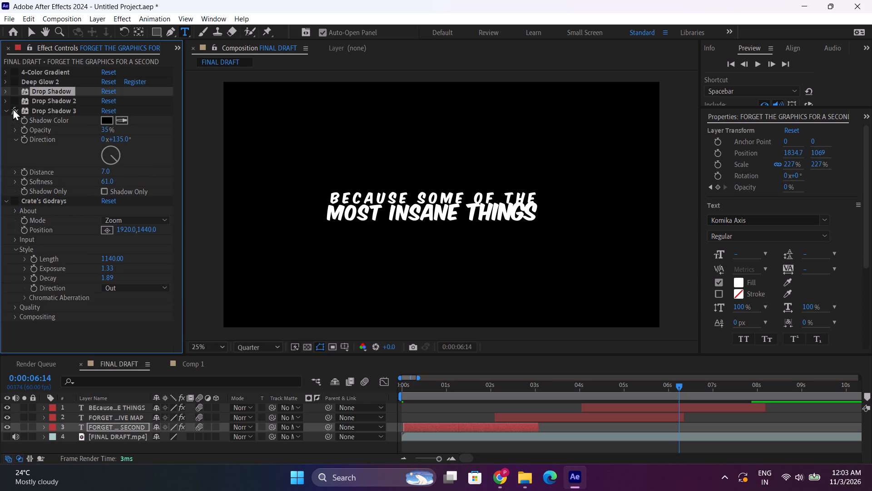
pyautogui.click(13, 107)
# Re-enable only the 4-Color Gradient effect on all three text layers.
pyautogui.click(15, 76)
pyautogui.click(535, 413)
pyautogui.click(17, 66)
pyautogui.click(16, 70)
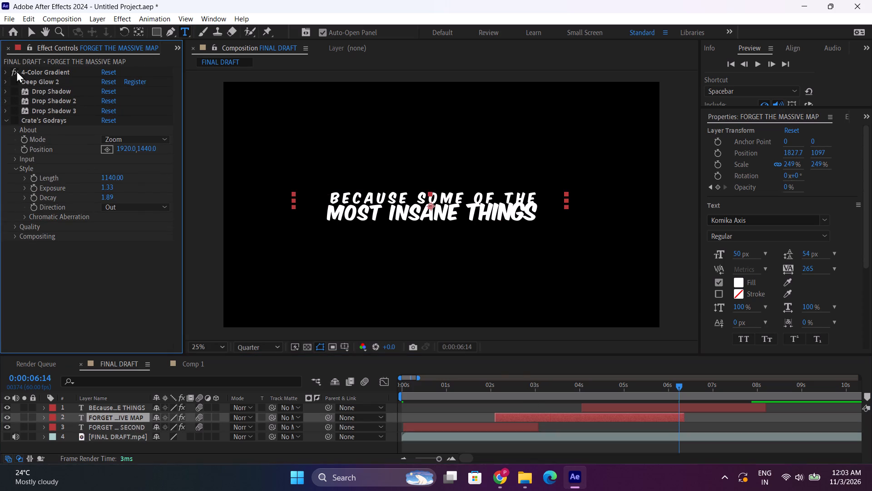
pyautogui.click(705, 403)
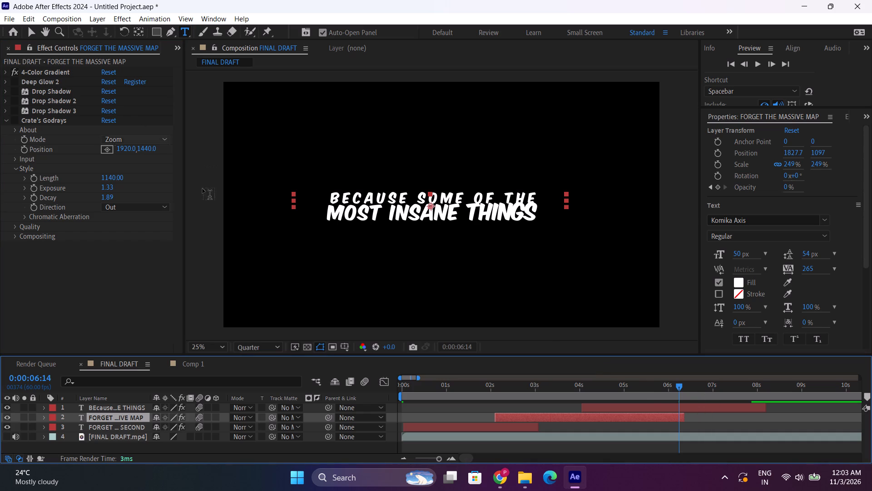
pyautogui.click(636, 404)
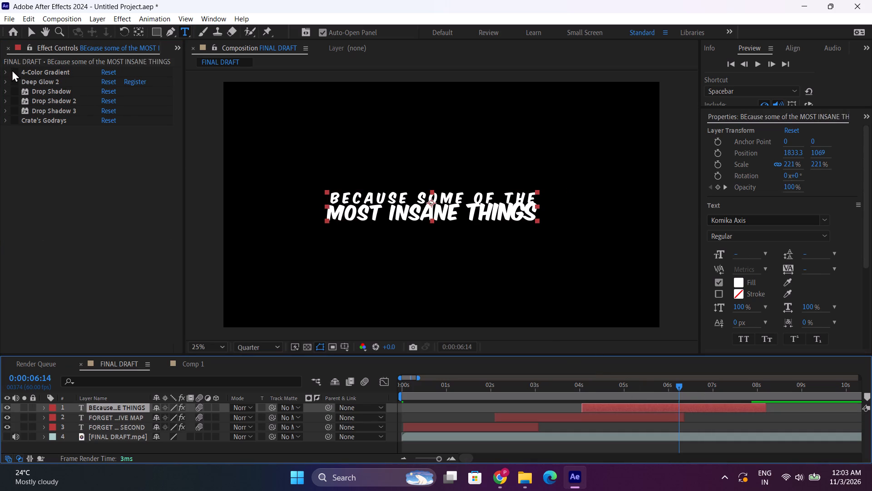
pyautogui.click(14, 70)
# Preview the gradient-only text sequence from the start, and replay it from about 4 s.
pyautogui.moveTo(432, 384); pyautogui.dragTo(364, 384)
pyautogui.press('space')
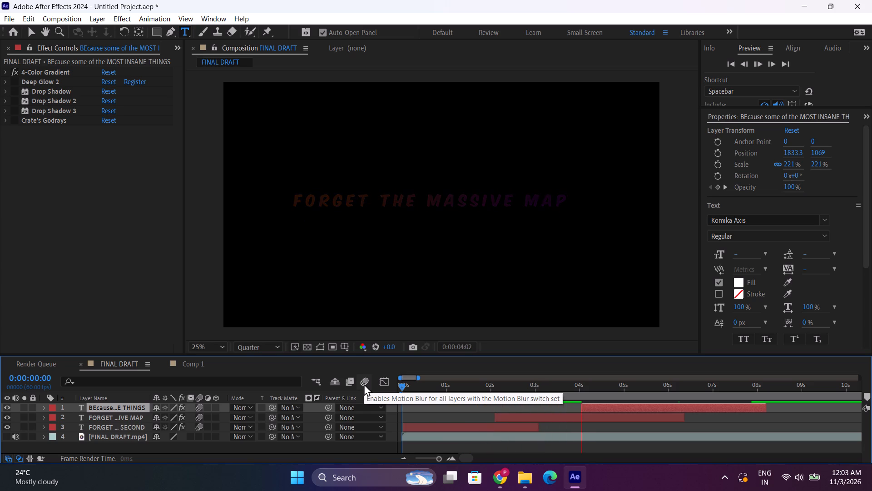
pyautogui.click(582, 386)
pyautogui.press('space')
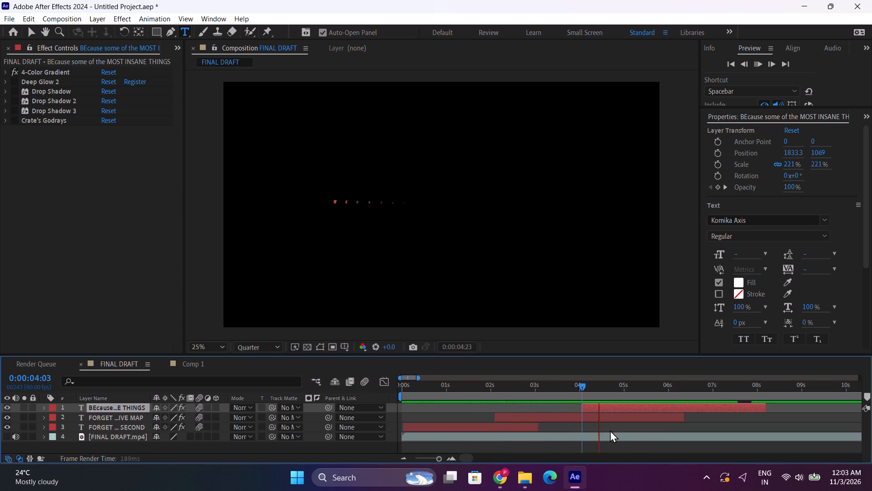
pyautogui.press('space')
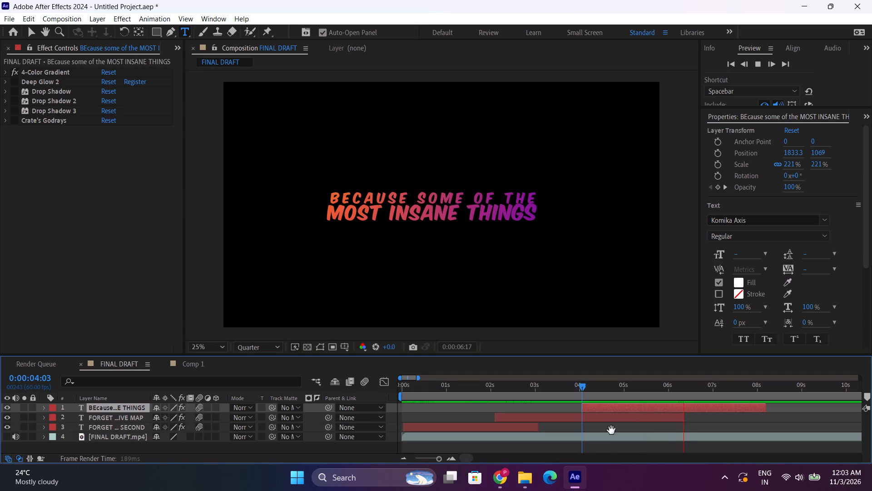
# Duplicate the FORGET THE MASSIVE MAP layer, put the copy on top of the stack and start it at about 6.5 s.
pyautogui.click(623, 417)
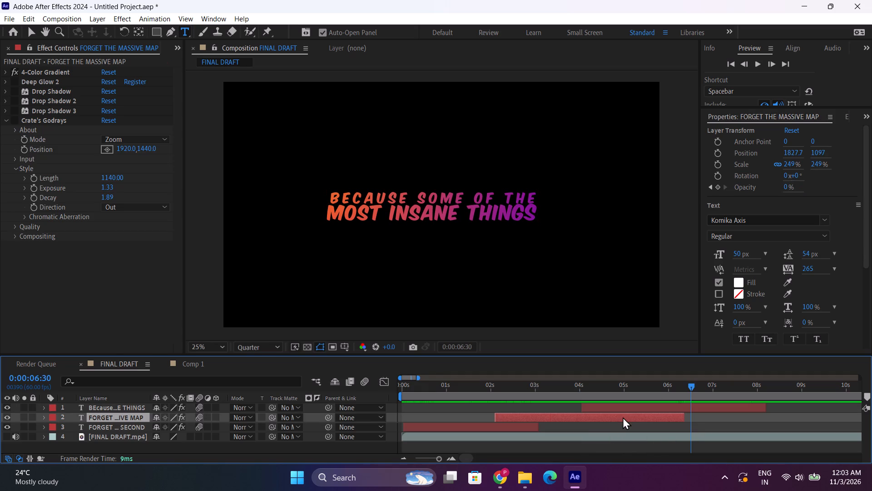
pyautogui.hotkey('ctrl', 'd')
pyautogui.moveTo(111, 416); pyautogui.dragTo(113, 410)
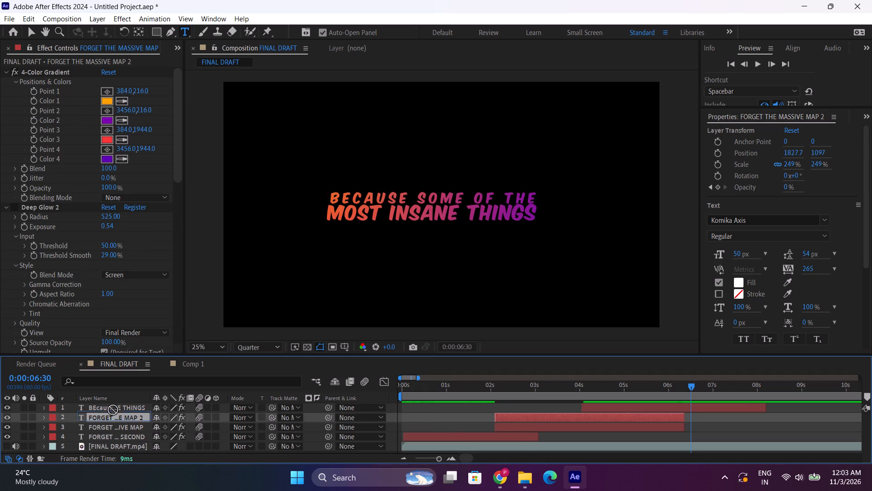
pyautogui.moveTo(113, 410); pyautogui.dragTo(113, 406)
pyautogui.moveTo(596, 408); pyautogui.dragTo(782, 417)
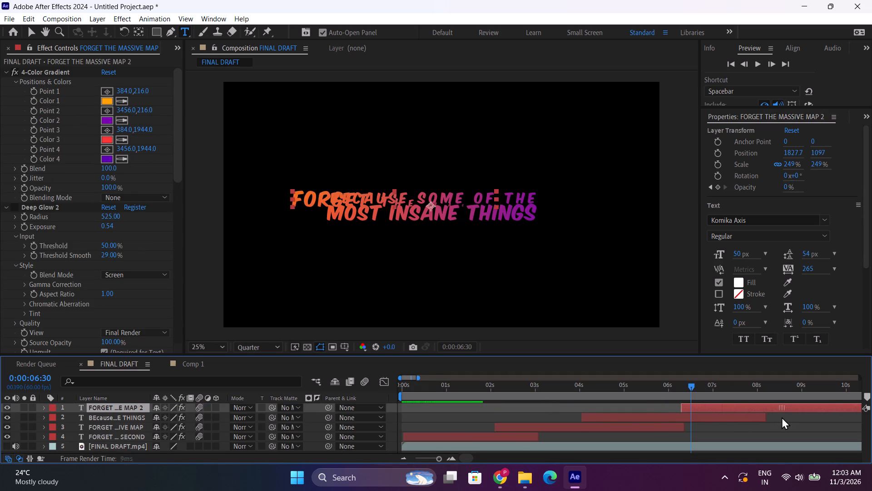
pyautogui.moveTo(782, 417); pyautogui.dragTo(789, 416)
pyautogui.press('space')
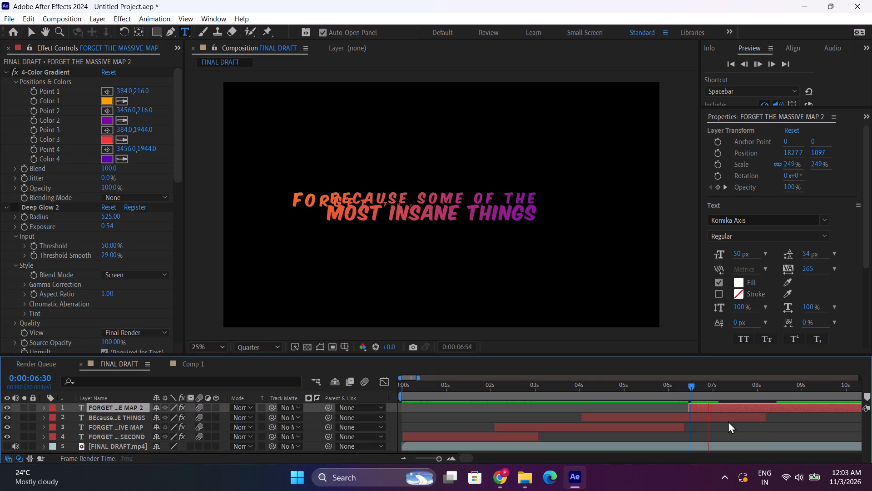
pyautogui.press('space')
# Shift the BEcause some of the layer's opacity fade-out keyframes earlier, to about 7.1 s and 7.5 s.
pyautogui.press('u')
pyautogui.press('u')
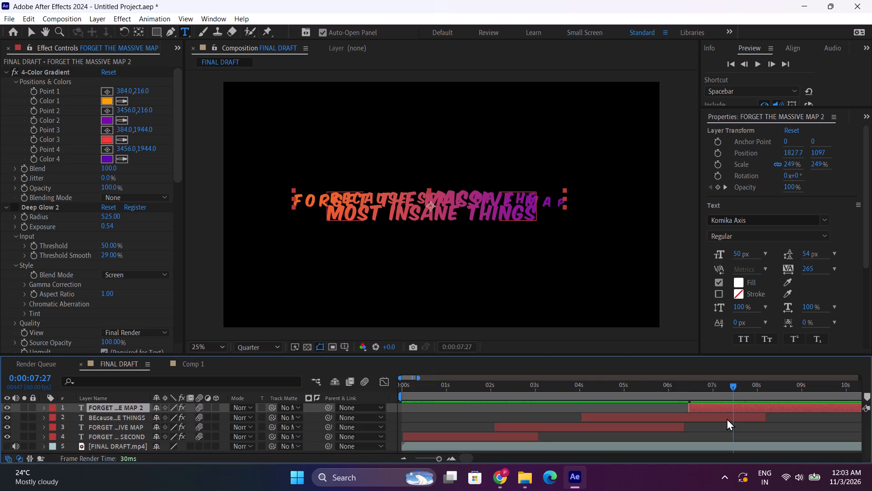
pyautogui.click(727, 418)
pyautogui.press('u')
pyautogui.scroll(-2, 732, 433)
pyautogui.moveTo(719, 419); pyautogui.dragTo(764, 426)
pyautogui.moveTo(750, 419); pyautogui.dragTo(749, 421)
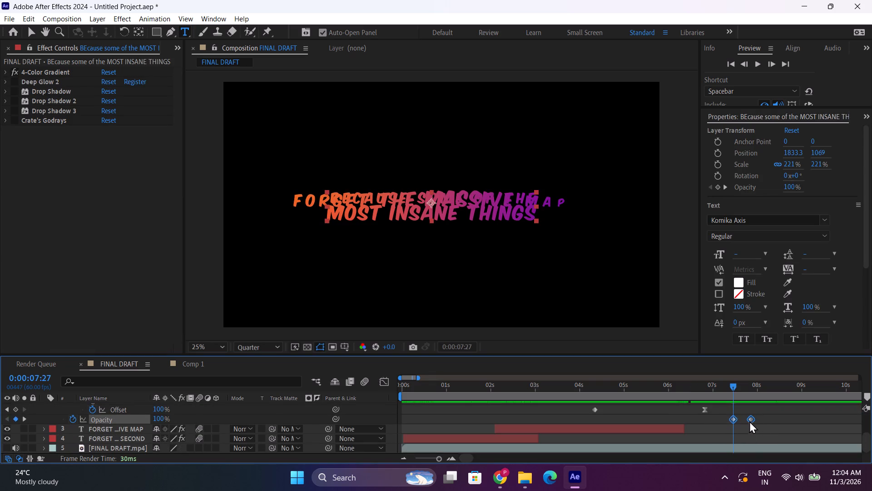
pyautogui.moveTo(749, 421); pyautogui.dragTo(735, 427)
pyautogui.scroll(2, 729, 427)
pyautogui.click(43, 419)
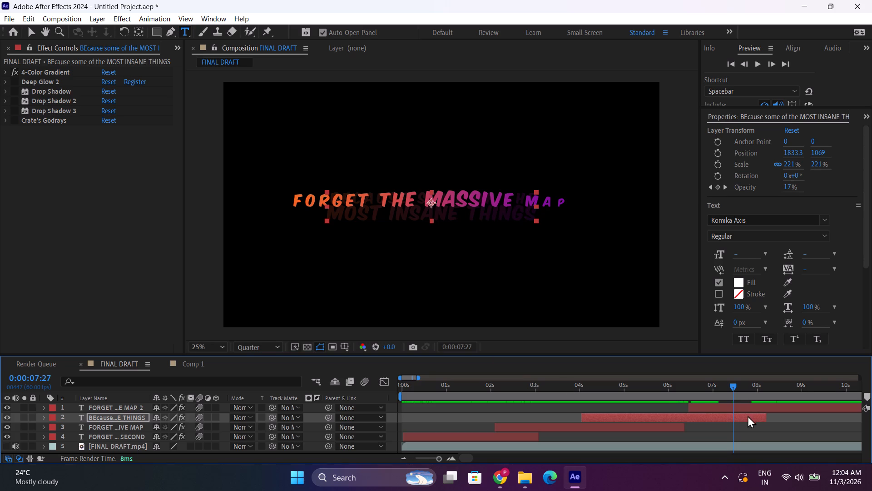
# Nudge the duplicated FORGET THE MASSIVE MAP 2 text slightly down, to position about 1839.7, 1133.
pyautogui.click(743, 405)
pyautogui.press('v')
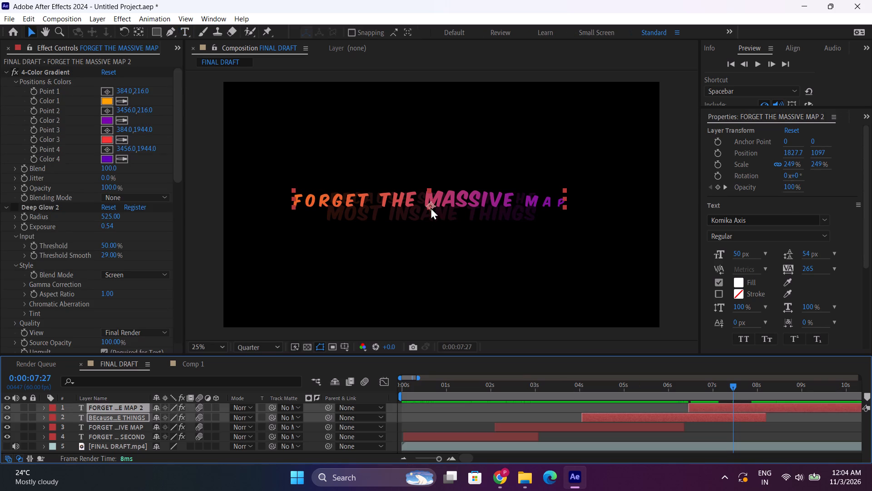
pyautogui.moveTo(431, 207); pyautogui.dragTo(431, 211)
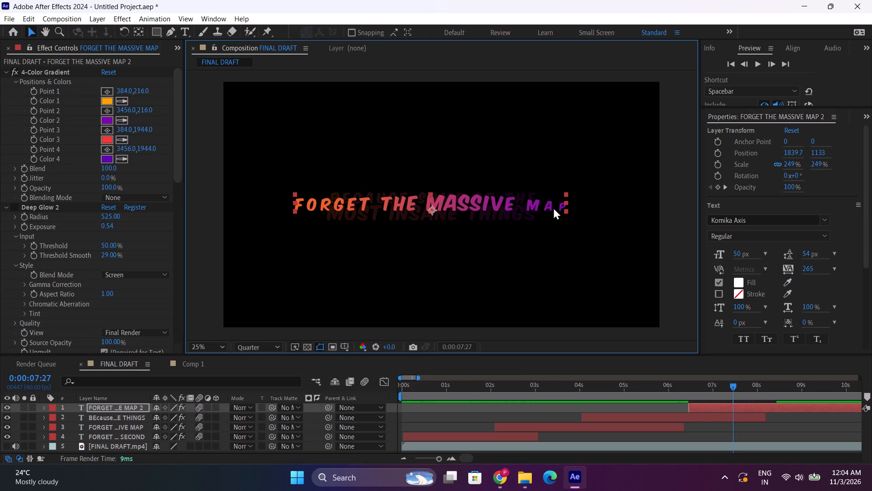
# Reword the duplicated FORGET THE MASSIVE MAP 2 text as ABOUT GTA 6.
pyautogui.doubleClick(553, 207)
pyautogui.write('AB')
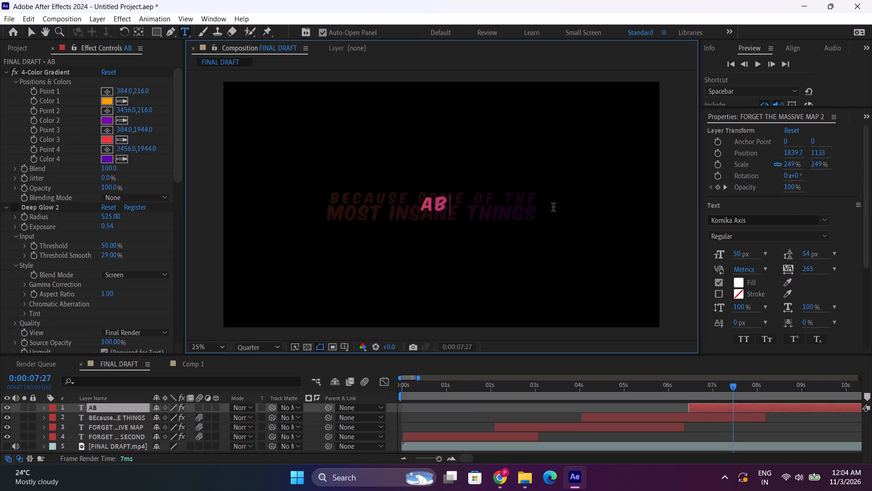
pyautogui.write('OUT GTA')
pyautogui.press('space')
pyautogui.hotkey('shift', '^')
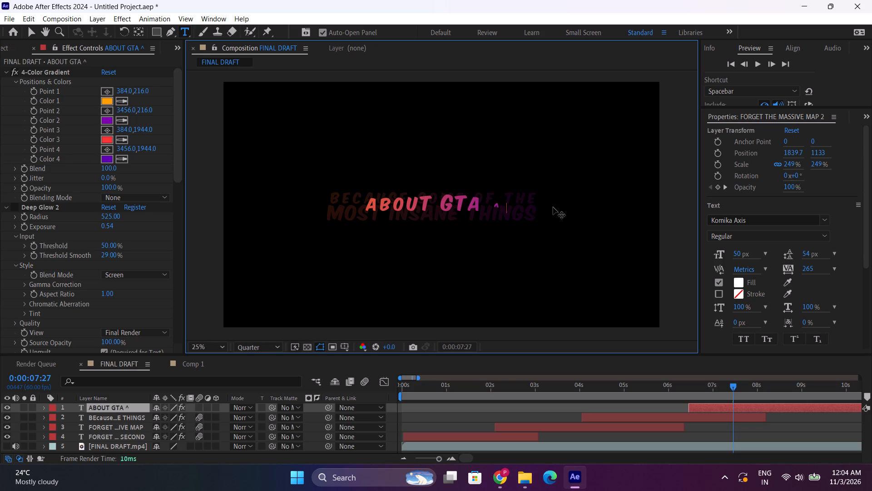
pyautogui.press('BackSpace')
pyautogui.press('6')
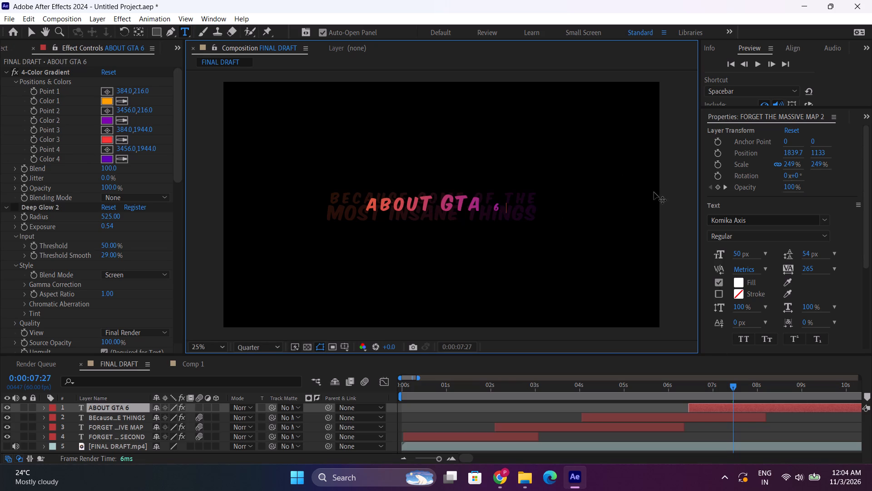
# Play the transition from BEcause some of the to ABOUT GTA 6 twice, starting at about 6.5 s.
pyautogui.click(692, 389)
pyautogui.press('space')
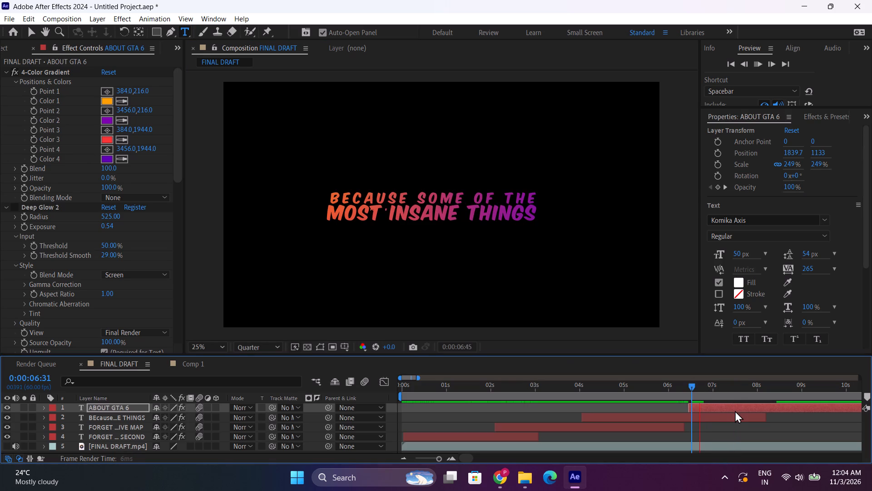
pyautogui.press('space')
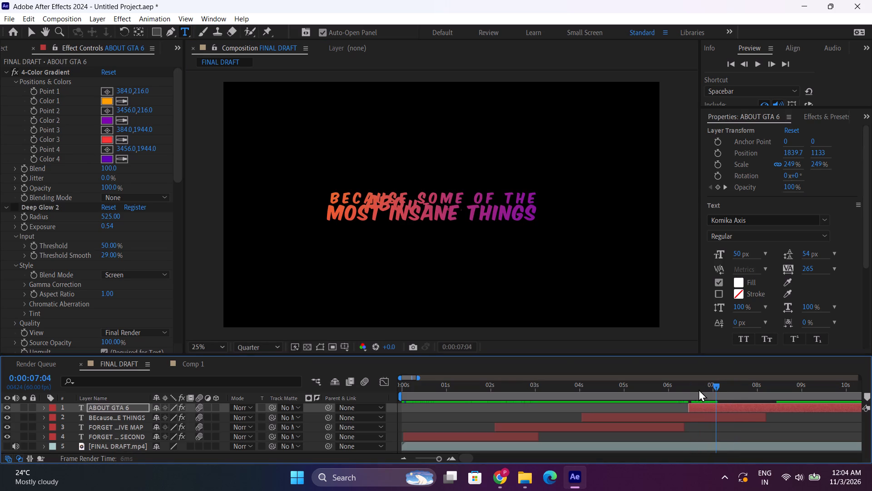
pyautogui.click(691, 390)
pyautogui.press('space')
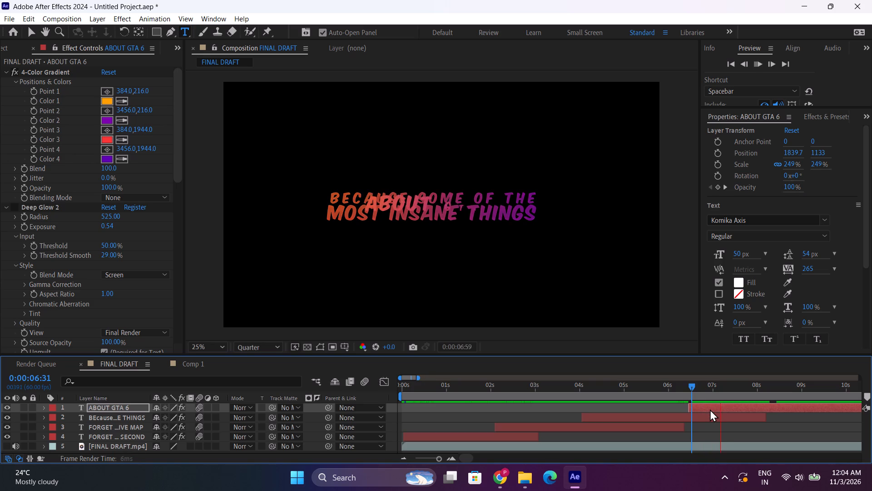
pyautogui.press('space')
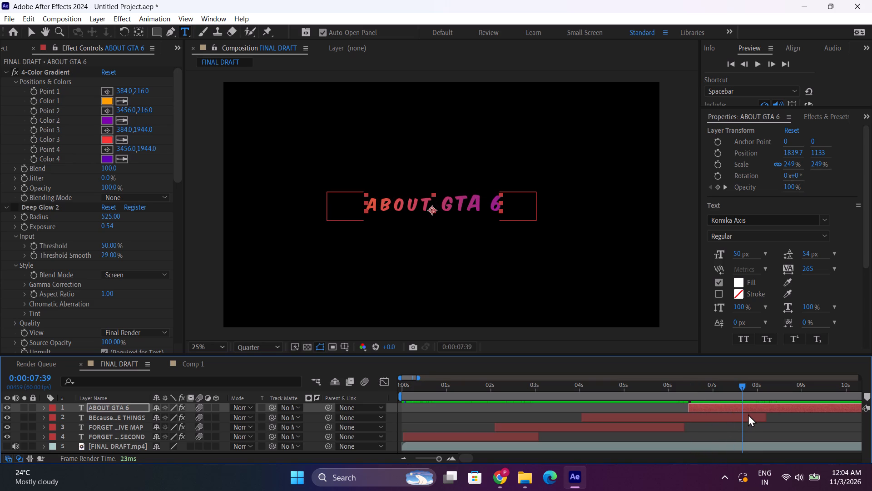
# Shift the BEcause some of the layer's opacity fade-out keyframes earlier again, to about 6.6 s and 7.0 s.
pyautogui.click(747, 417)
pyautogui.press('u')
pyautogui.scroll(-1, 730, 427)
pyautogui.moveTo(703, 434); pyautogui.dragTo(757, 451)
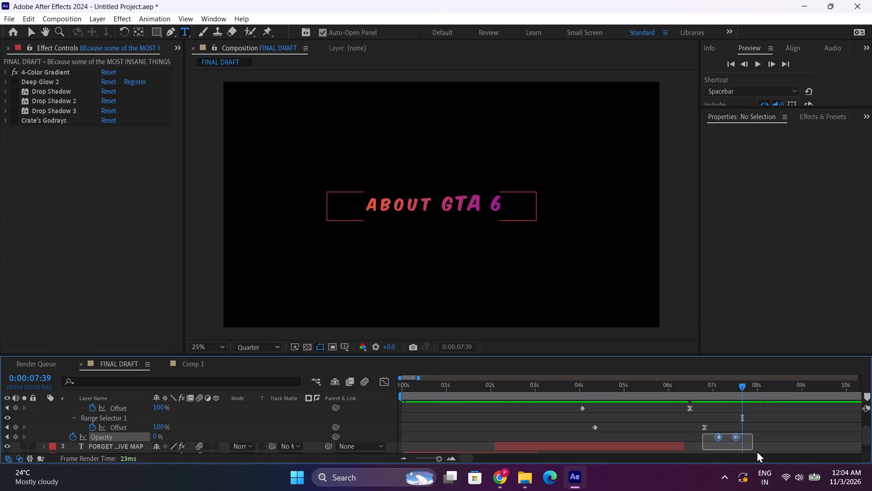
pyautogui.moveTo(757, 451); pyautogui.dragTo(755, 448)
pyautogui.moveTo(736, 437); pyautogui.dragTo(724, 445)
pyautogui.scroll(2, 713, 439)
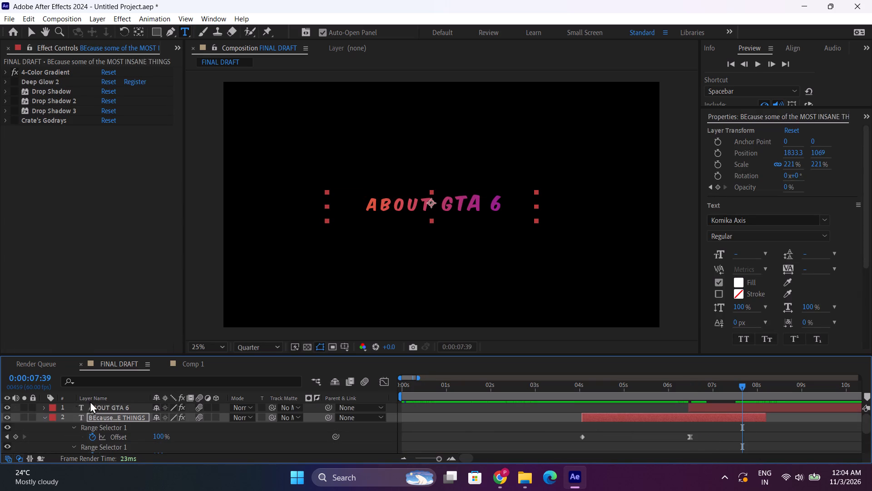
pyautogui.click(48, 418)
pyautogui.moveTo(696, 391); pyautogui.dragTo(690, 395)
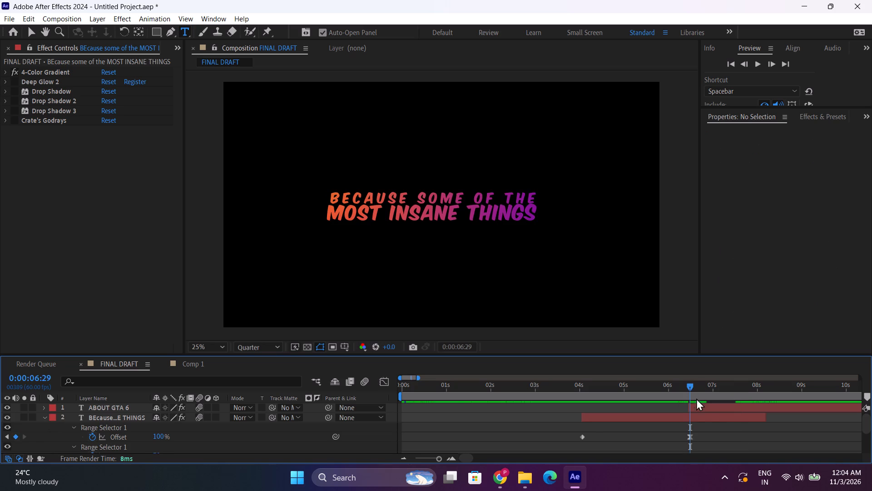
pyautogui.scroll(-2, 710, 419)
pyautogui.moveTo(696, 418); pyautogui.dragTo(733, 426)
pyautogui.moveTo(726, 419); pyautogui.dragTo(716, 423)
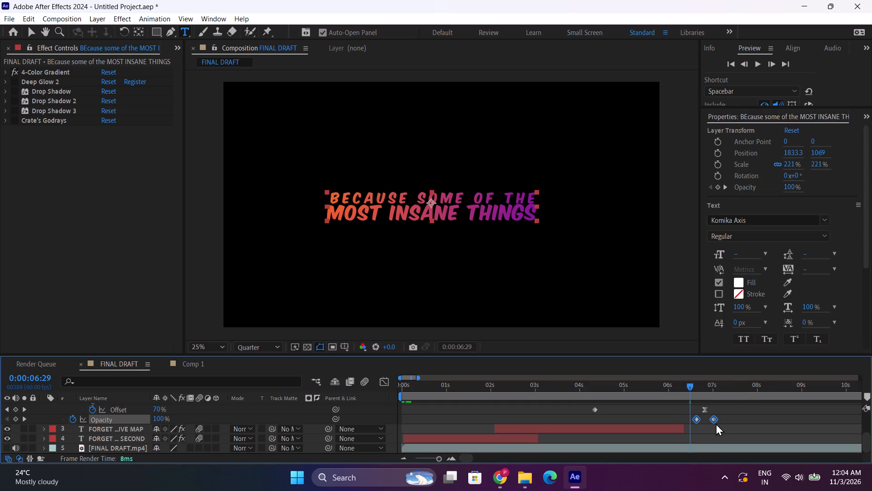
# Play the transition from BEcause some of the to ABOUT GTA 6, starting at about 6.5 s.
pyautogui.moveTo(716, 423); pyautogui.dragTo(715, 423)
pyautogui.scroll(1, 486, 443)
pyautogui.scroll(1, 536, 433)
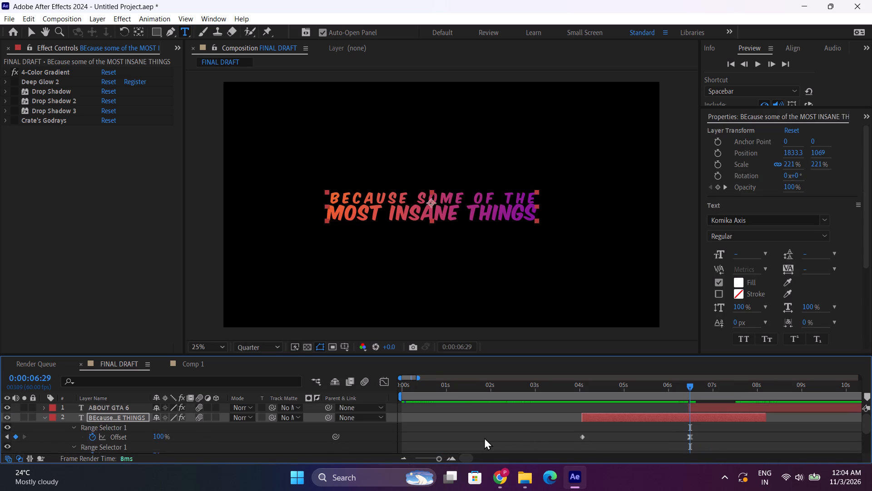
pyautogui.click(43, 415)
pyautogui.press('space')
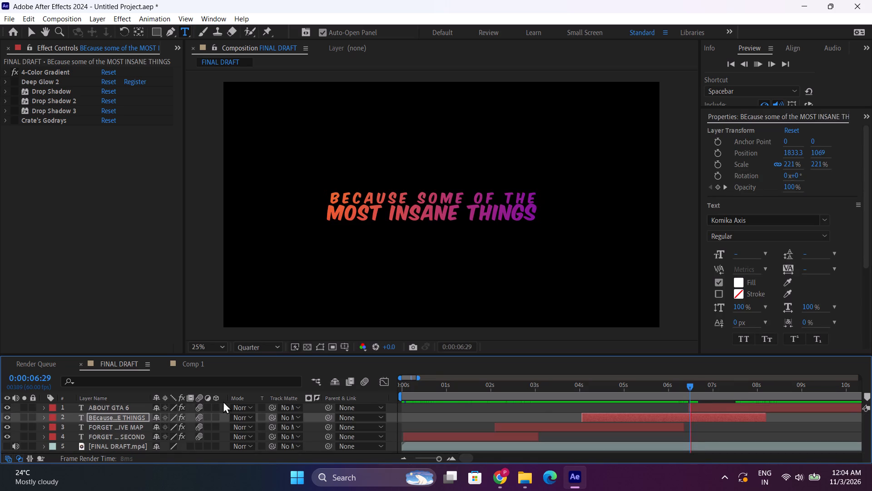
pyautogui.press('space')
# Shift both end Offset keyframes of the ABOUT GTA 6 layer earlier, to about 7.8 s and 8.2 s.
pyautogui.click(707, 405)
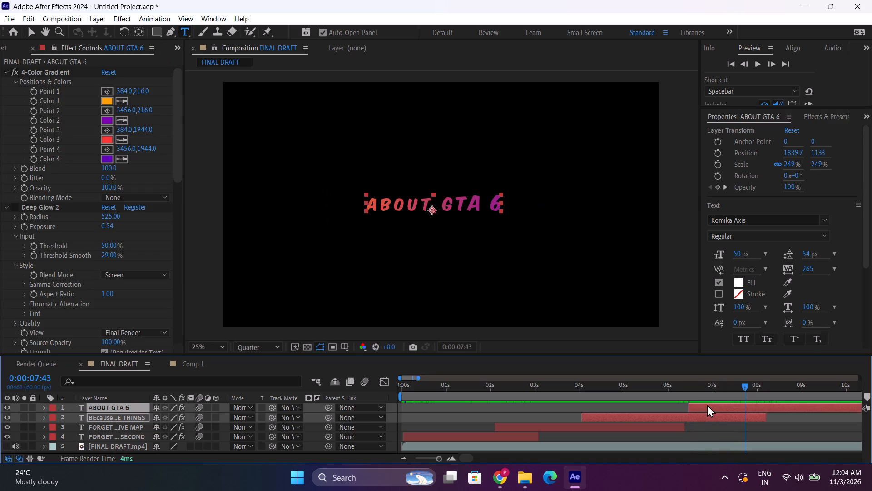
pyautogui.press('u')
pyautogui.moveTo(741, 423); pyautogui.dragTo(775, 450)
pyautogui.moveTo(770, 447); pyautogui.dragTo(769, 448)
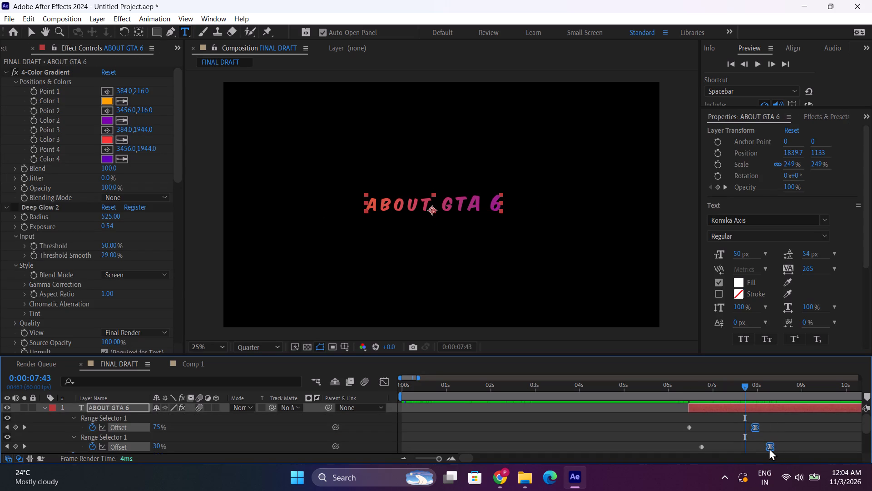
pyautogui.moveTo(769, 448); pyautogui.dragTo(764, 450)
pyautogui.click(42, 406)
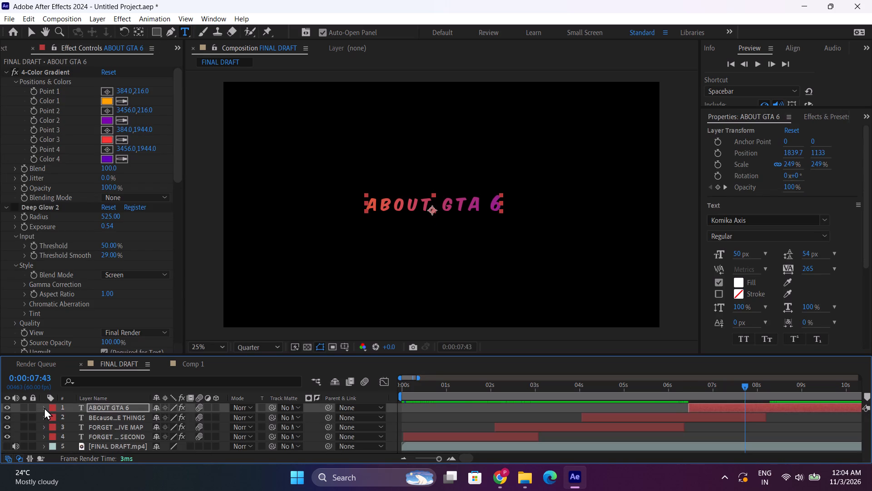
# Check the ABOUT GTA 6 layer's opacity keyframes and play its fade-out from about 7.7 s.
pyautogui.press('u')
pyautogui.scroll(-1, 656, 429)
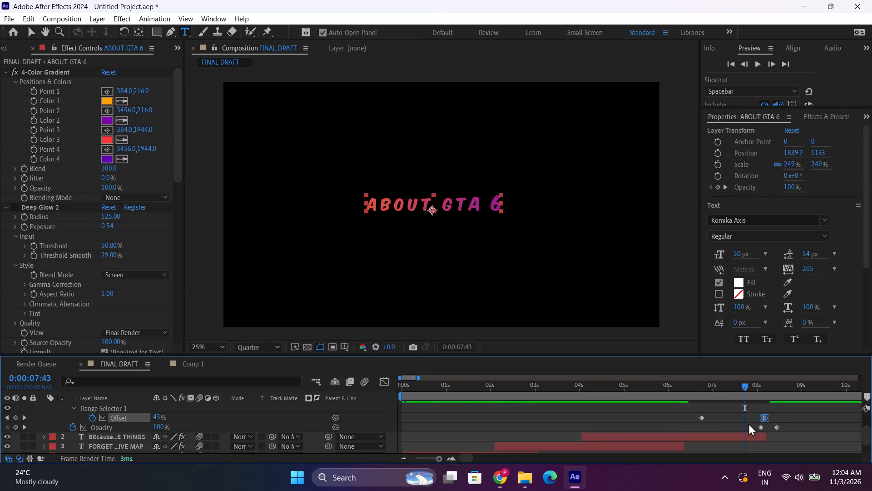
pyautogui.press('space')
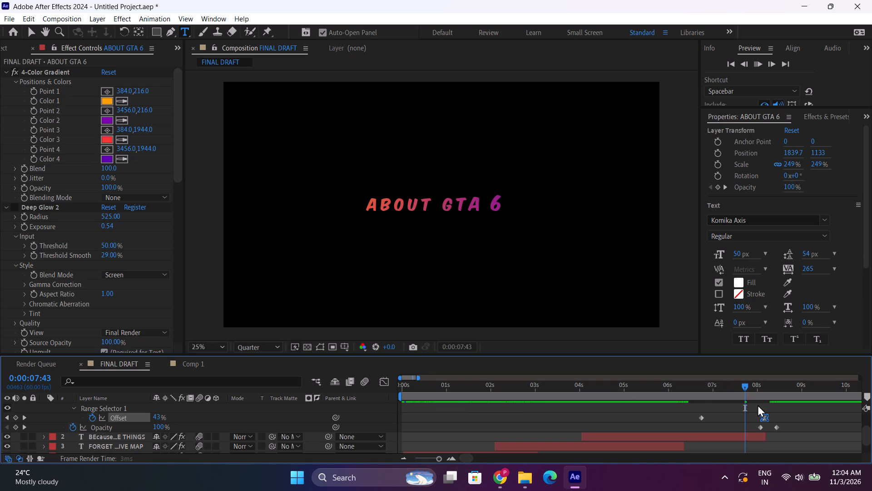
pyautogui.press('space')
pyautogui.press('space')
pyautogui.scroll(1, 96, 422)
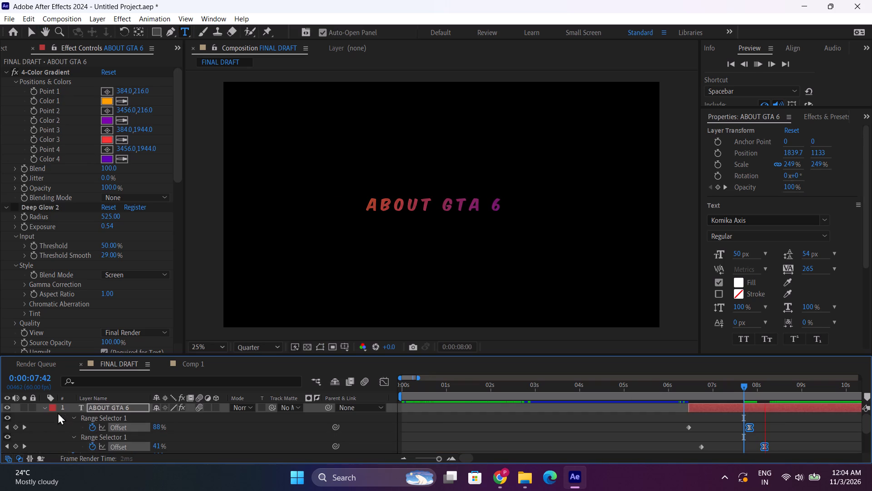
pyautogui.click(45, 406)
# Duplicate the ABOUT GTA 6 layer and move the copy to start at about 7.8 s.
pyautogui.click(736, 390)
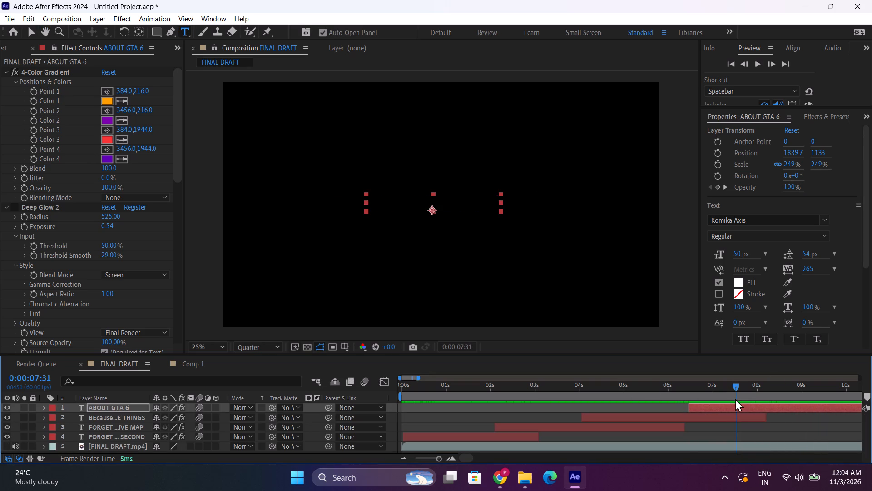
pyautogui.hotkey('ctrl', 'd')
pyautogui.moveTo(715, 410); pyautogui.dragTo(777, 409)
# Play and scrub through the overlap of ABOUT GTA 6 and its copy, between about 7.5 s and 8.5 s.
pyautogui.press('space')
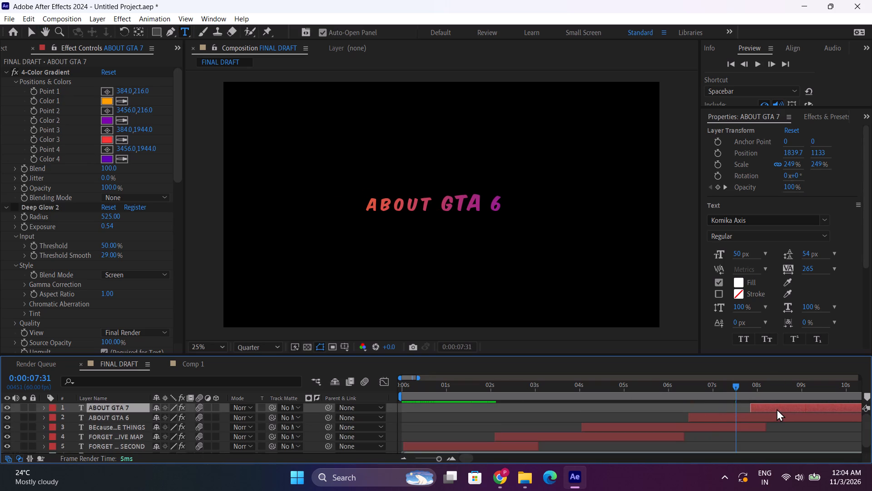
pyautogui.press('space')
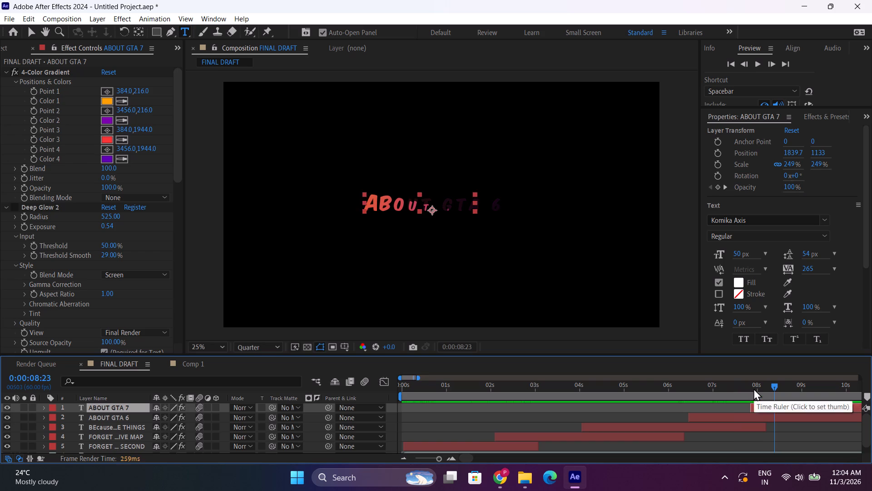
pyautogui.click(753, 388)
pyautogui.press('space')
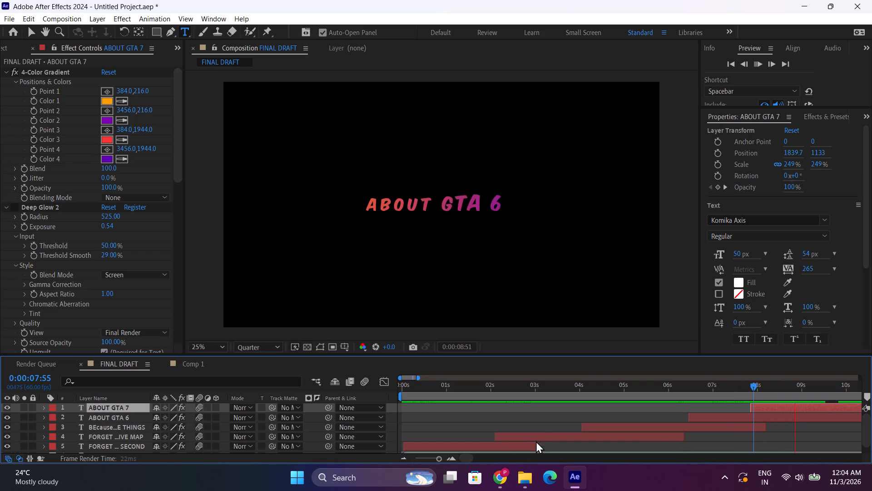
pyautogui.moveTo(759, 393); pyautogui.dragTo(763, 389)
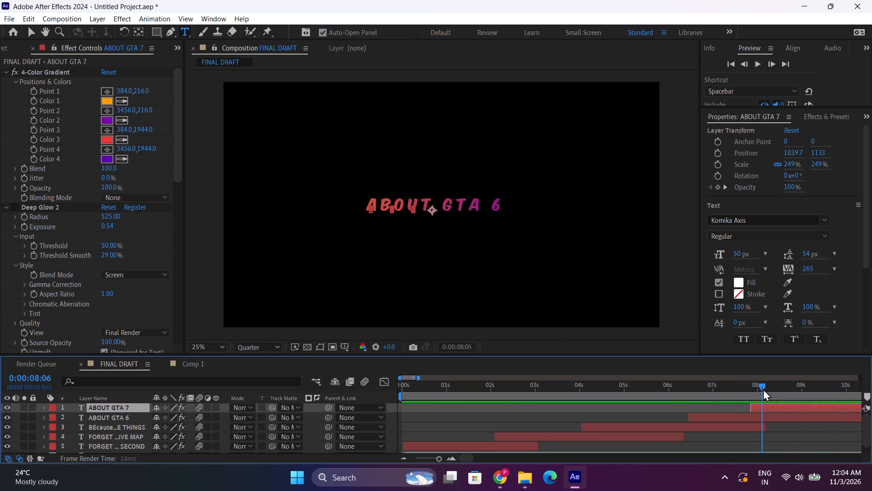
pyautogui.moveTo(763, 389); pyautogui.dragTo(766, 385)
pyautogui.moveTo(770, 388); pyautogui.dragTo(782, 386)
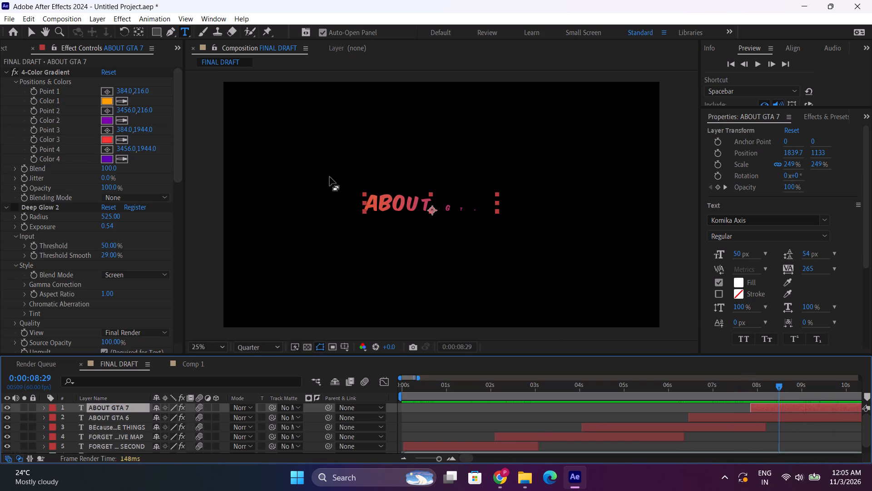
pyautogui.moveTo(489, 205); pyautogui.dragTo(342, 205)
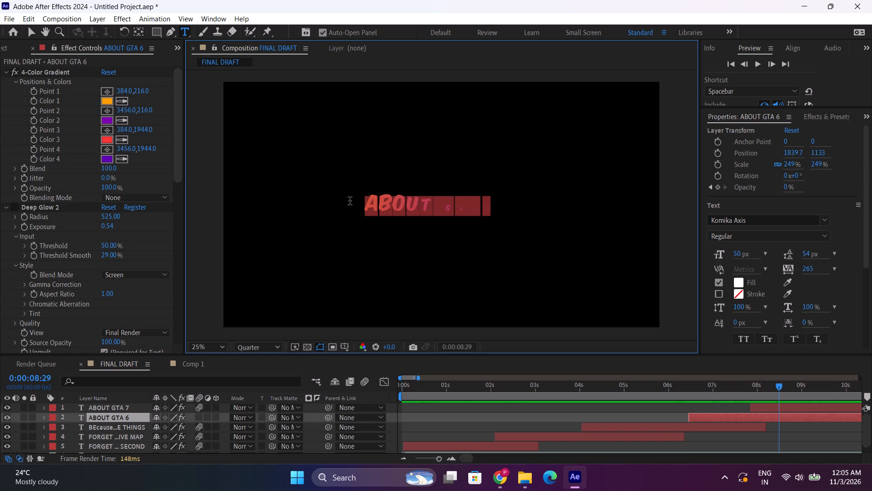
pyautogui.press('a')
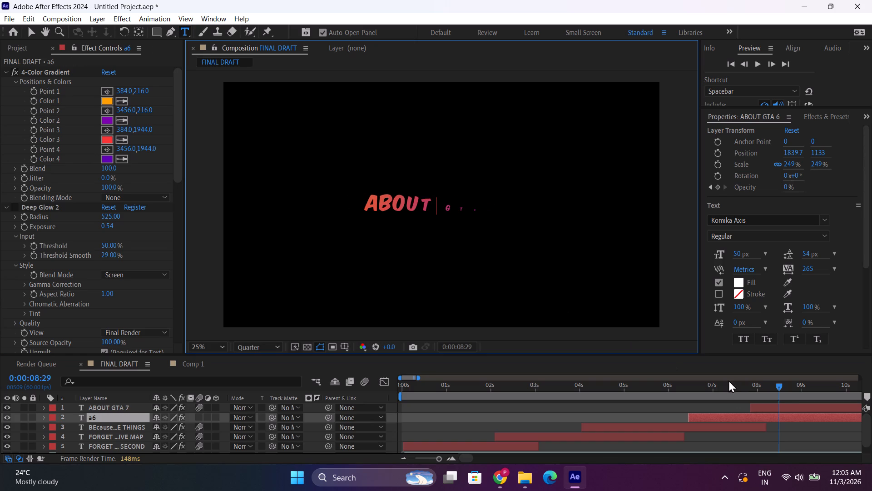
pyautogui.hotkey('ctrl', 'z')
# Reword the duplicated ABOUT GTA 6 text as ARENT EVEN VISIBLE AT, with FIRST GLANCE on a second line.
pyautogui.click(783, 409)
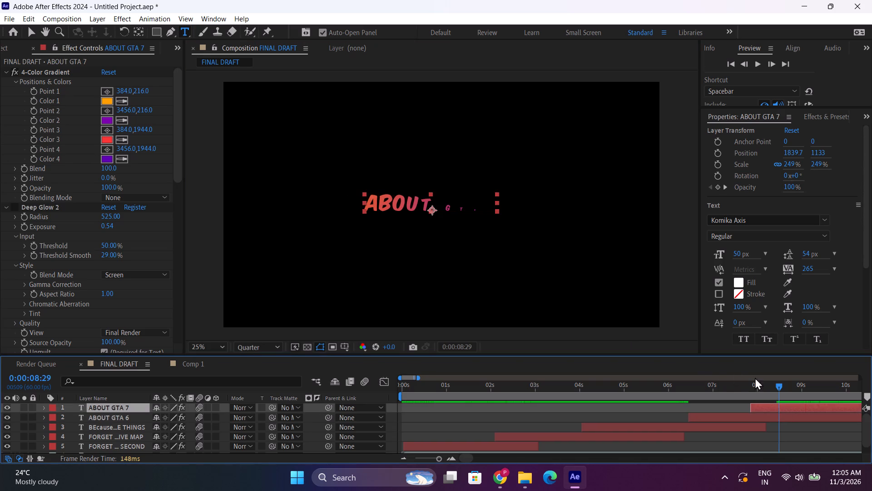
pyautogui.moveTo(769, 384); pyautogui.dragTo(780, 386)
pyautogui.moveTo(780, 386); pyautogui.dragTo(805, 390)
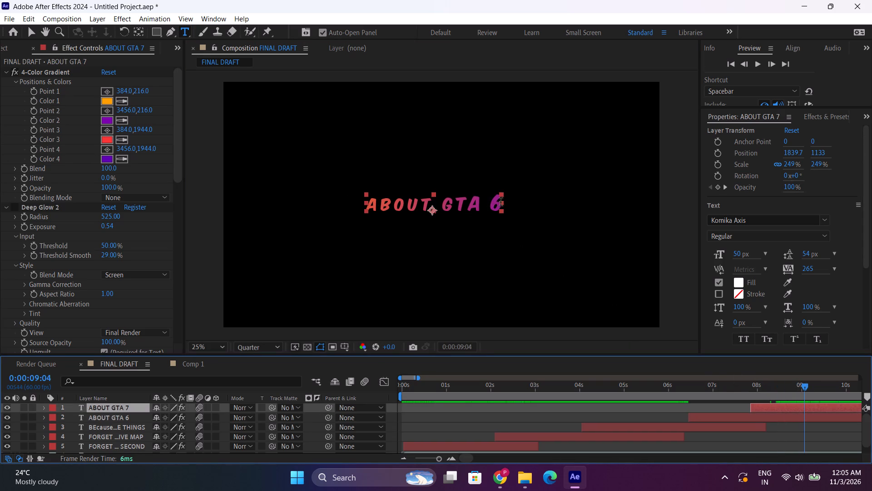
pyautogui.moveTo(500, 202); pyautogui.dragTo(348, 187)
pyautogui.write('ARENT')
pyautogui.press('space')
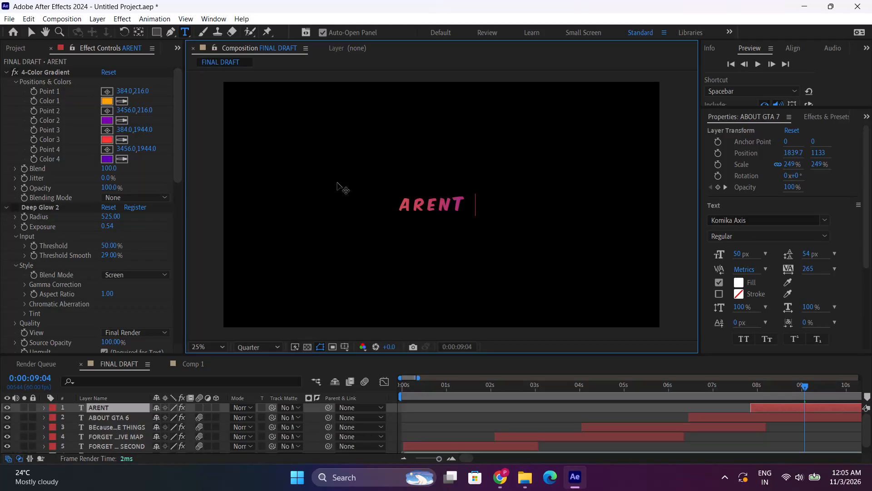
pyautogui.write('EVEN VISI')
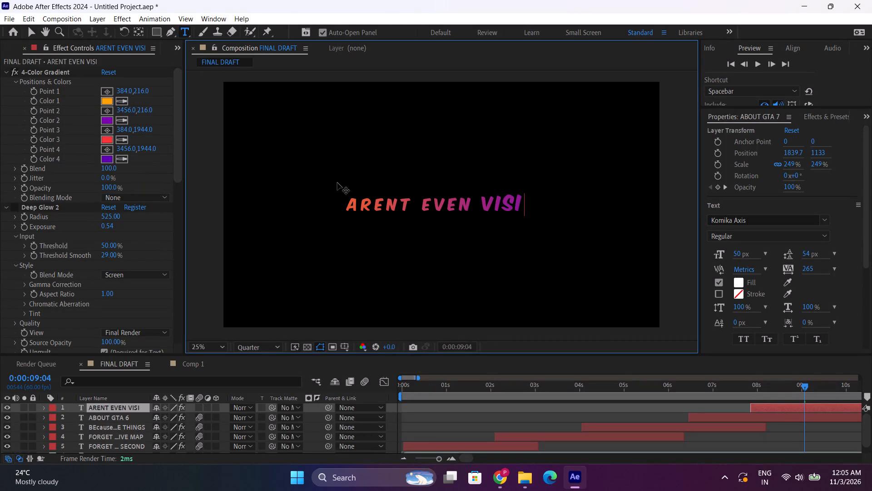
pyautogui.write('BLE AT')
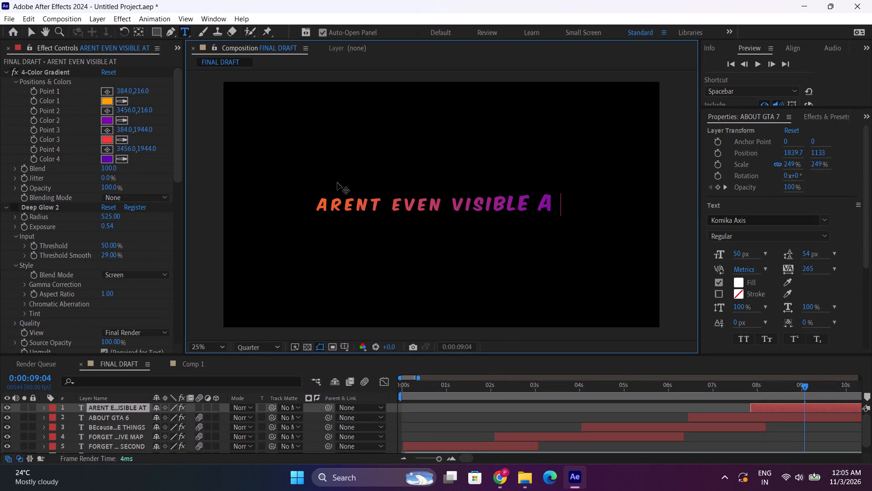
pyautogui.press('space')
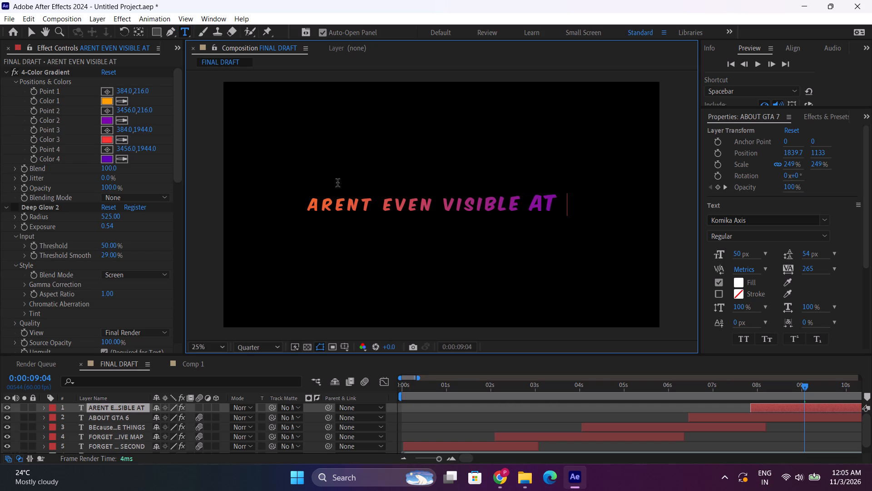
pyautogui.hotkey('shift', 'Return')
pyautogui.write('FIRST GLANCE')
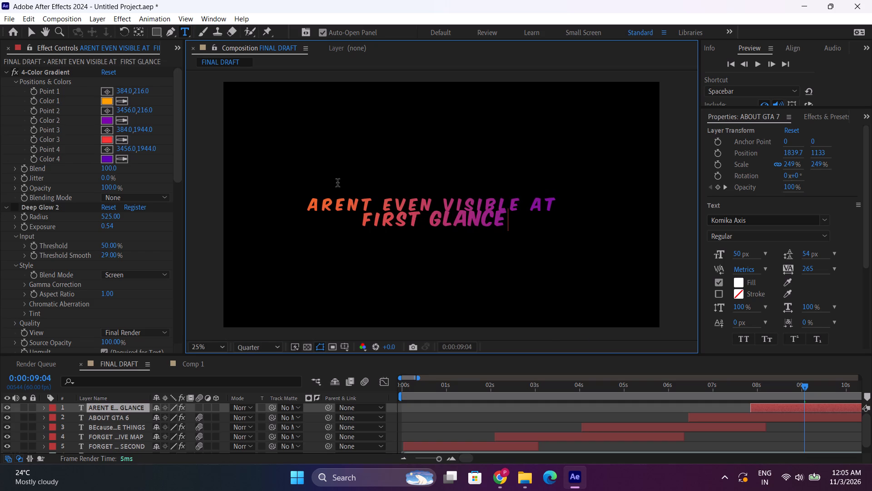
# Play the transition from ABOUT GTA 6 to ARENT EVEN VISIBLE AT FIRST GLANCE, from about 7.9 s and again from about 7.4 s.
pyautogui.click(754, 388)
pyautogui.press('space')
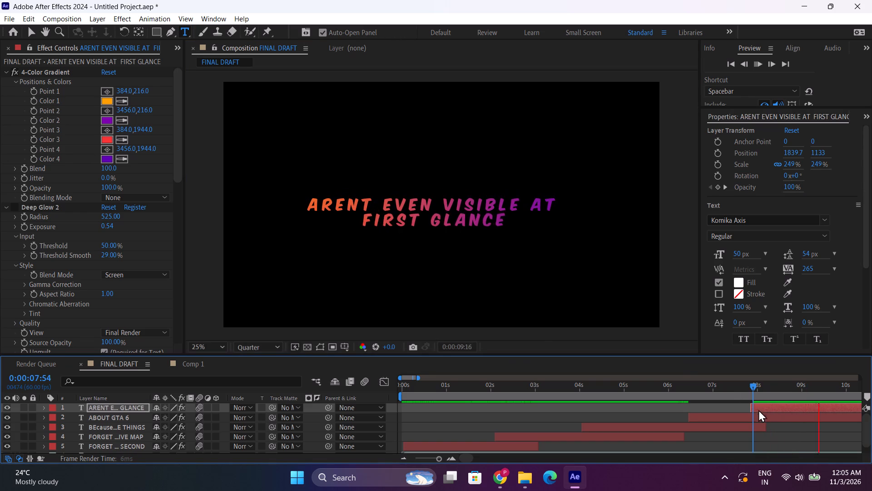
pyautogui.click(749, 384)
pyautogui.press('space')
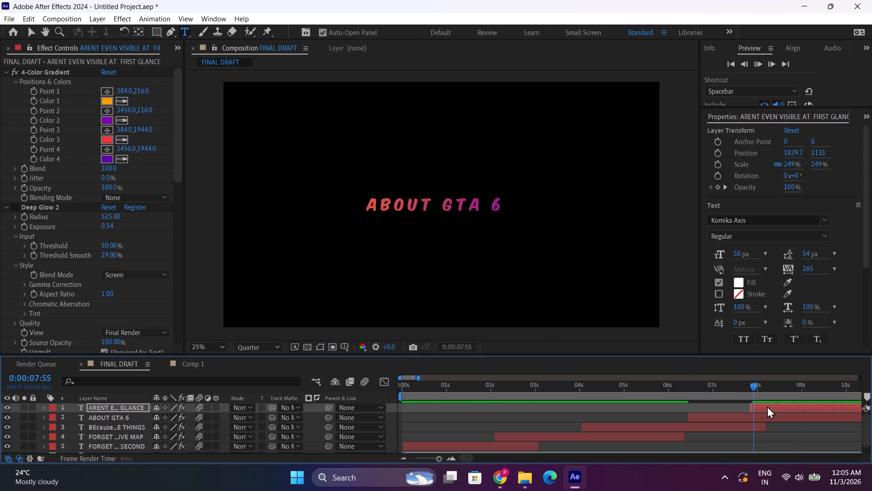
pyautogui.click(725, 386)
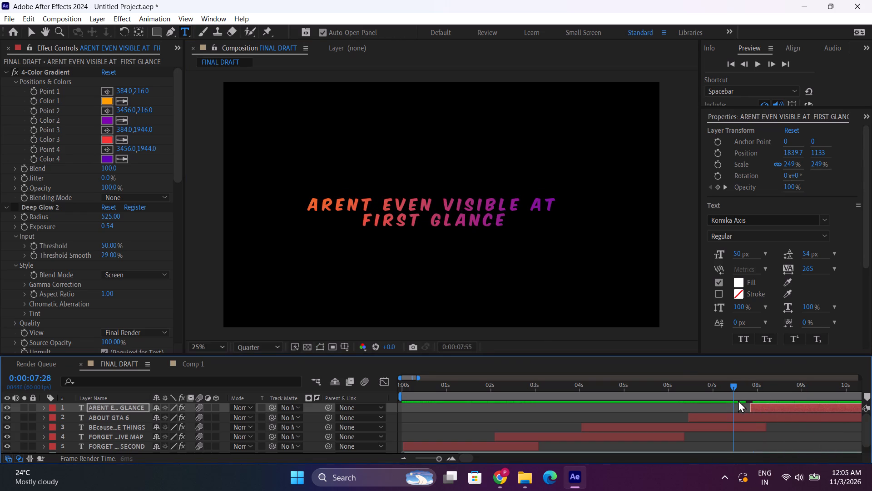
pyautogui.click(739, 390)
pyautogui.click(730, 390)
pyautogui.press('space')
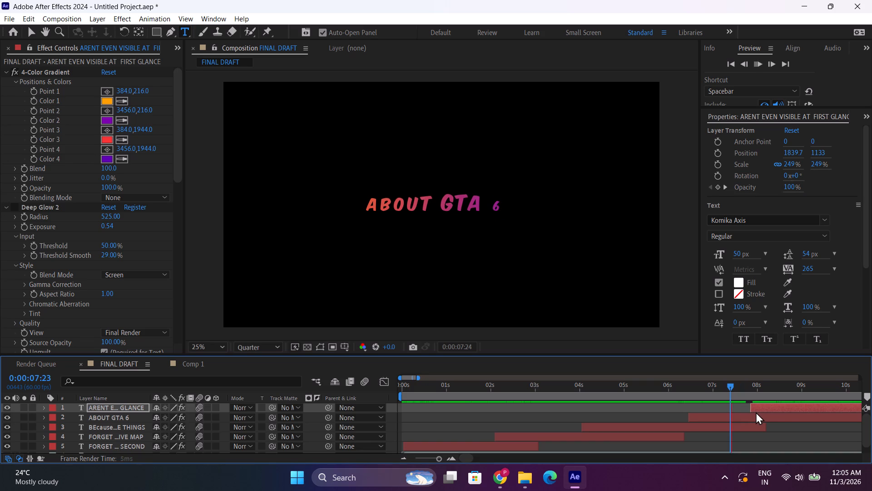
pyautogui.press('space')
# Move the ARENT EVEN VISIBLE AT FIRST GLANCE layer earlier, to start at about 7.6 s, and preview it.
pyautogui.moveTo(780, 405); pyautogui.dragTo(770, 407)
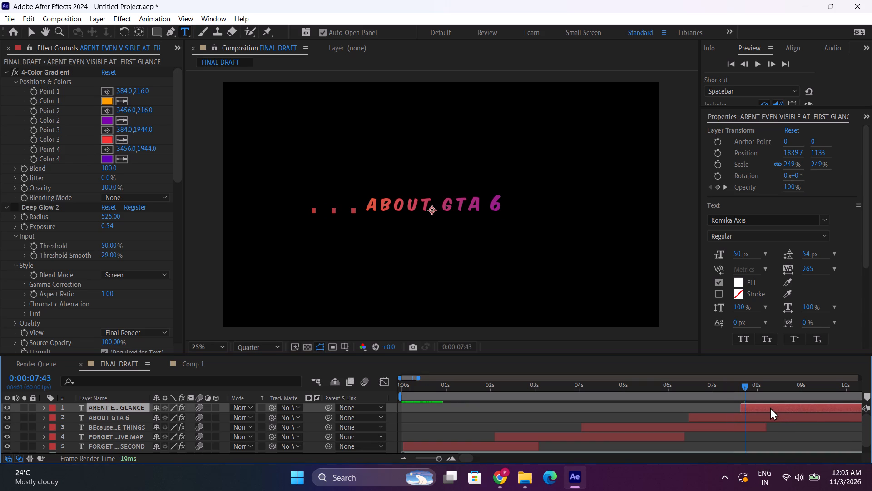
pyautogui.press('space')
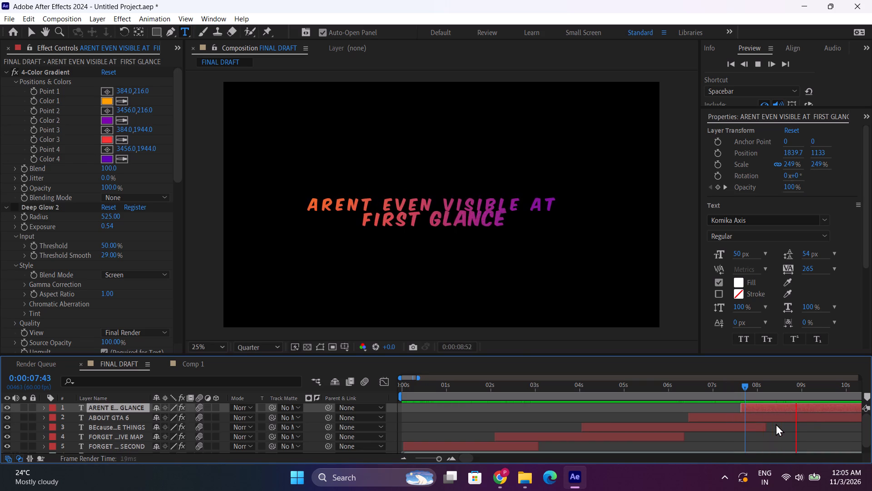
pyautogui.click(739, 386)
# Shift the ABOUT GTA 6 layer's opacity fade-out keyframes earlier, to about 7.9 s and 8.2 s.
pyautogui.click(751, 418)
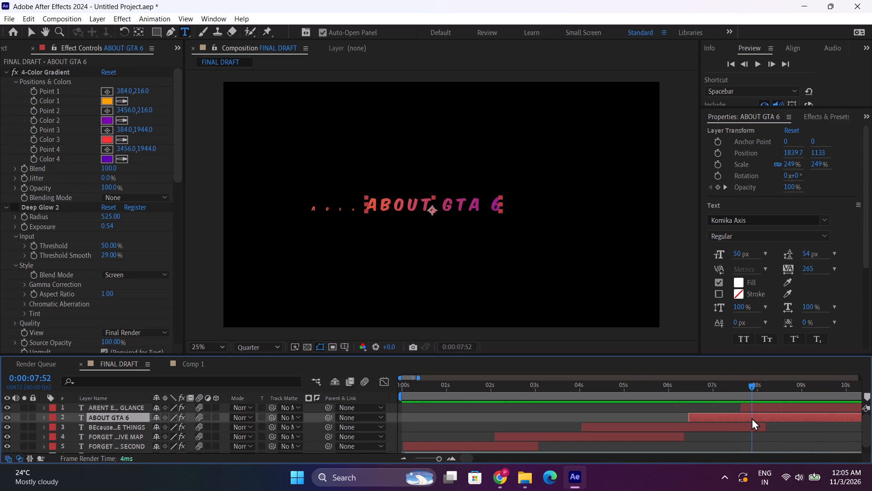
pyautogui.press('u')
pyautogui.scroll(-1, 749, 429)
pyautogui.moveTo(745, 430); pyautogui.dragTo(758, 440)
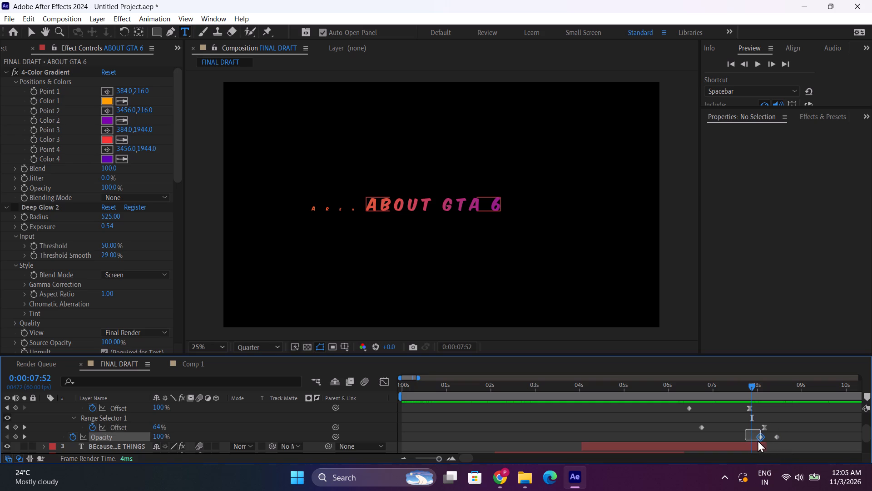
pyautogui.moveTo(758, 440); pyautogui.dragTo(752, 437)
pyautogui.moveTo(748, 436); pyautogui.dragTo(782, 440)
pyautogui.moveTo(778, 437); pyautogui.dragTo(769, 437)
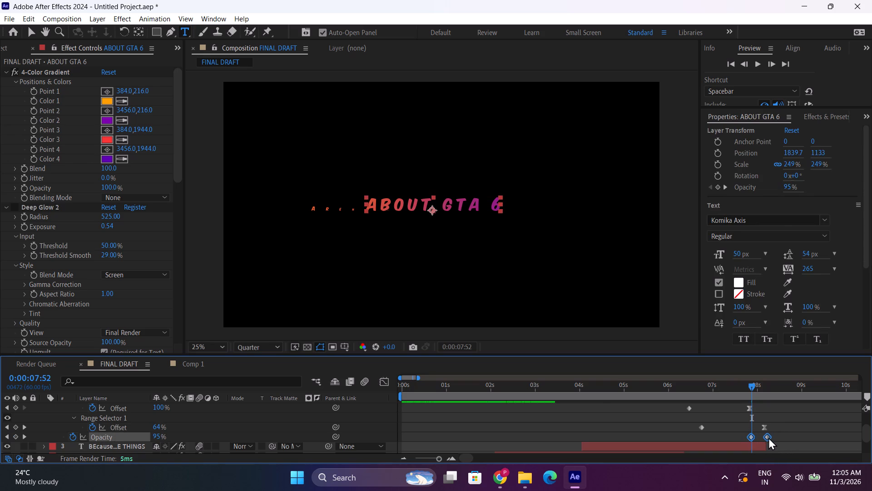
# Play the retimed fade-out, and replay from about 6.3 s through ABOUT GTA 6 to ARENT EVEN VISIBLE AT FIRST GLANCE.
pyautogui.press('space')
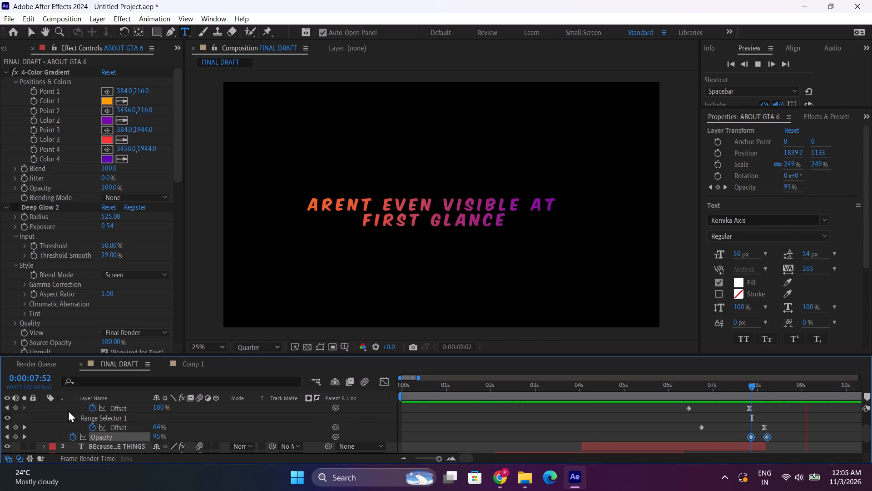
pyautogui.scroll(1, 45, 410)
pyautogui.click(42, 418)
pyautogui.moveTo(695, 391); pyautogui.dragTo(682, 391)
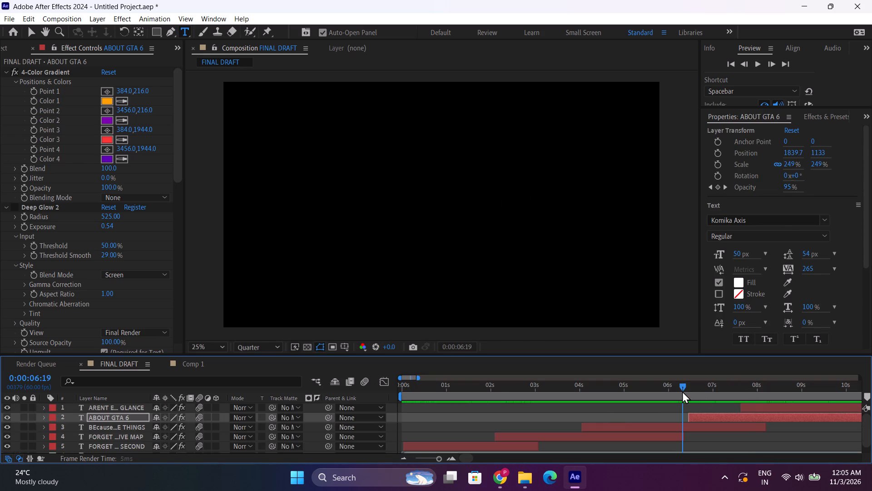
pyautogui.press('space')
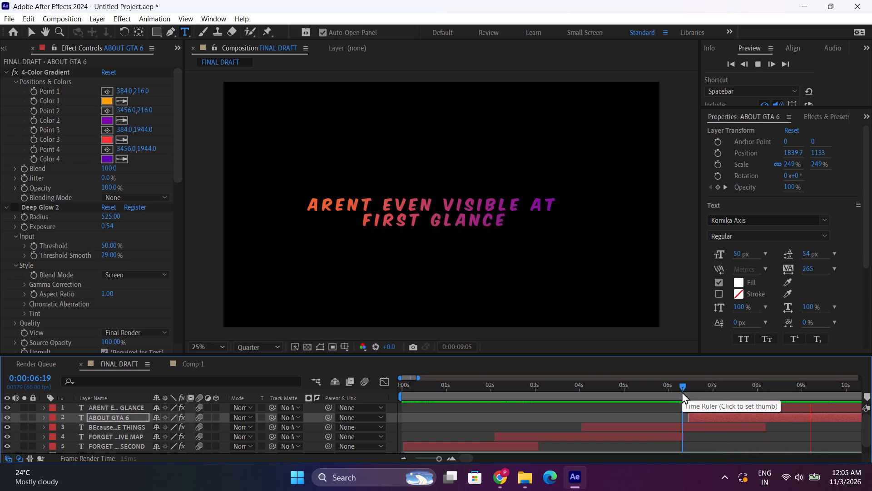
# Trim the end of the ABOUT GTA 6 layer back to about 10.3 s, keeping its start in place.
pyautogui.press('space')
pyautogui.press('space')
pyautogui.moveTo(465, 456); pyautogui.dragTo(472, 456)
pyautogui.moveTo(629, 417); pyautogui.dragTo(605, 421)
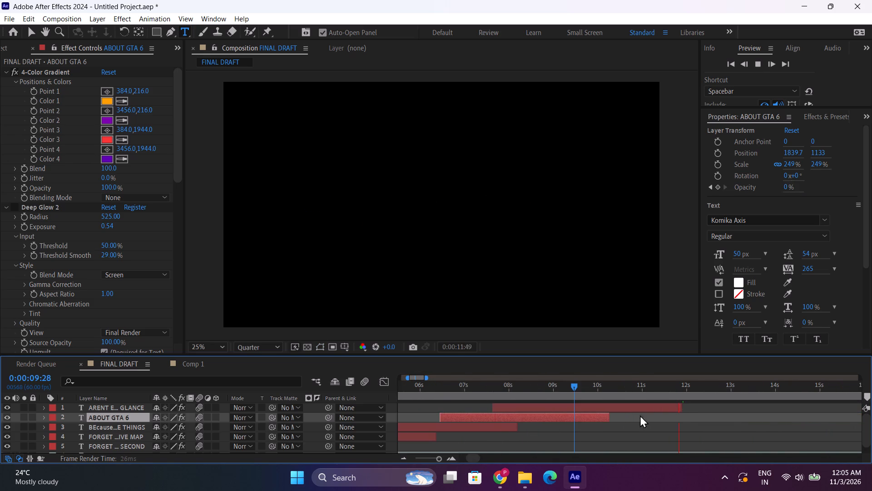
# Trim the end of the ARENT EVEN VISIBLE AT FIRST GLANCE layer back to about 10.3 s, undoing any accidental shift of the layer.
pyautogui.moveTo(679, 406); pyautogui.dragTo(642, 412)
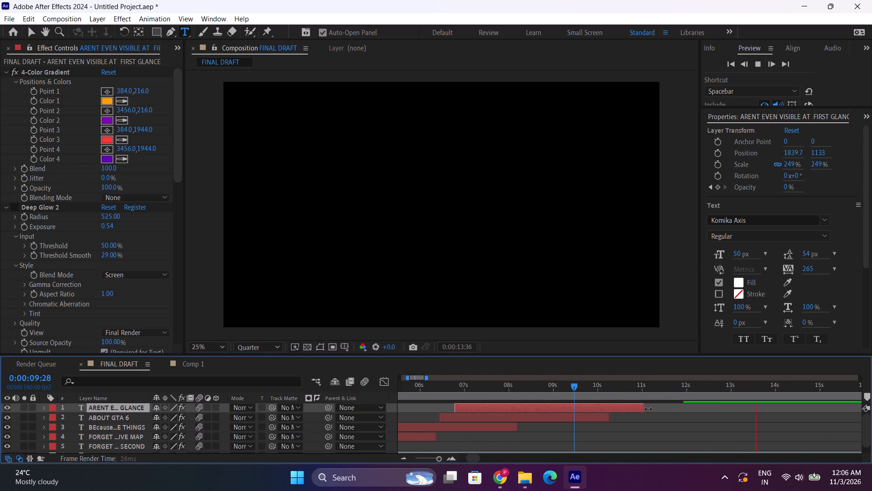
pyautogui.hotkey('ctrl', 'z')
pyautogui.moveTo(683, 406); pyautogui.dragTo(635, 410)
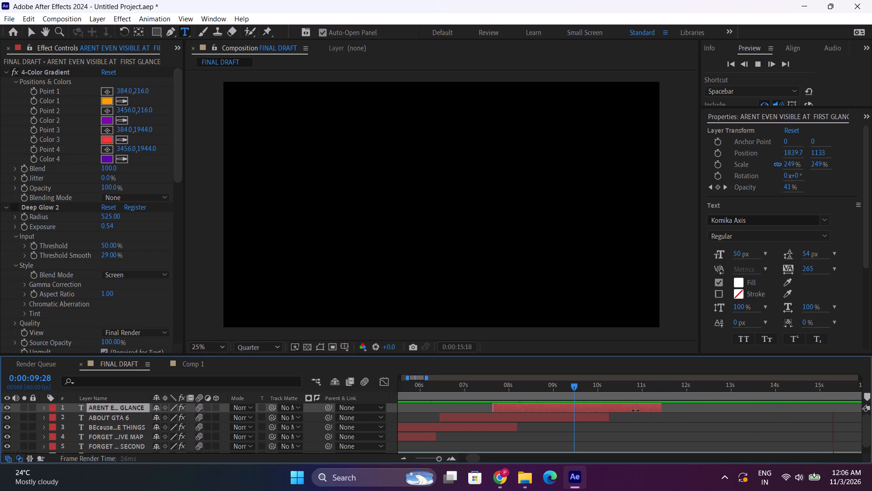
pyautogui.moveTo(635, 410); pyautogui.dragTo(614, 419)
# Play on to about 33 s, show the FINAL DRAFT.mp4 footage to check the frame at 0:00:33:40, and hide it again.
pyautogui.moveTo(469, 457); pyautogui.dragTo(474, 457)
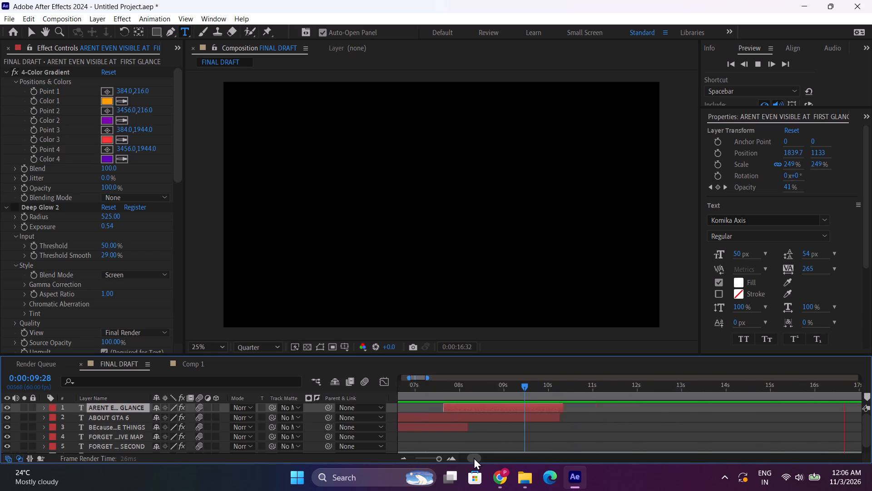
pyautogui.moveTo(474, 457); pyautogui.dragTo(478, 457)
pyautogui.tripleClick(403, 459)
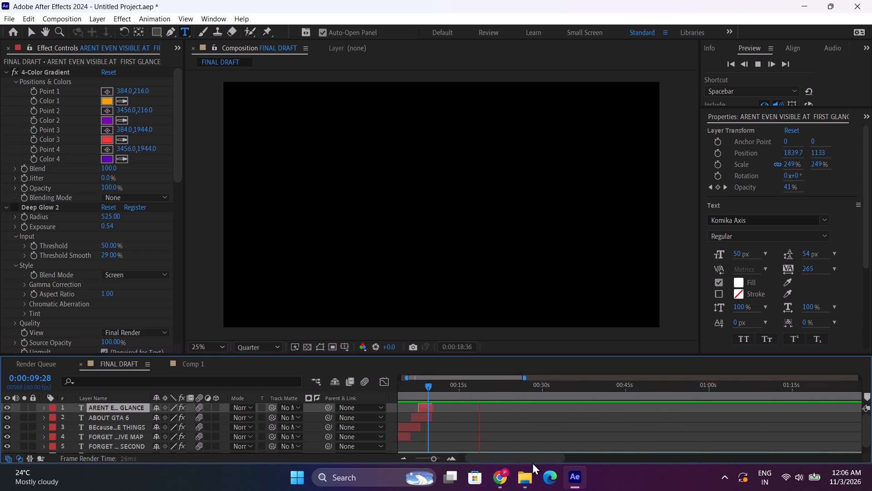
pyautogui.moveTo(530, 456); pyautogui.dragTo(539, 455)
pyautogui.scroll(-2, 447, 427)
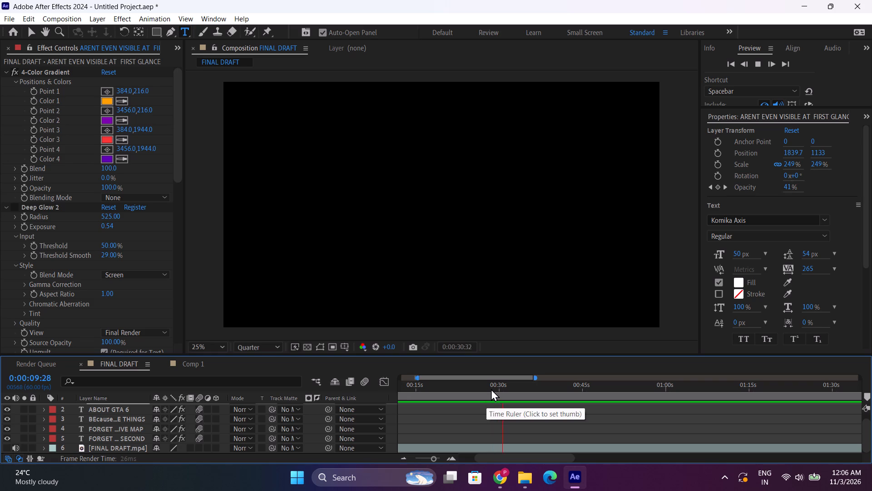
pyautogui.click(5, 447)
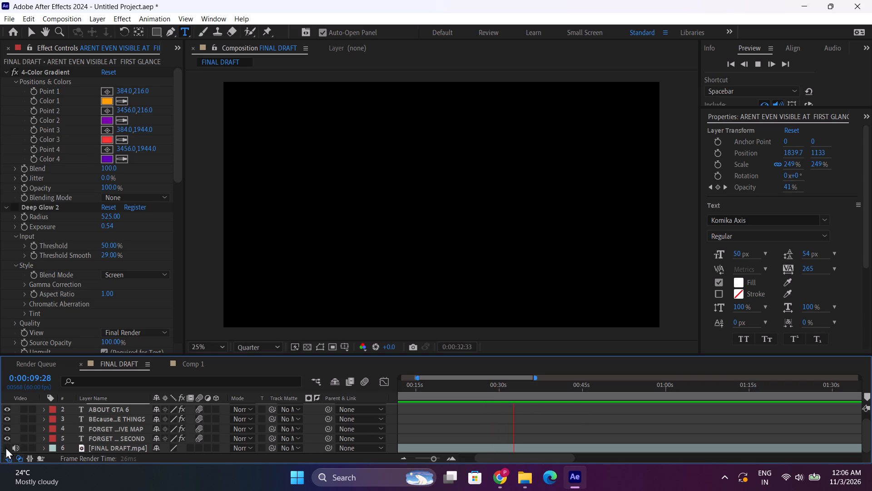
pyautogui.click(520, 390)
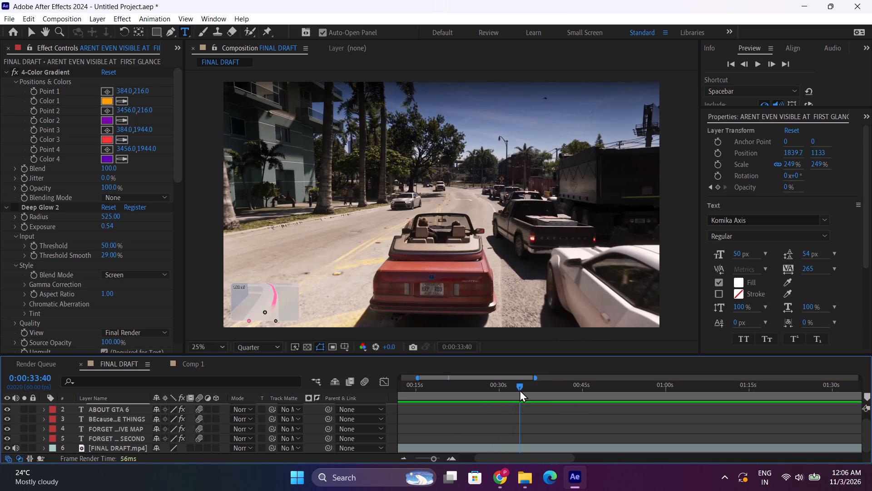
pyautogui.click(10, 446)
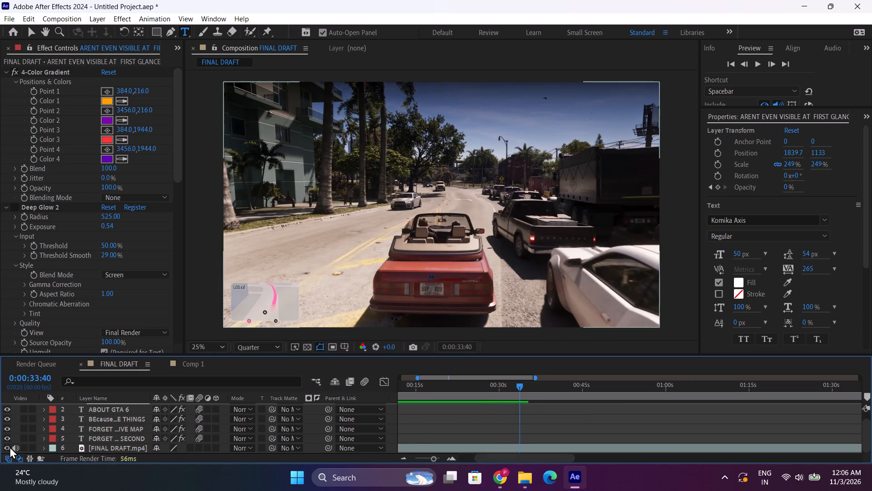
pyautogui.press('space')
# Duplicate the FORGET THE GRAPHICS FOR A SECOND layer, move the copy to start at about 32.5 s, and place it topmost in the stack.
pyautogui.moveTo(553, 459); pyautogui.dragTo(452, 458)
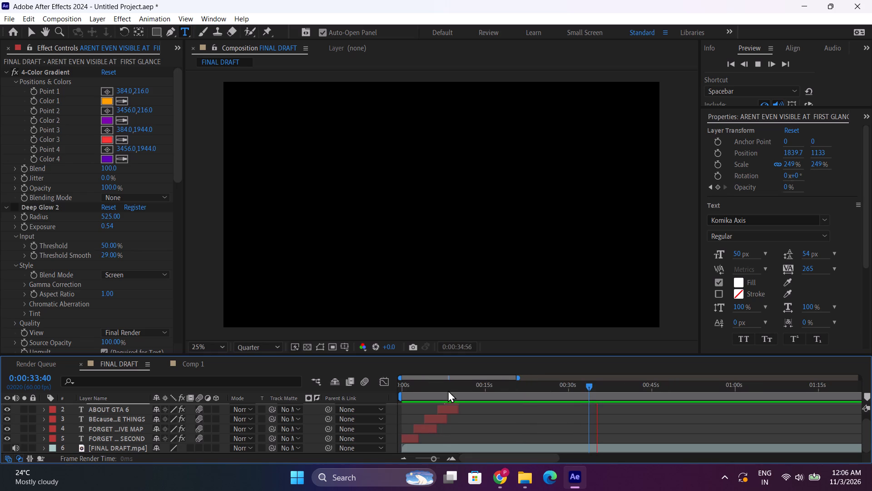
pyautogui.click(128, 437)
pyautogui.hotkey('ctrl', 'c')
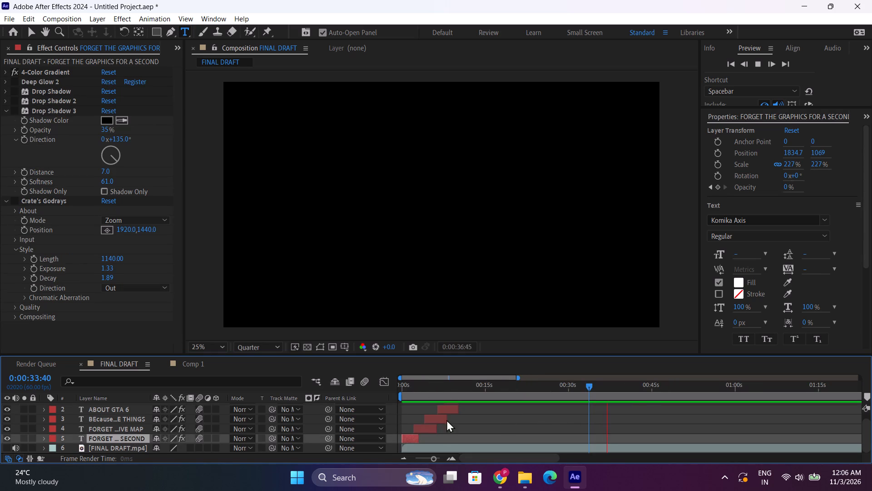
pyautogui.click(589, 386)
pyautogui.hotkey('ctrl', 'v')
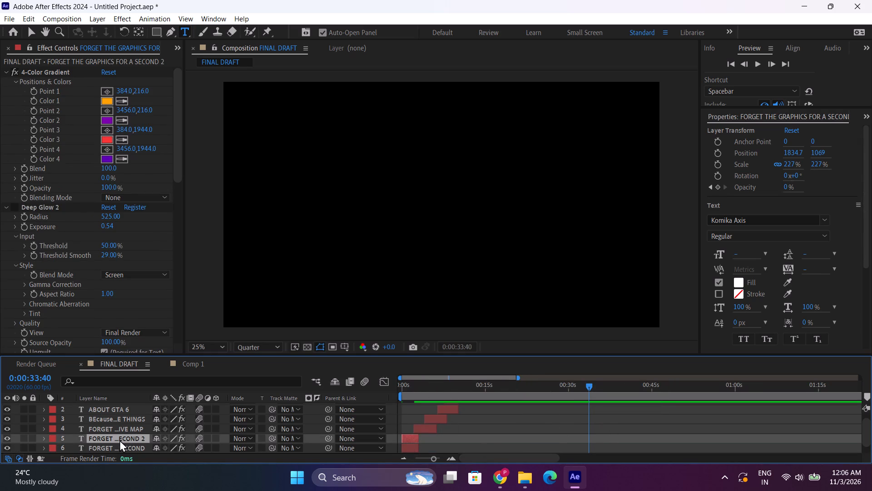
pyautogui.moveTo(119, 440); pyautogui.dragTo(128, 408)
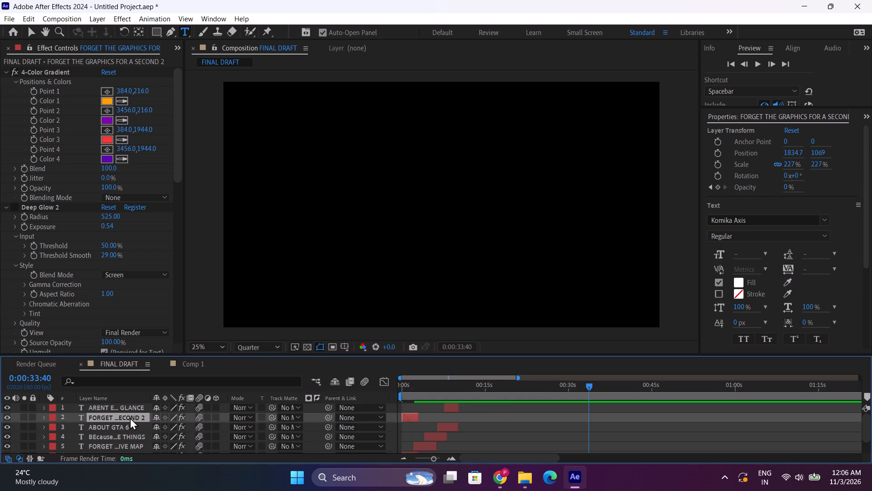
pyautogui.moveTo(411, 415); pyautogui.dragTo(591, 430)
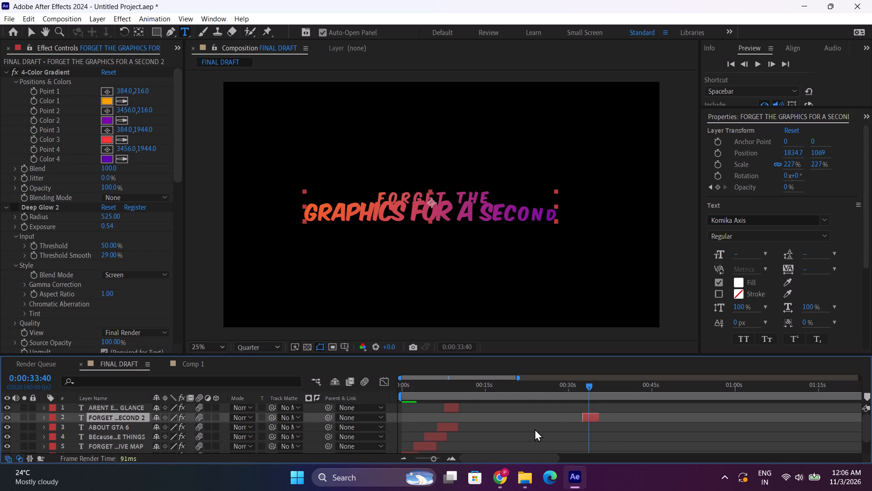
pyautogui.moveTo(111, 415); pyautogui.dragTo(117, 406)
# Play the duplicated text layer from about 32.5 s and again from about 31.8 s to judge its timing.
pyautogui.press('space')
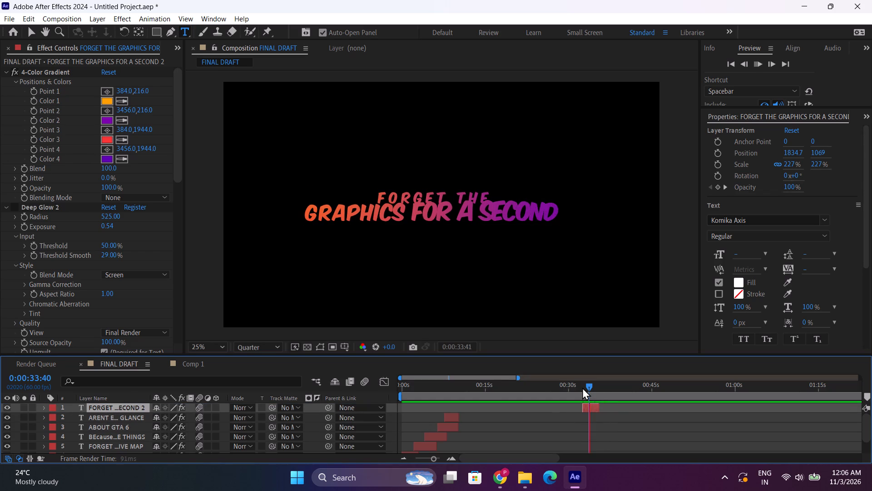
pyautogui.click(582, 387)
pyautogui.press('space')
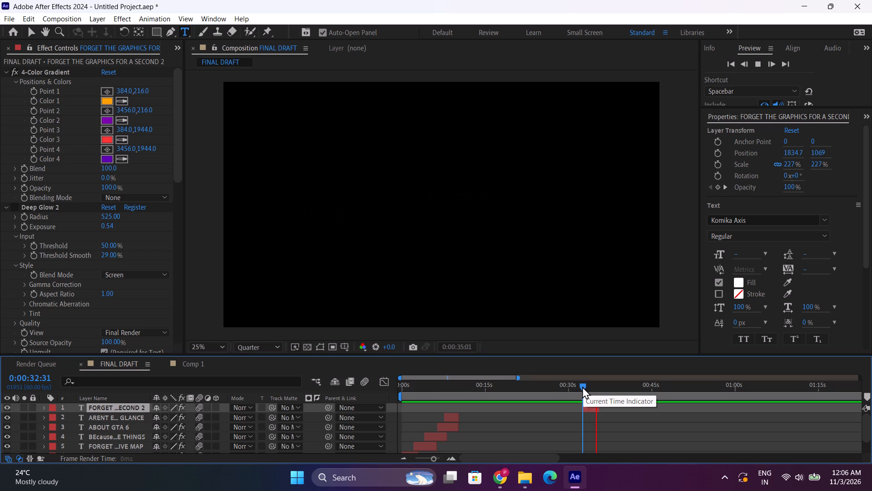
pyautogui.click(579, 393)
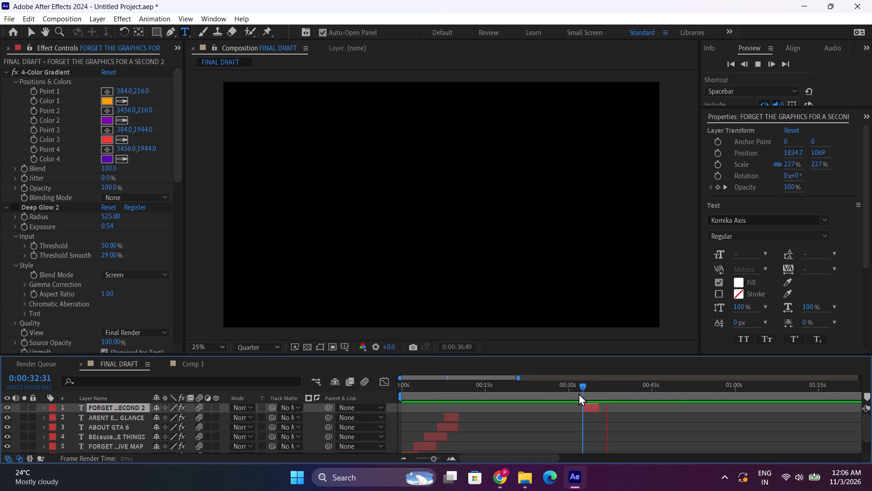
pyautogui.press('space')
pyautogui.doubleClick(452, 455)
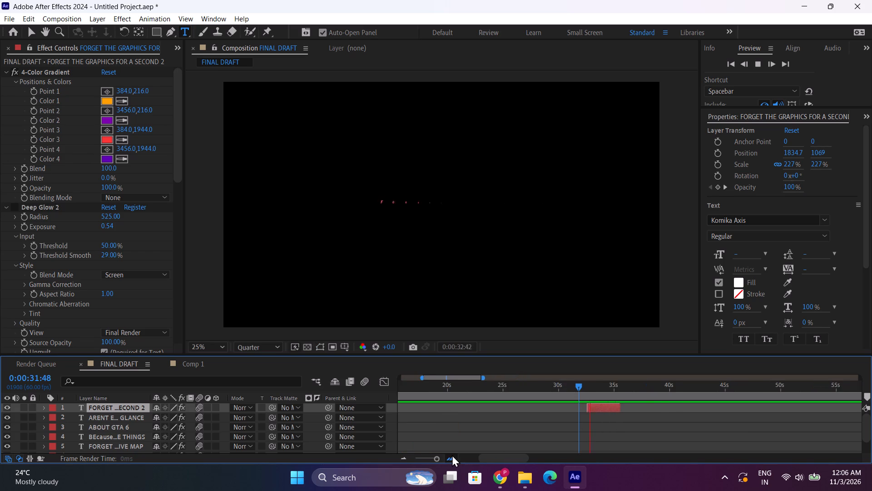
pyautogui.press('space')
pyautogui.click(577, 391)
pyautogui.press('space')
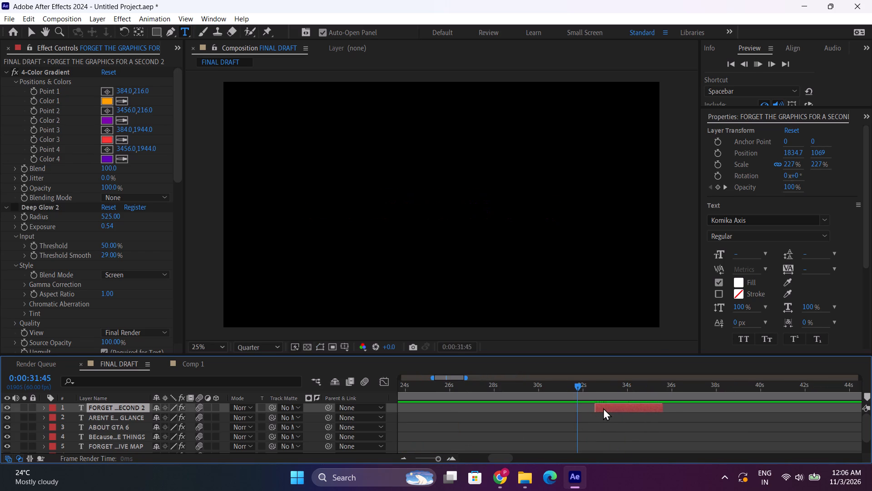
pyautogui.moveTo(583, 390); pyautogui.dragTo(578, 390)
pyautogui.press('space')
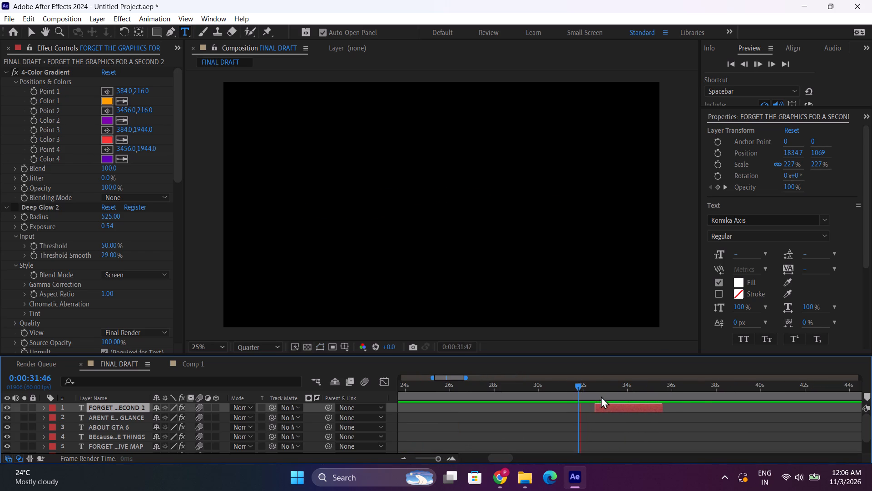
pyautogui.press('space')
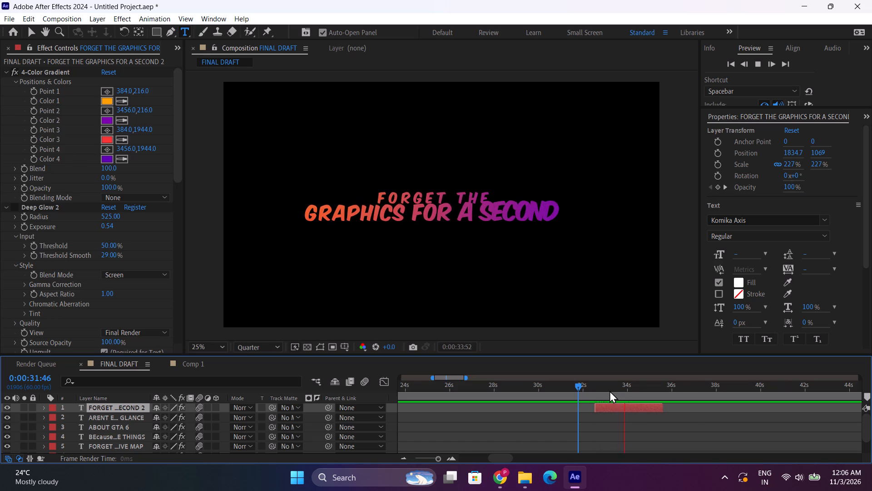
# Move the duplicated text layer later, to start at about 33.7 s, and preview it up to 0:00:35:14.
pyautogui.moveTo(628, 407); pyautogui.dragTo(653, 407)
pyautogui.press('space')
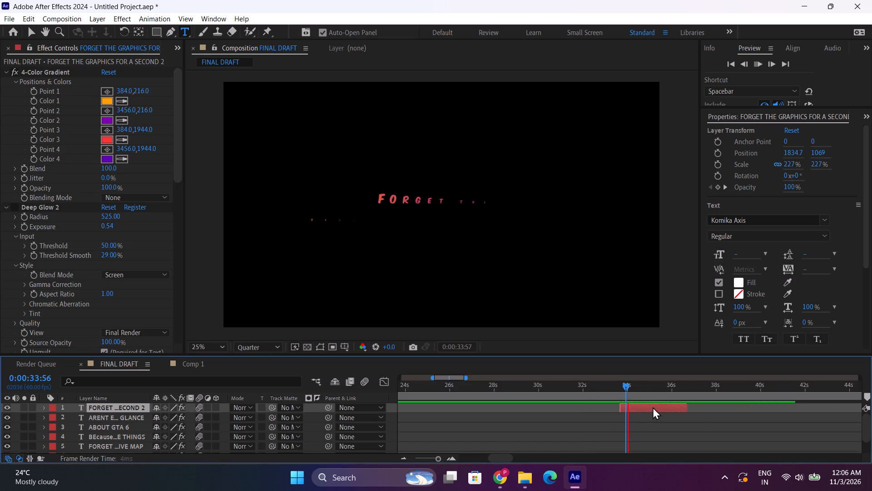
pyautogui.press('space')
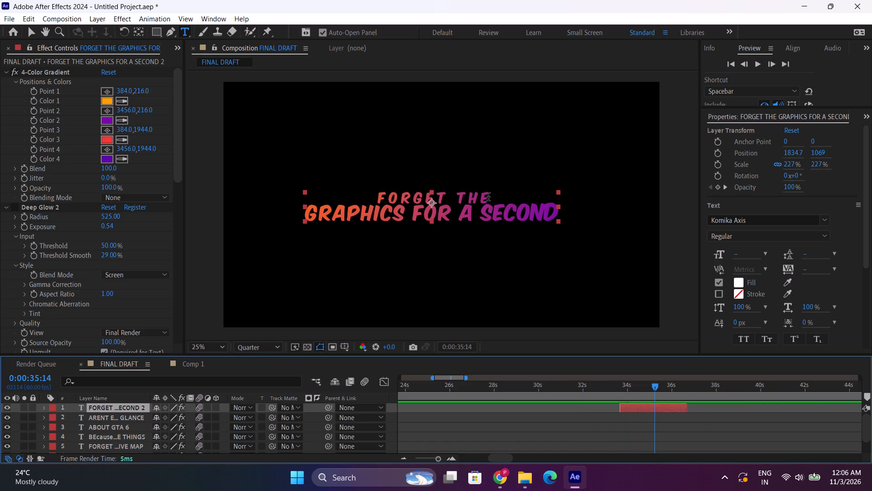
# Replace the duplicated layer's upper line FORGET THE with WE ARE LOOKING.
pyautogui.moveTo(488, 197); pyautogui.dragTo(379, 190)
pyautogui.write('WE ARE')
pyautogui.press('space')
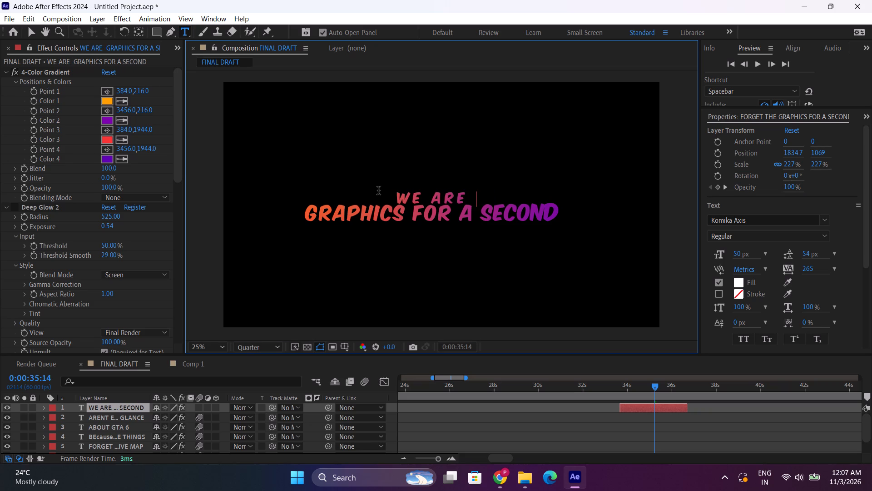
pyautogui.write('LOOKING')
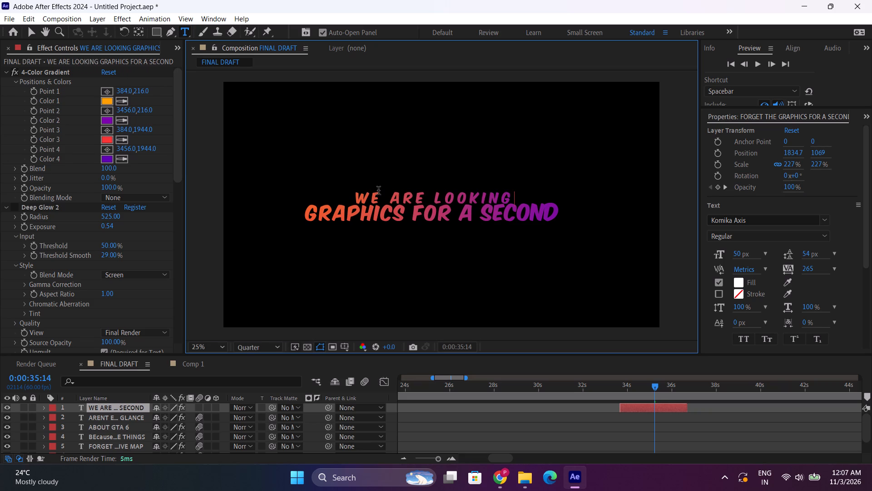
pyautogui.press('space')
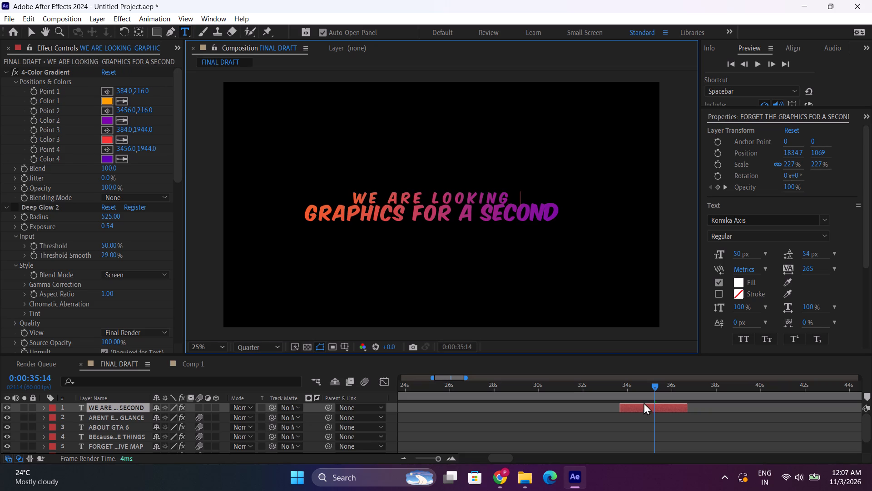
# Play the reworded layer from 0:00:34:26 and again from just before its start, stopping at 0:00:34:55.
pyautogui.click(638, 394)
pyautogui.press('space')
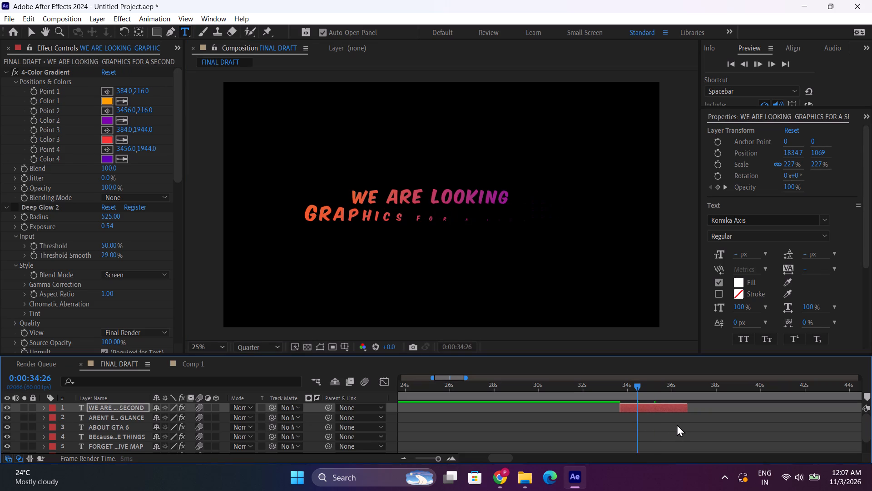
pyautogui.click(612, 389)
pyautogui.press('space')
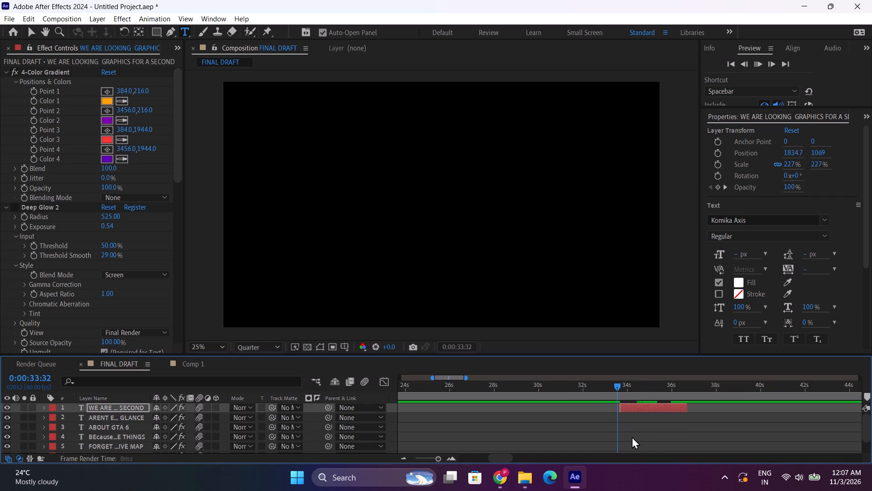
pyautogui.press('space')
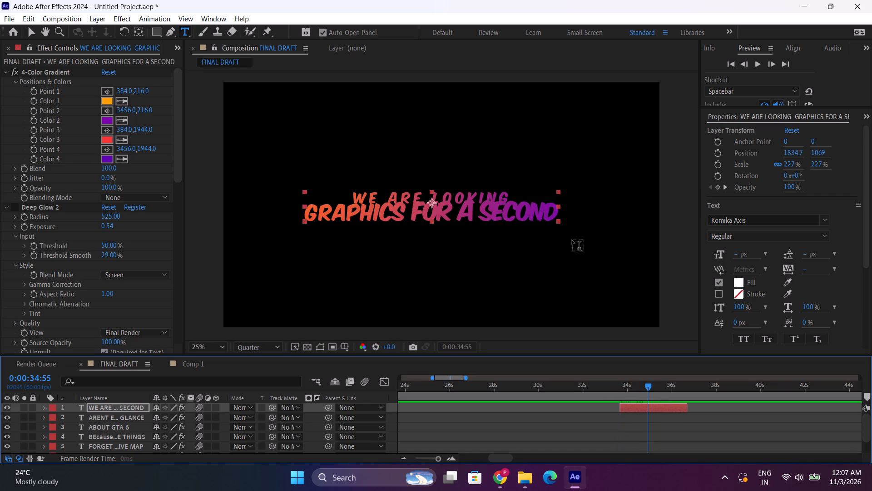
# Replace the lower line GRAPHICS FOR A SECOND in the WE ARE LOOKING layer with AT THE DETAILS.
pyautogui.moveTo(555, 213); pyautogui.dragTo(284, 218)
pyautogui.write('AT THE DETAILS')
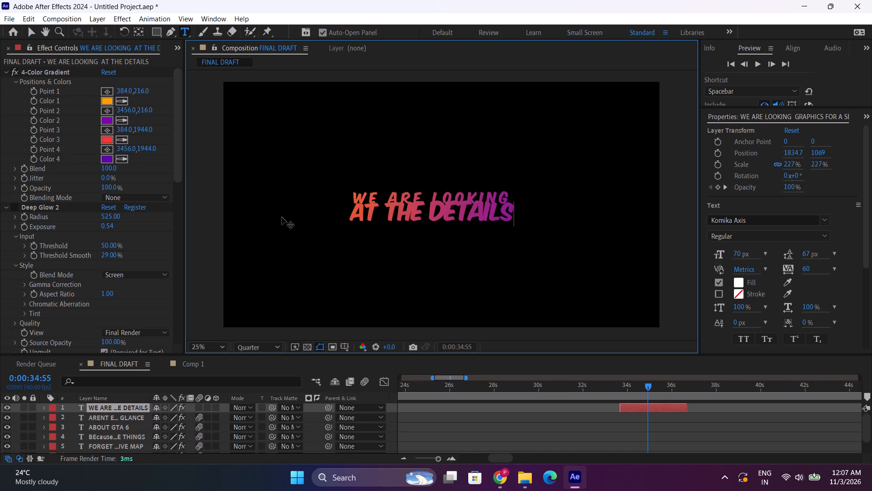
pyautogui.press('space')
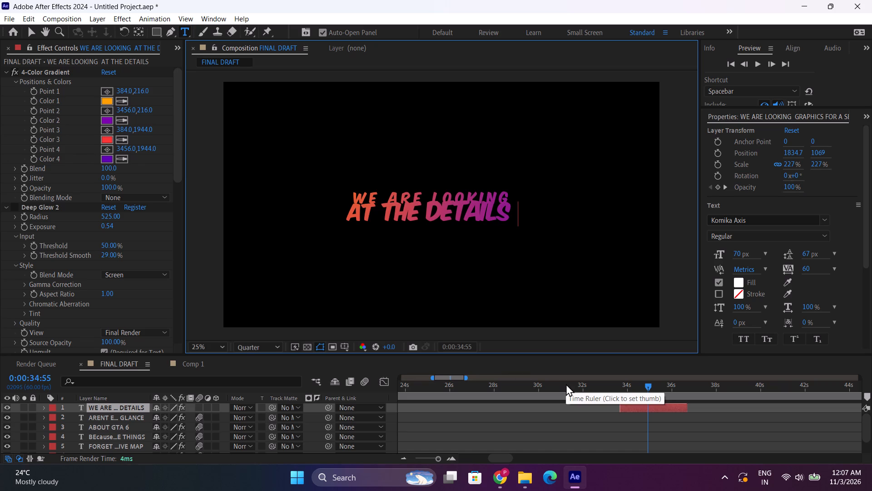
pyautogui.click(650, 429)
pyautogui.click(652, 407)
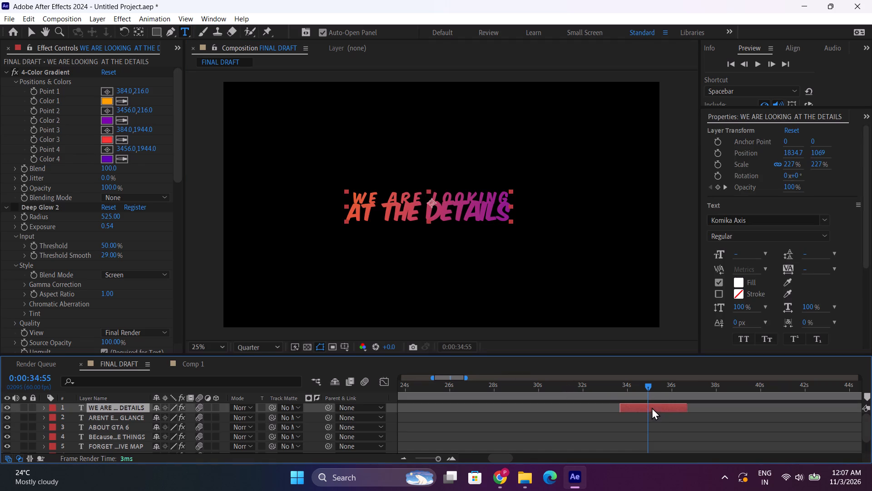
# Play the WE ARE LOOKING AT THE DETAILS text from 0:00:34:55 and again from 0:00:33:45.
pyautogui.press('space')
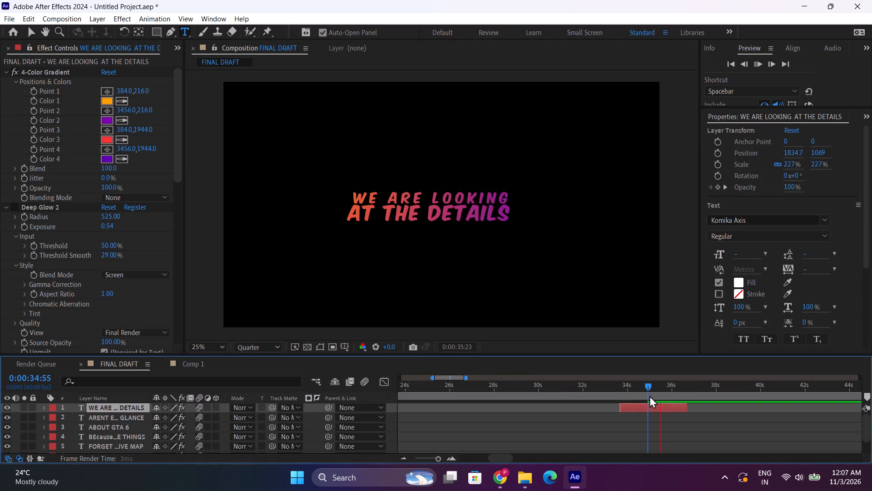
pyautogui.moveTo(626, 391); pyautogui.dragTo(622, 391)
pyautogui.press('space')
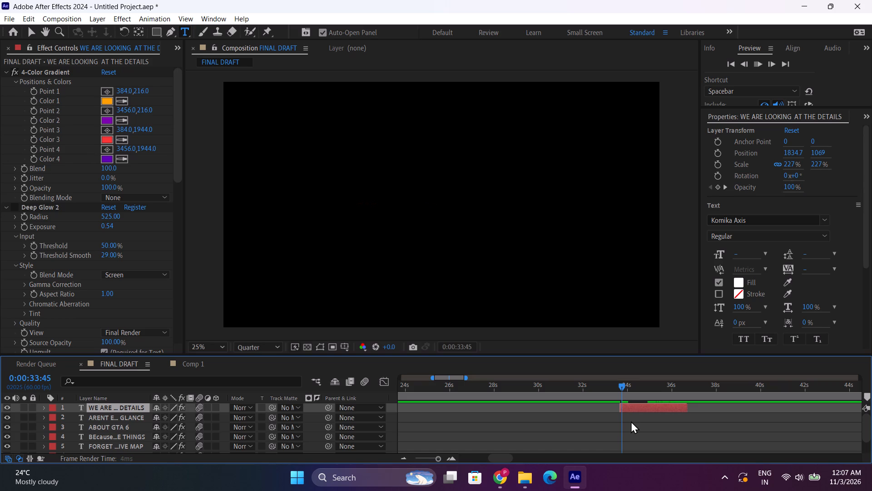
# Duplicate the ABOUT GTA 6 layer, start the copy at about 0:00:32:30, and place it directly below the WE ARE LOOKING layer.
pyautogui.click(619, 383)
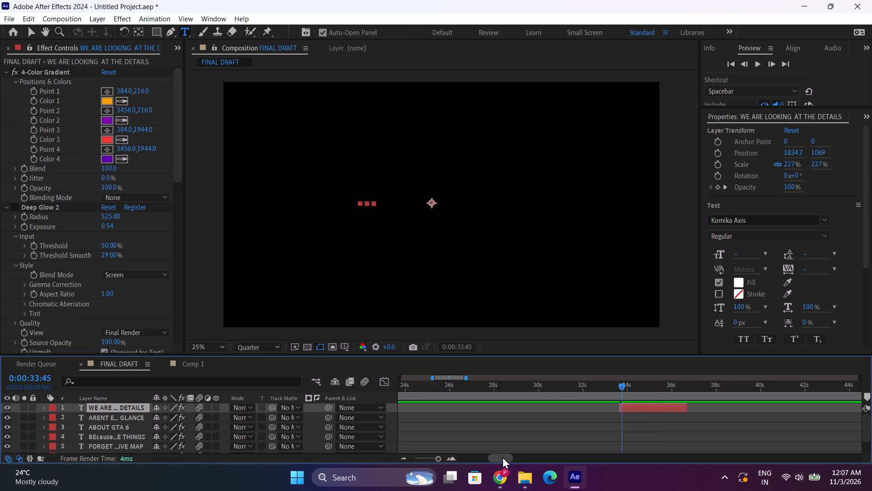
pyautogui.moveTo(498, 456); pyautogui.dragTo(464, 454)
pyautogui.click(592, 387)
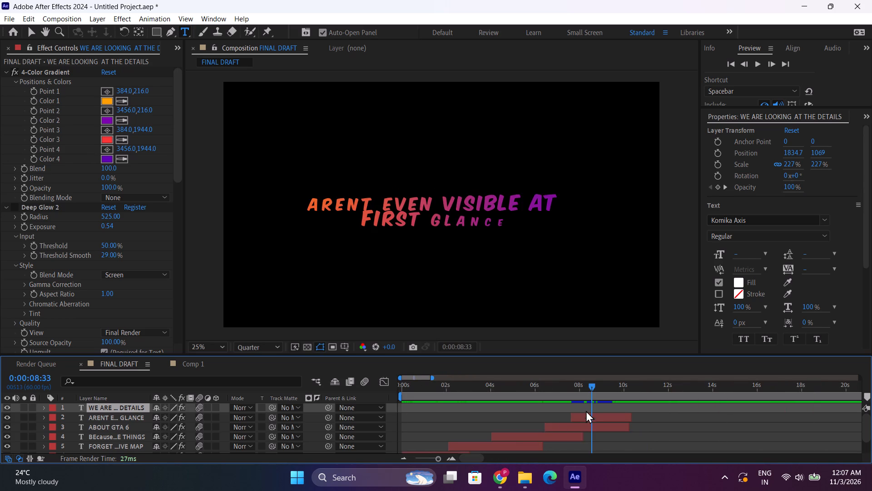
pyautogui.click(586, 416)
pyautogui.click(573, 427)
pyautogui.click(558, 386)
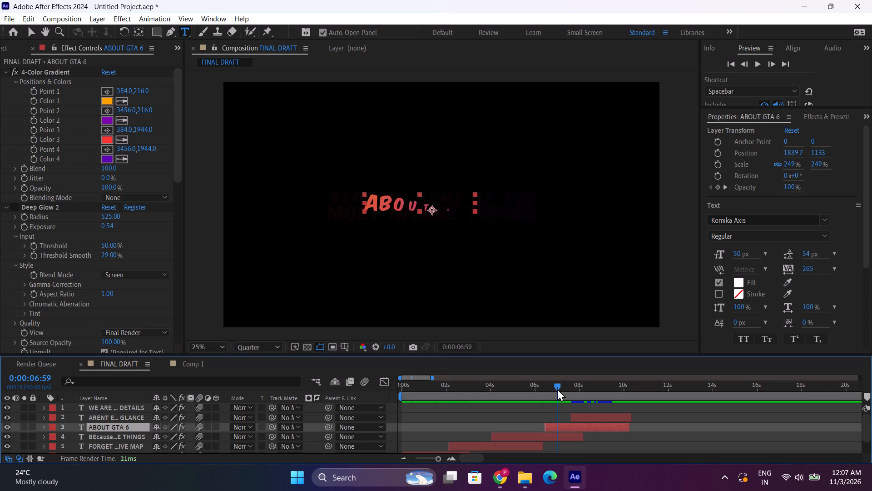
pyautogui.hotkey('ctrl', 'c')
pyautogui.hotkey('ctrl', 'v')
pyautogui.moveTo(576, 426); pyautogui.dragTo(871, 438)
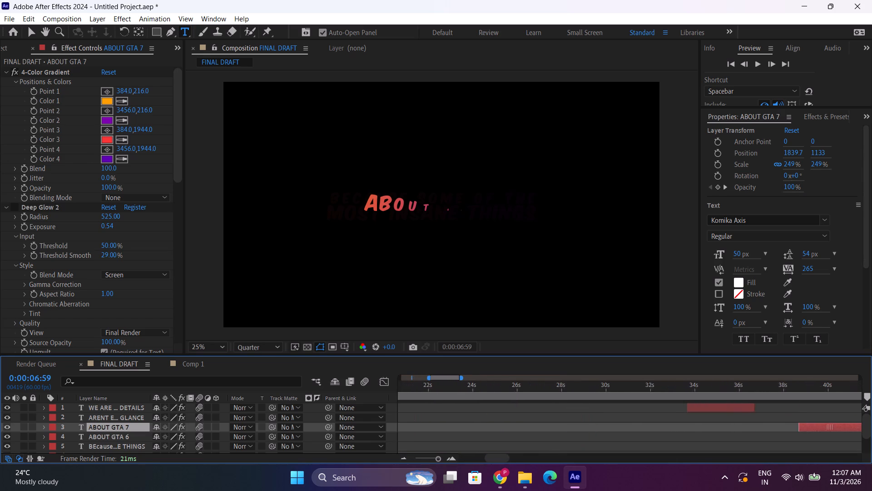
pyautogui.moveTo(871, 438); pyautogui.dragTo(649, 433)
pyautogui.moveTo(116, 423); pyautogui.dragTo(117, 414)
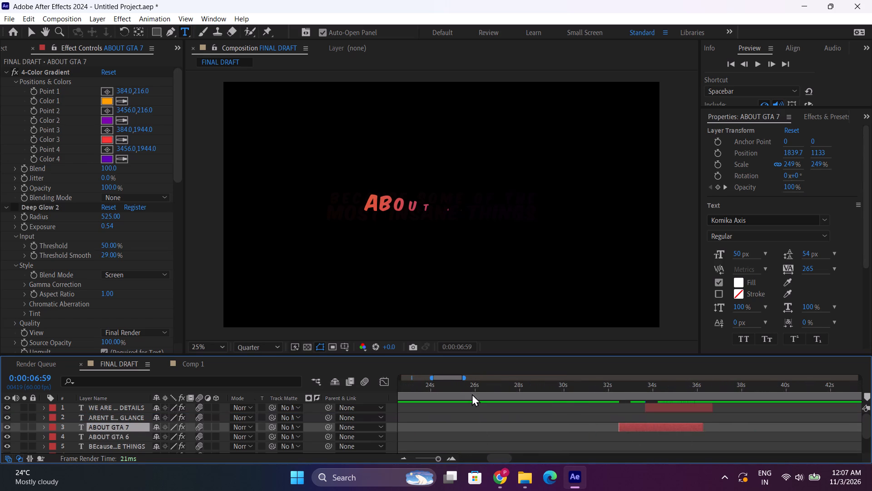
# Preview the duplicated ABOUT GTA 6 layer and shift it slightly earlier so it starts at about 0:00:32:13.
pyautogui.click(612, 390)
pyautogui.press('space')
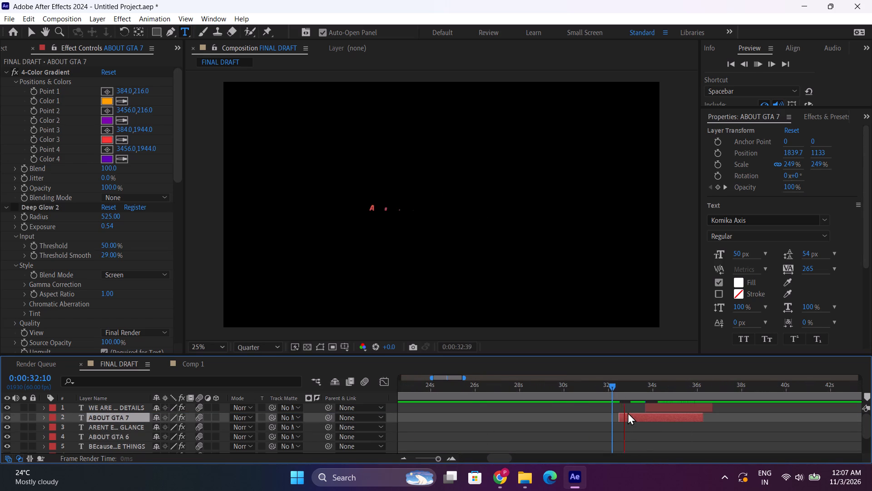
pyautogui.press('space')
pyautogui.click(619, 392)
pyautogui.click(605, 391)
pyautogui.press('space')
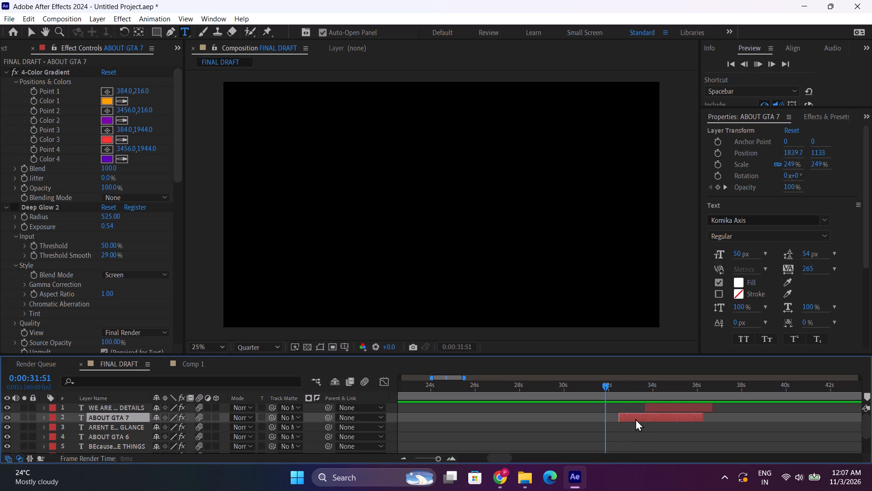
pyautogui.press('space')
pyautogui.moveTo(632, 412); pyautogui.dragTo(625, 416)
pyautogui.moveTo(636, 416); pyautogui.dragTo(630, 417)
pyautogui.press('space')
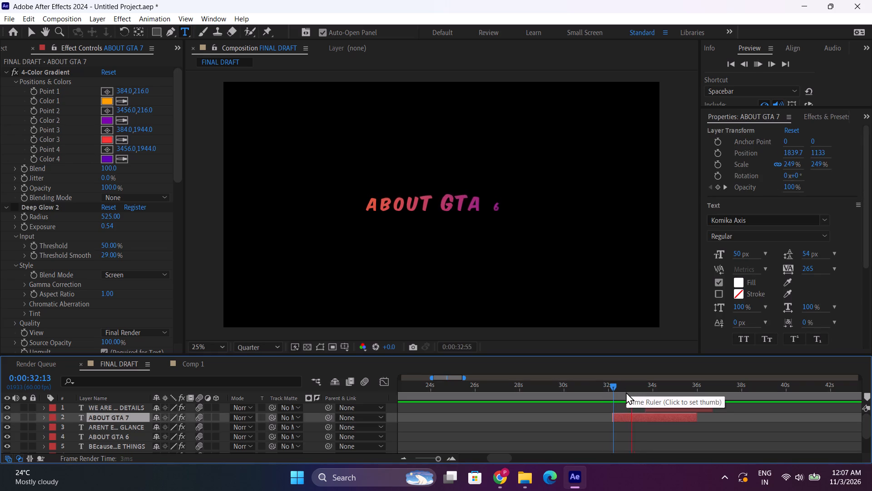
pyautogui.press('space')
# Replace the duplicated layer's text ABOUT GTA 6 with today.
pyautogui.moveTo(500, 205); pyautogui.dragTo(365, 200)
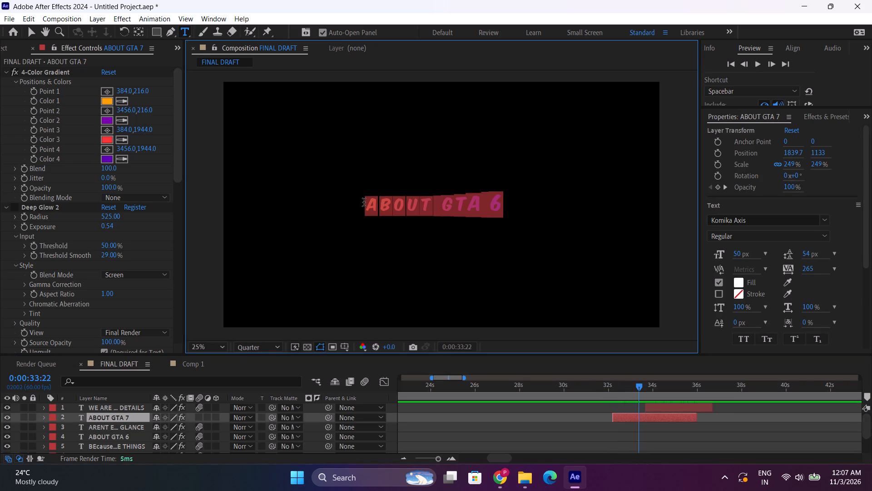
pyautogui.write('tof')
pyautogui.press('BackSpace')
pyautogui.write('day')
pyautogui.click(637, 419)
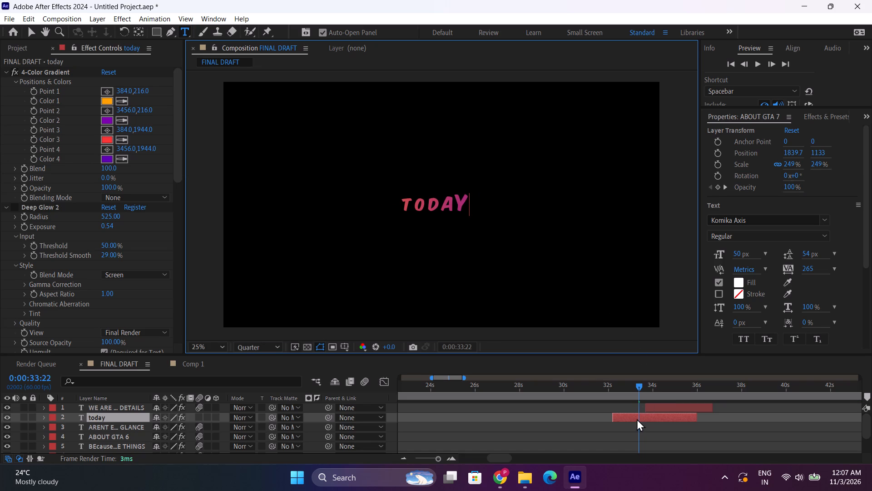
# Preview the TODAY text and shift its layer later so it starts at about 0:00:32:34.
pyautogui.click(616, 386)
pyautogui.click(614, 389)
pyautogui.press('space')
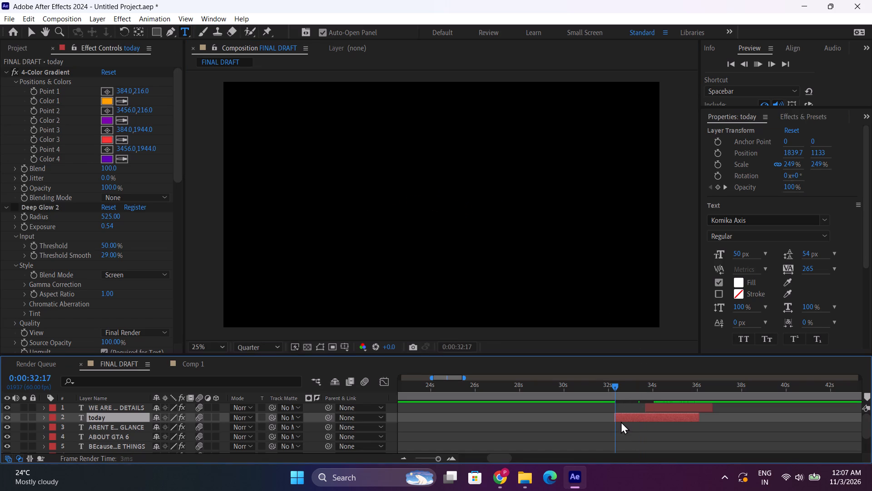
pyautogui.press('space')
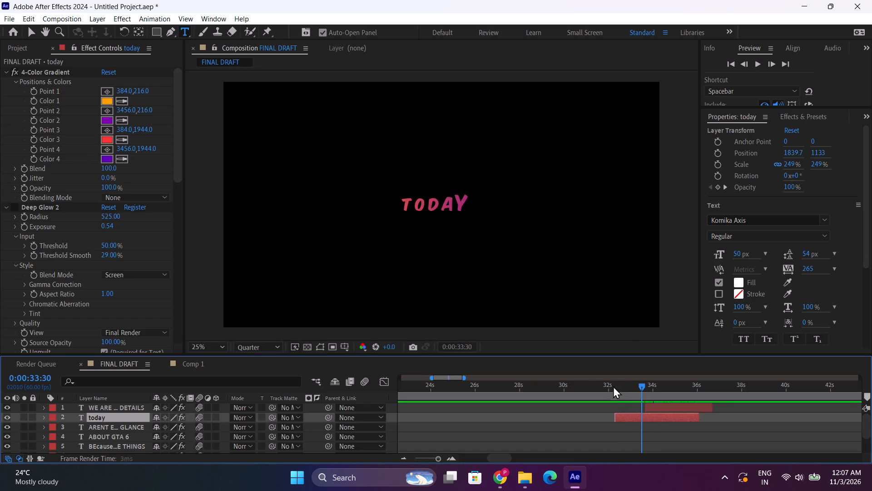
pyautogui.click(613, 386)
pyautogui.moveTo(622, 417); pyautogui.dragTo(629, 417)
pyautogui.press('space')
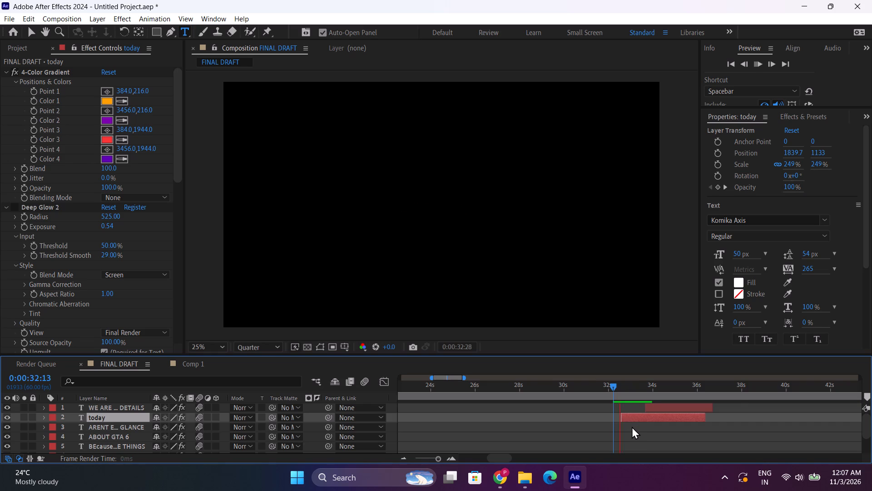
pyautogui.press('space')
pyautogui.press('space')
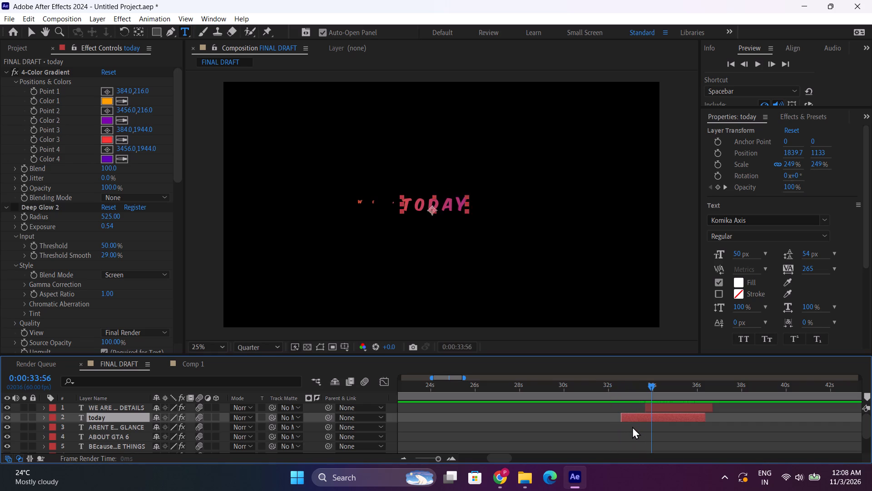
pyautogui.press('space')
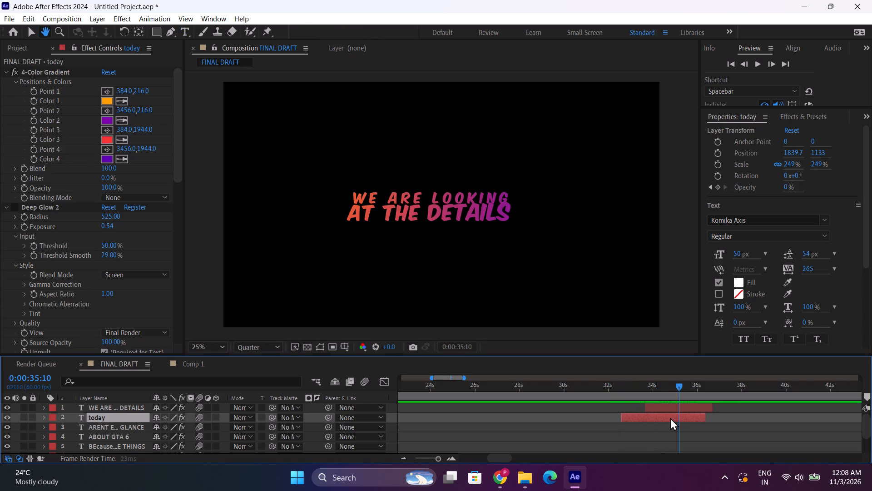
# Duplicate the today layer, place the copy at the top of the stack, and start it near 0:00:35:10.
pyautogui.hotkey('ctrl', 'd')
pyautogui.moveTo(133, 416); pyautogui.dragTo(134, 406)
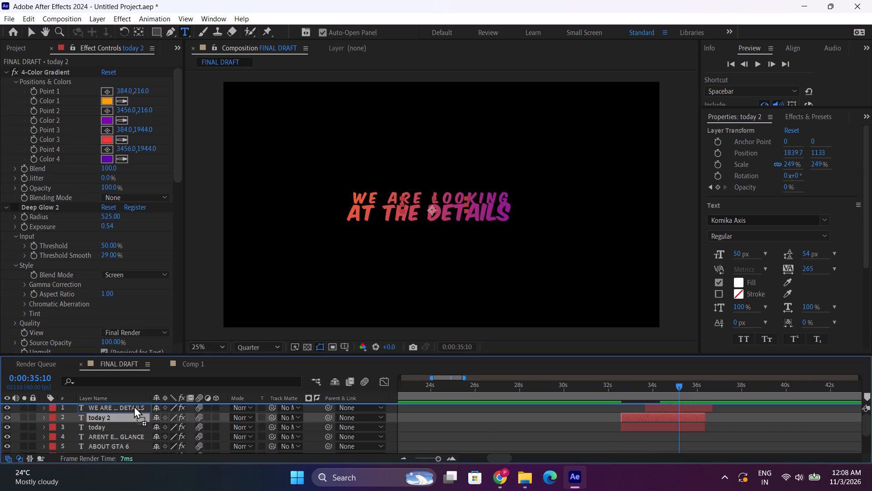
pyautogui.moveTo(134, 406); pyautogui.dragTo(134, 405)
pyautogui.moveTo(676, 407); pyautogui.dragTo(732, 407)
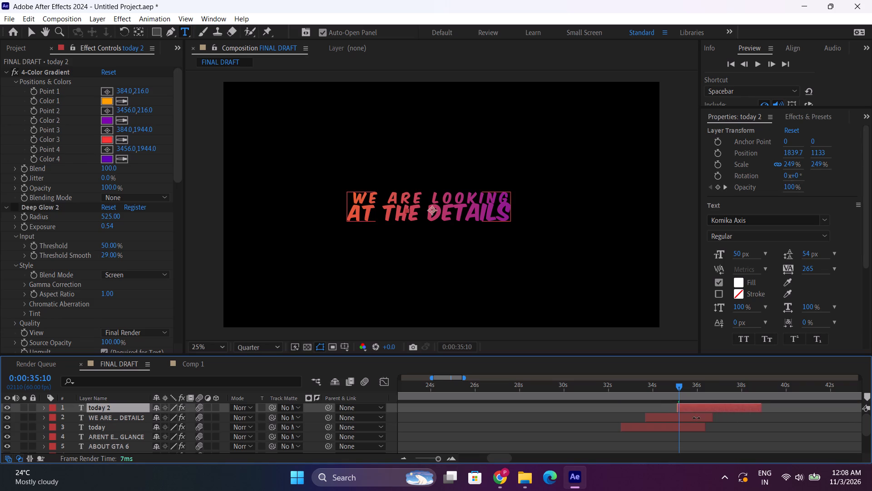
# Move the WE ARE LOOKING AT THE DETAILS layer's Opacity keyframes about half a second earlier and preview from 0:00:35:10.
pyautogui.click(696, 418)
pyautogui.press('u')
pyautogui.scroll(-1, 695, 426)
pyautogui.moveTo(682, 433); pyautogui.dragTo(695, 436)
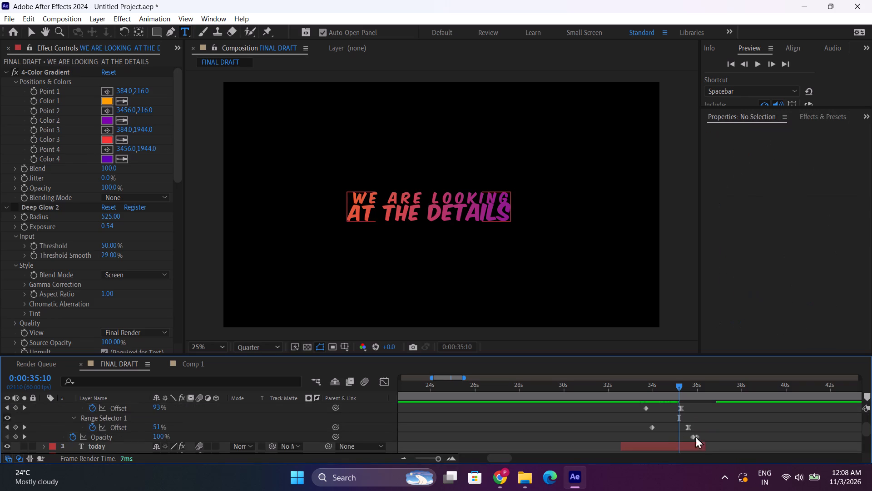
pyautogui.moveTo(695, 436); pyautogui.dragTo(708, 440)
pyautogui.moveTo(698, 437); pyautogui.dragTo(685, 441)
pyautogui.scroll(1, 228, 414)
pyautogui.click(42, 414)
pyautogui.press('space')
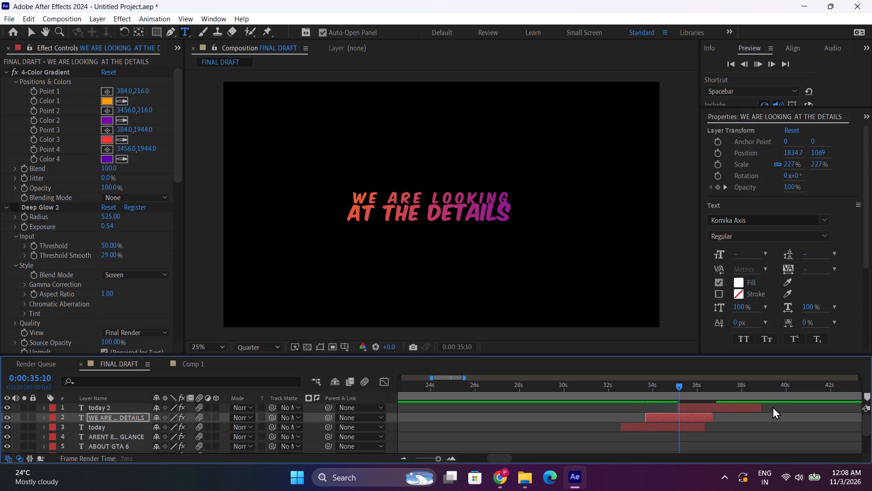
pyautogui.click(678, 387)
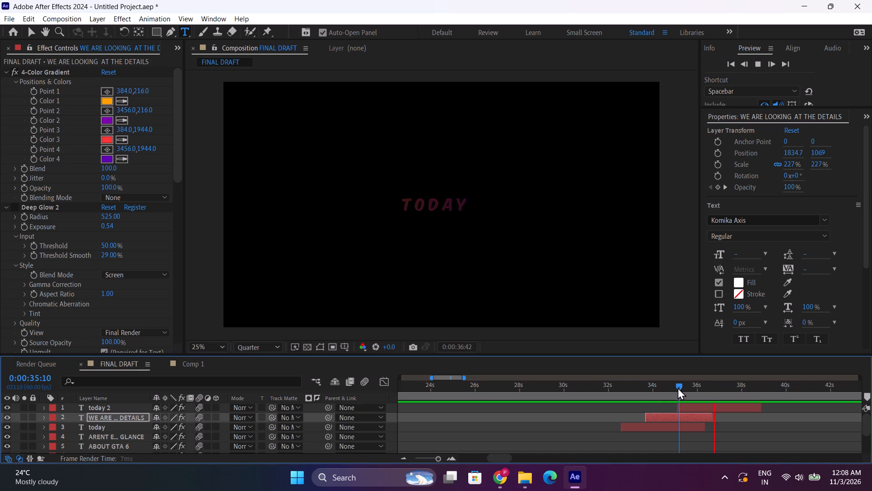
pyautogui.moveTo(682, 389); pyautogui.dragTo(719, 391)
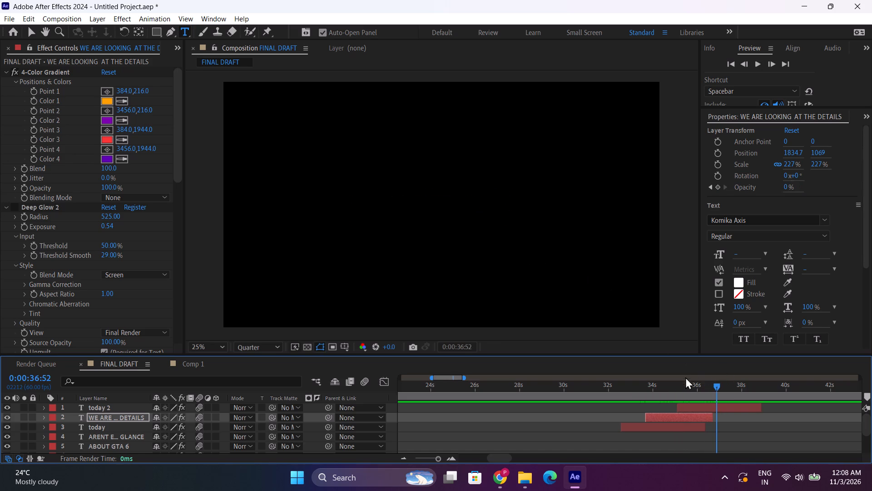
# Replace the TODAY text in the topmost duplicated layer with that could make gta 6.
pyautogui.click(698, 390)
pyautogui.click(697, 407)
pyautogui.click(699, 387)
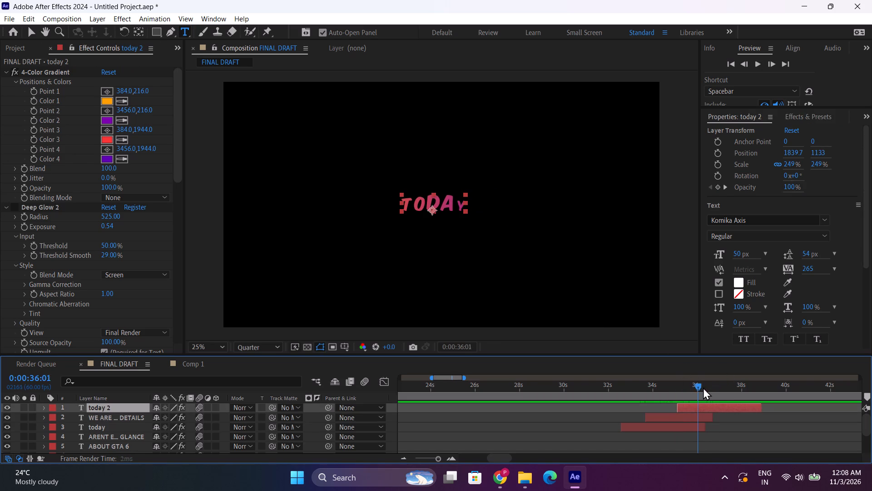
pyautogui.moveTo(467, 208); pyautogui.dragTo(396, 207)
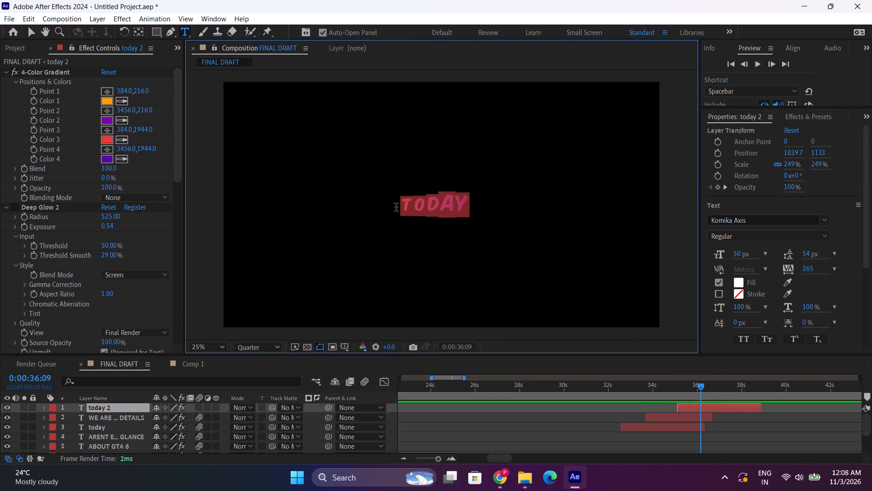
pyautogui.write('that')
pyautogui.press('space')
pyautogui.write('could make gta 6')
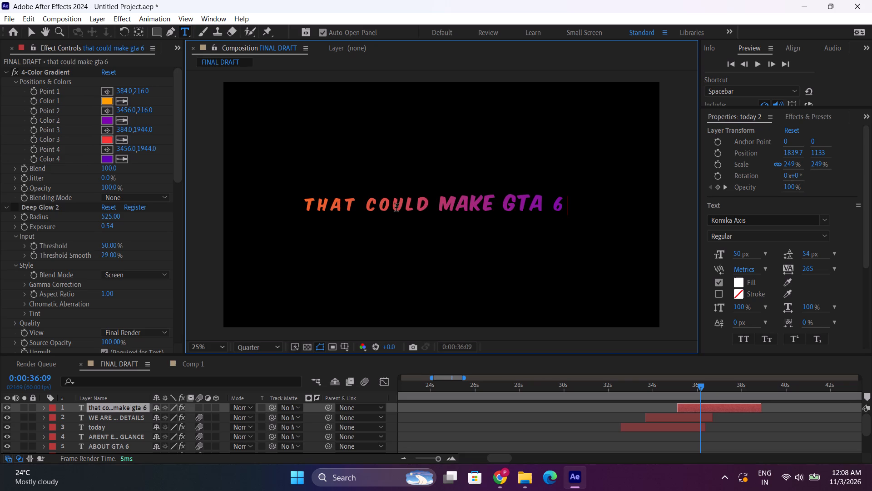
# Preview from 0:00:32:34 and shift the today layer later so it starts at about 0:00:32:45.
pyautogui.moveTo(628, 387); pyautogui.dragTo(621, 388)
pyautogui.press('space')
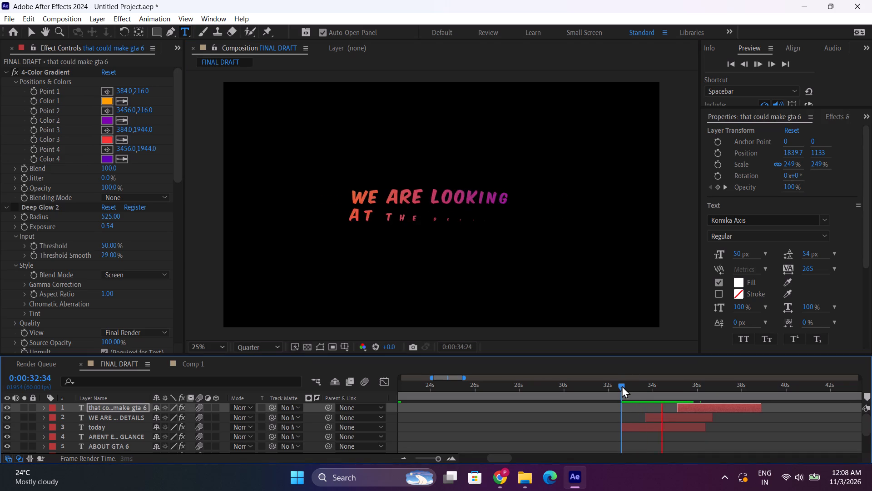
pyautogui.click(621, 386)
pyautogui.press('space')
pyautogui.press('space')
pyautogui.moveTo(629, 425); pyautogui.dragTo(629, 425)
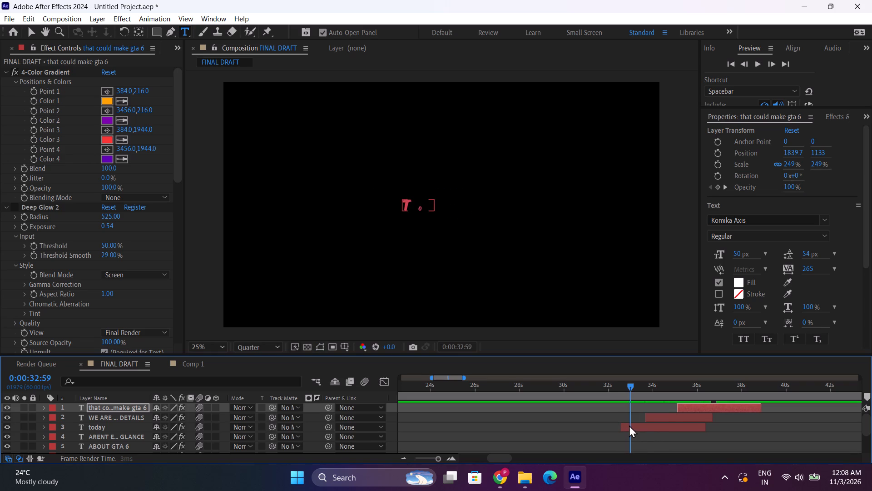
pyautogui.moveTo(629, 425); pyautogui.dragTo(633, 425)
pyautogui.click(625, 386)
pyautogui.press('space')
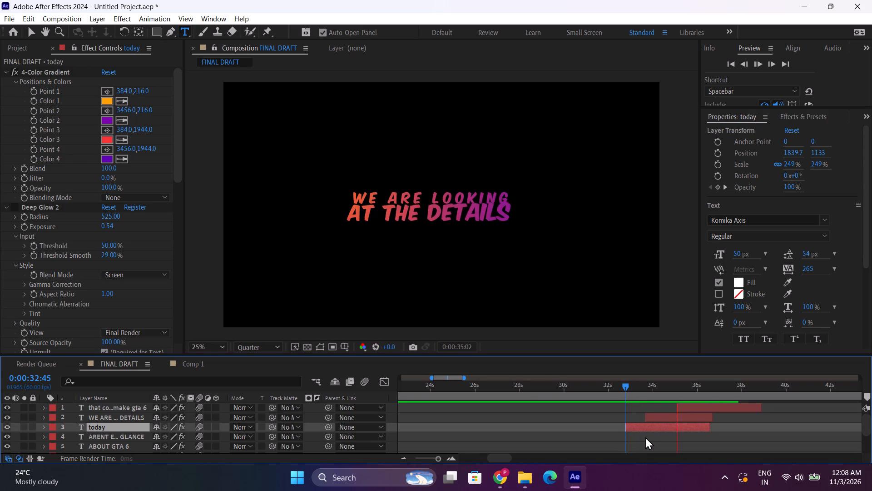
pyautogui.press('space')
# Review the TODAY animation, then move its ending Range Selector Offset keyframes earlier to speed up the text reveal.
pyautogui.moveTo(634, 387); pyautogui.dragTo(660, 383)
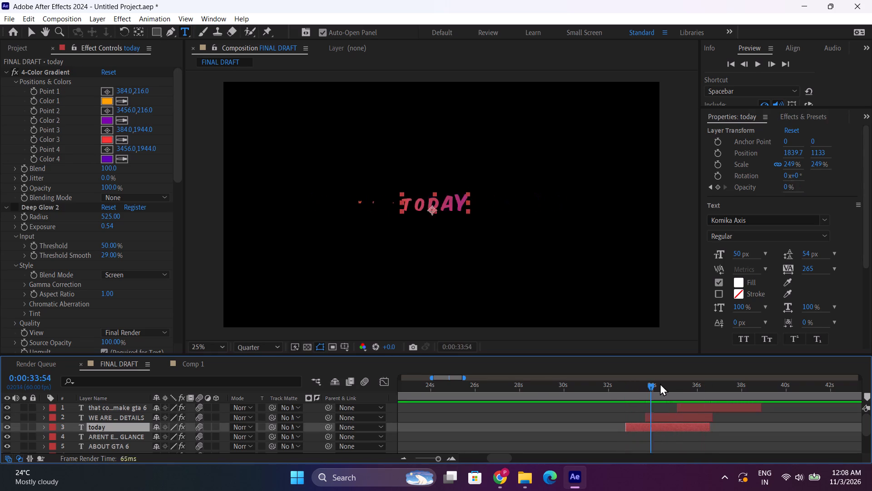
pyautogui.moveTo(660, 383); pyautogui.dragTo(653, 387)
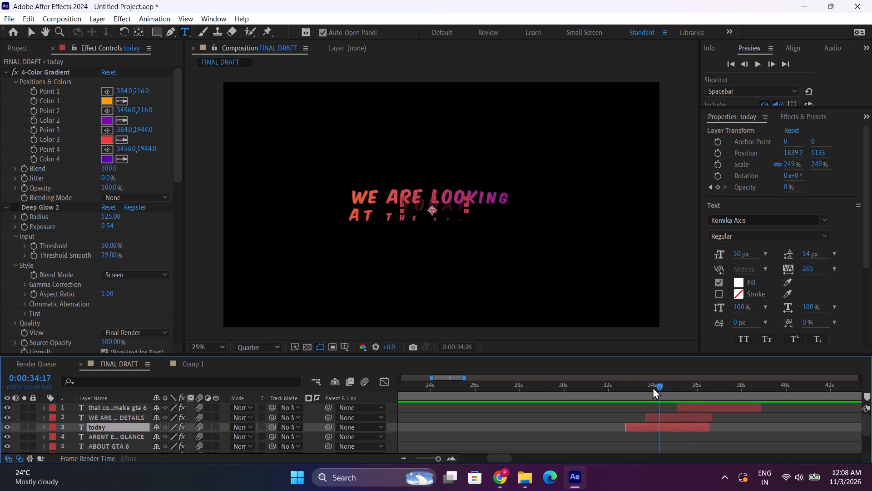
pyautogui.moveTo(653, 387); pyautogui.dragTo(627, 390)
pyautogui.press('space')
pyautogui.press('space')
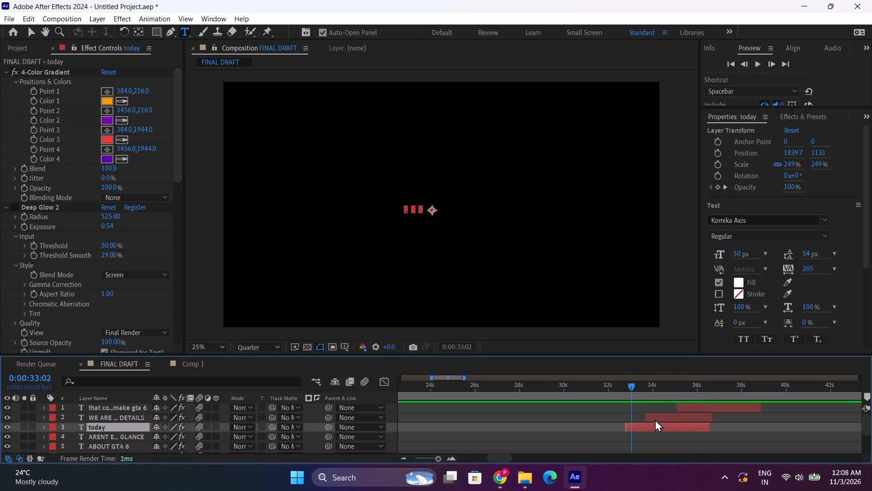
pyautogui.press('u')
pyautogui.scroll(-1, 654, 427)
pyautogui.moveTo(651, 418); pyautogui.dragTo(669, 435)
pyautogui.moveTo(662, 437); pyautogui.dragTo(649, 441)
pyautogui.moveTo(648, 434); pyautogui.dragTo(642, 436)
# Play the retimed TODAY text and the transition into WE ARE LOOKING AT THE DETAILS from 0:00:32:39.
pyautogui.press('space')
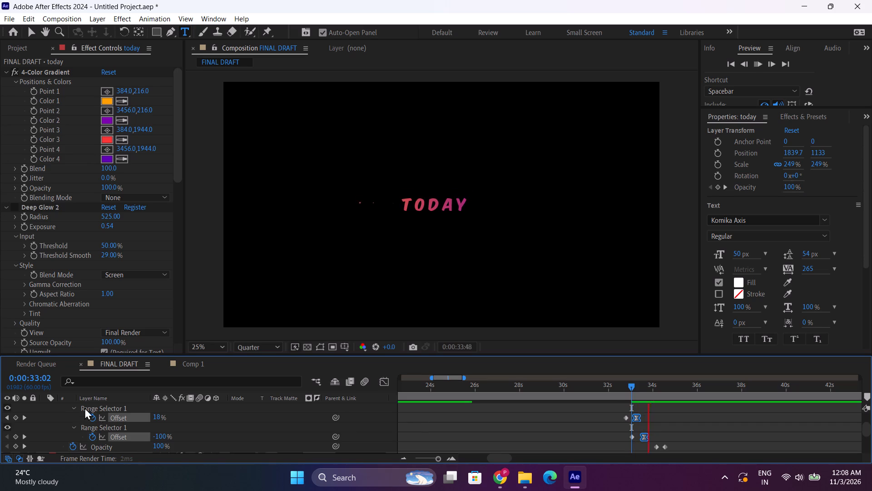
pyautogui.scroll(2, 76, 400)
pyautogui.click(43, 425)
pyautogui.moveTo(634, 388); pyautogui.dragTo(627, 389)
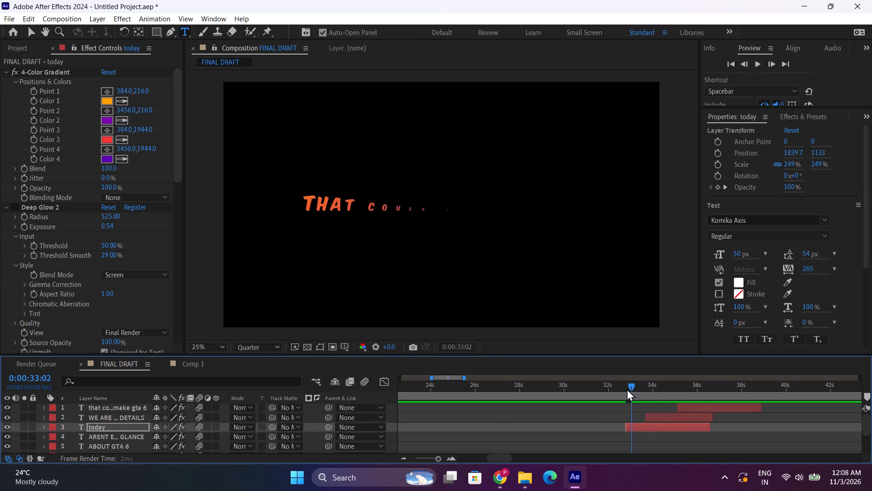
pyautogui.moveTo(627, 389); pyautogui.dragTo(626, 389)
pyautogui.press('space')
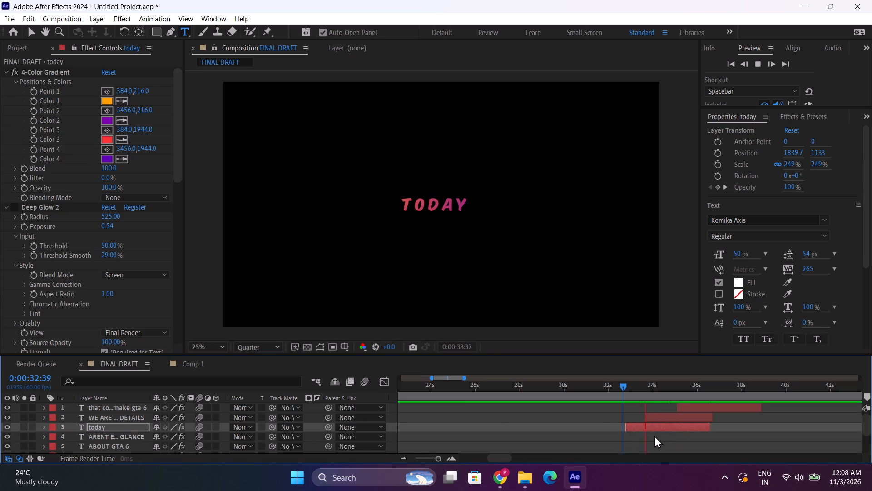
pyautogui.press('space')
pyautogui.press('space')
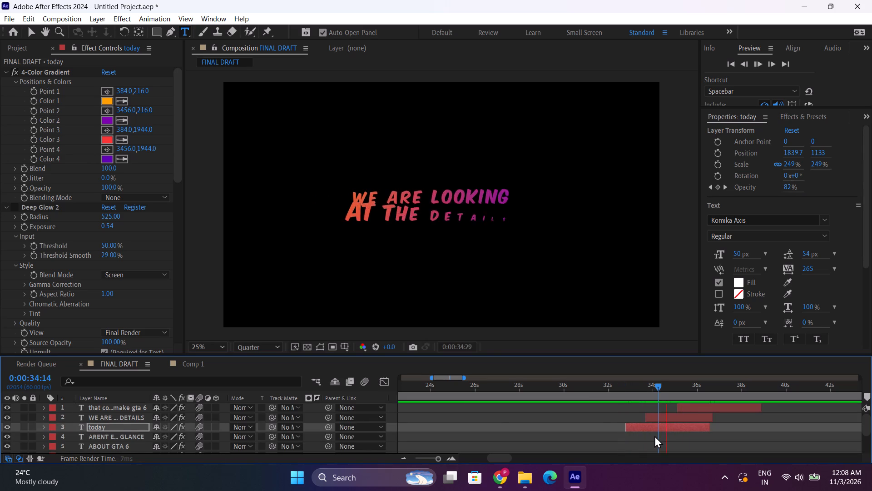
# Preview from 0:00:34:14 and shift the that could make gta 6 layer earlier so it starts at about 0:00:34:43.
pyautogui.click(658, 383)
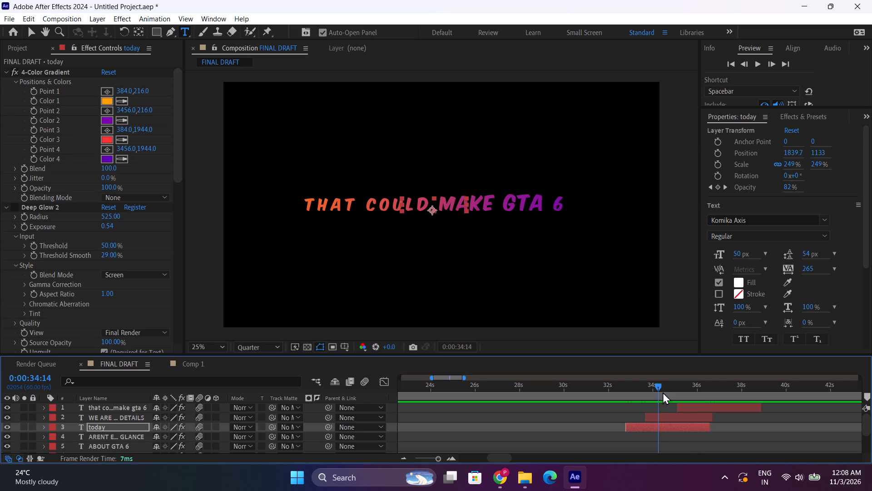
pyautogui.press('space')
pyautogui.press('space')
pyautogui.press('space')
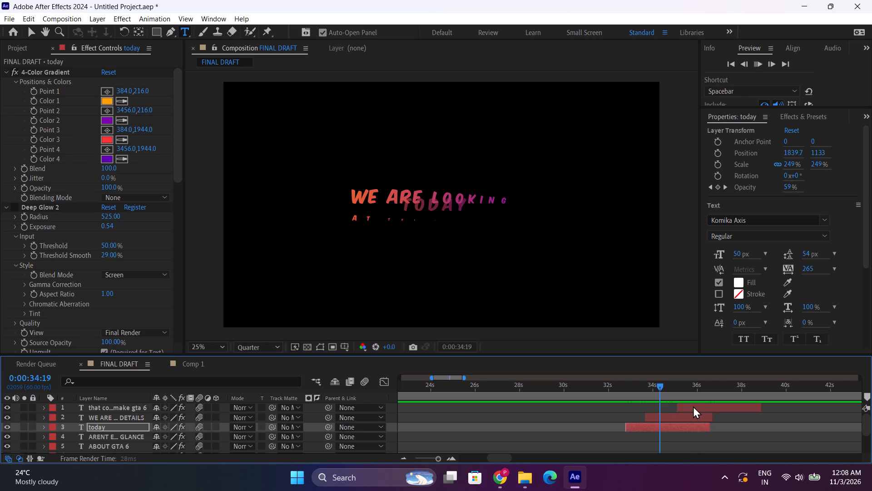
pyautogui.press('space')
pyautogui.moveTo(693, 407); pyautogui.dragTo(688, 411)
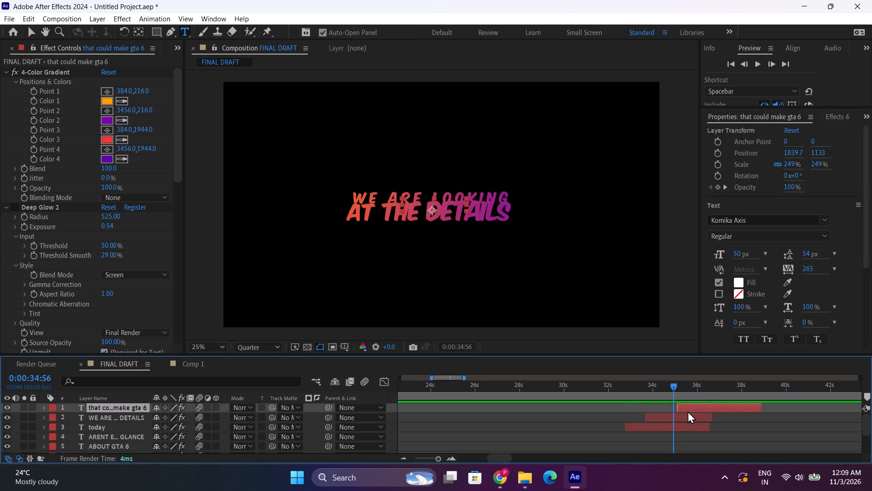
pyautogui.moveTo(688, 411); pyautogui.dragTo(684, 412)
pyautogui.press('space')
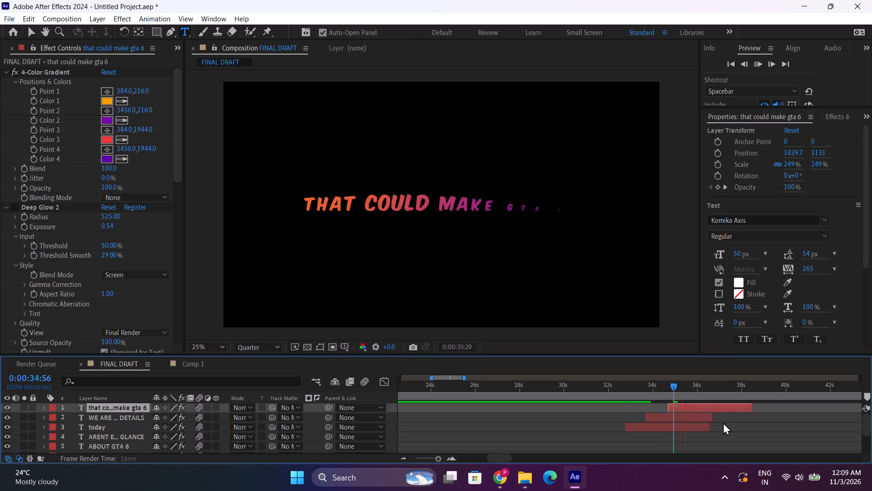
pyautogui.click(674, 380)
# Reveal the keyframes of the WE ARE LOOKING AT THE DETAILS layer and move both Opacity keyframes slightly earlier.
pyautogui.click(672, 415)
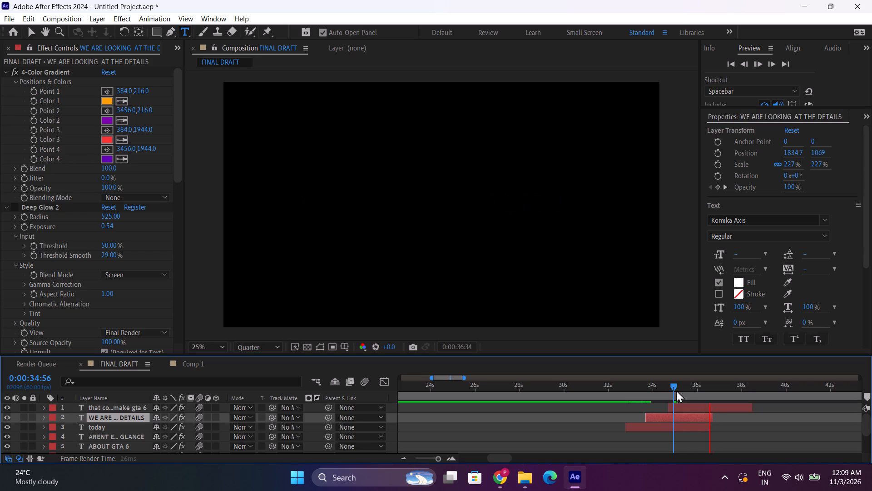
pyautogui.moveTo(673, 388); pyautogui.dragTo(669, 388)
pyautogui.press('u')
pyautogui.scroll(-2, 702, 430)
pyautogui.scroll(1, 699, 431)
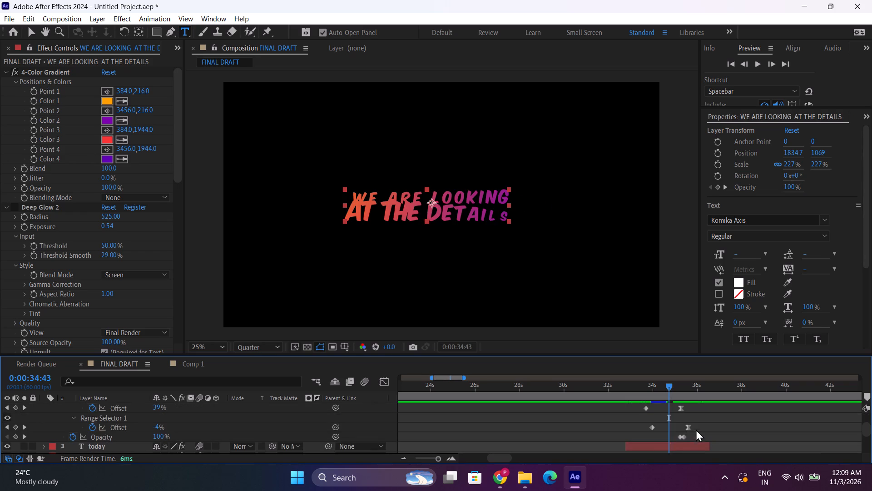
pyautogui.moveTo(675, 432); pyautogui.dragTo(691, 439)
pyautogui.click(664, 436)
pyautogui.moveTo(668, 436); pyautogui.dragTo(693, 440)
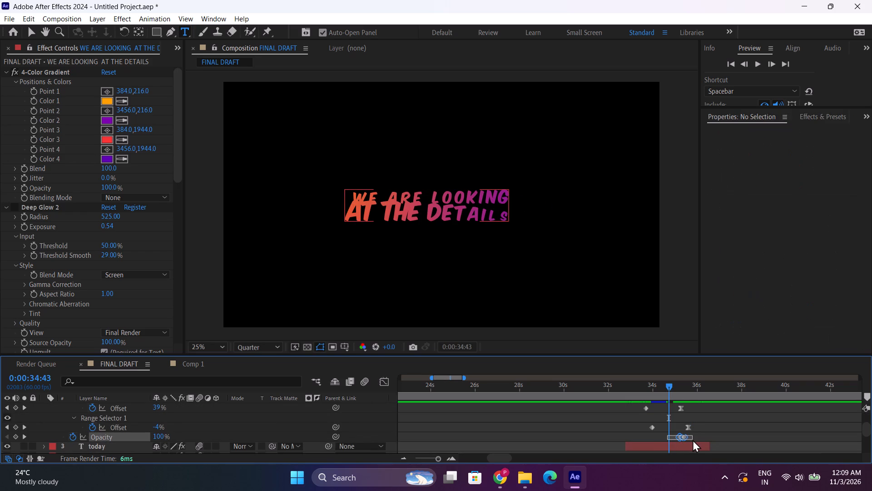
pyautogui.moveTo(693, 440); pyautogui.dragTo(693, 440)
pyautogui.moveTo(684, 437); pyautogui.dragTo(674, 441)
pyautogui.scroll(2, 123, 399)
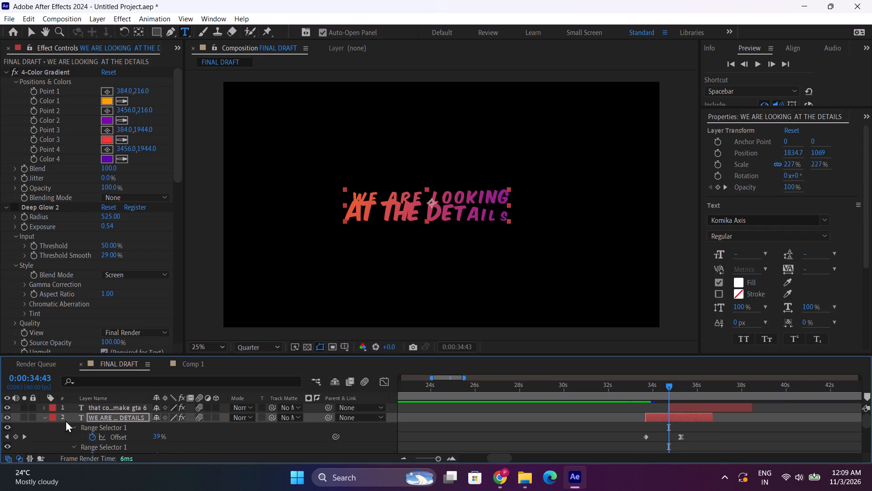
pyautogui.click(44, 417)
# Play the transitions from TODAY through WE ARE LOOKING AT THE DETAILS into THAT COULD MAKE GTA 6.
pyautogui.press('space')
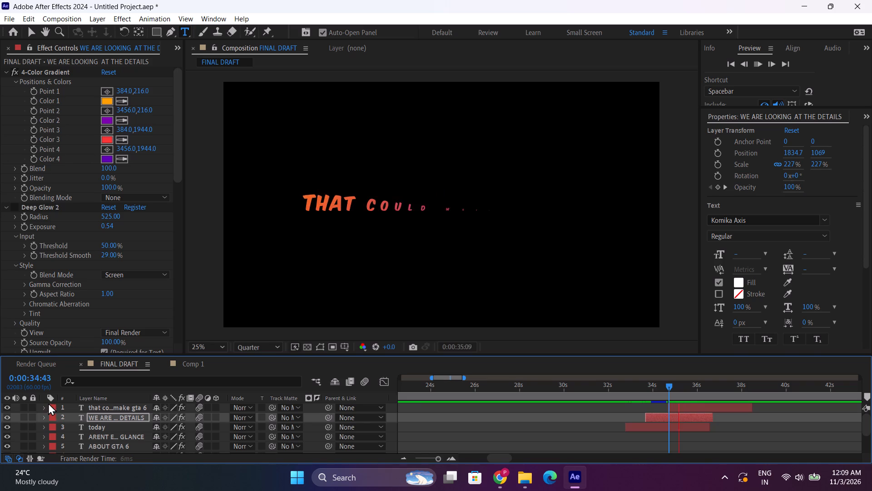
pyautogui.moveTo(634, 384); pyautogui.dragTo(629, 389)
pyautogui.press('space')
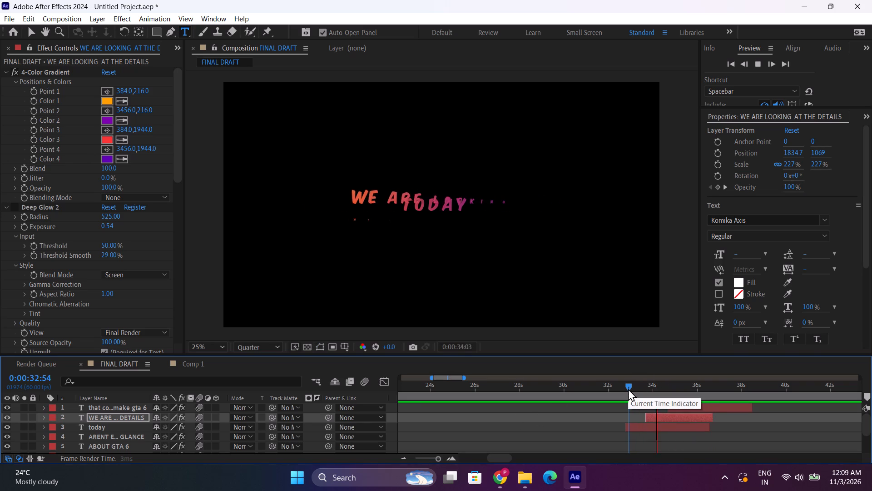
pyautogui.moveTo(664, 385); pyautogui.dragTo(653, 388)
pyautogui.press('space')
pyautogui.press('space')
pyautogui.press('space')
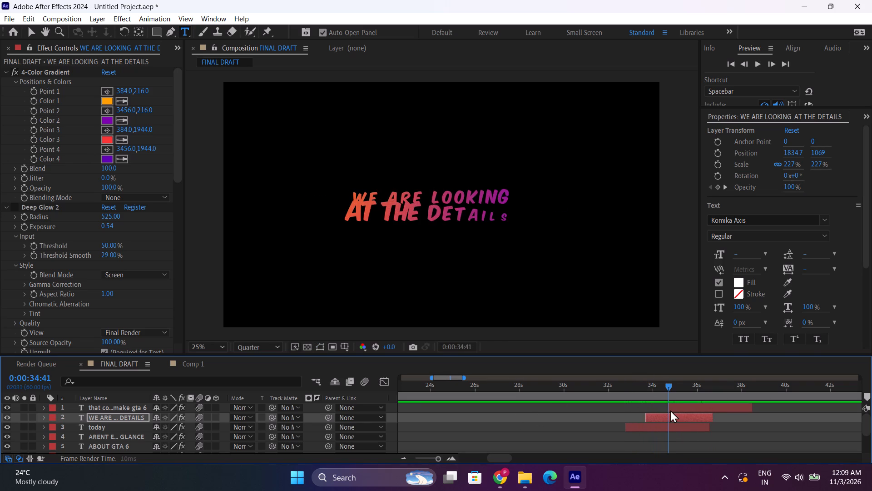
pyautogui.press('space')
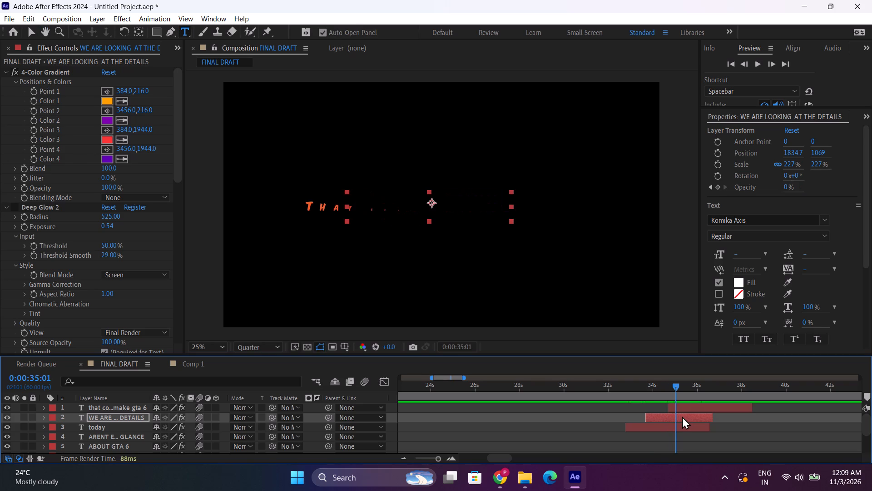
# Retime the WE ARE LOOKING AT THE DETAILS Opacity keyframes to fade from about 0:00:35:00 to 0:00:35:23, and preview the transition.
pyautogui.press('u')
pyautogui.scroll(-1, 682, 418)
pyautogui.moveTo(675, 441); pyautogui.dragTo(680, 440)
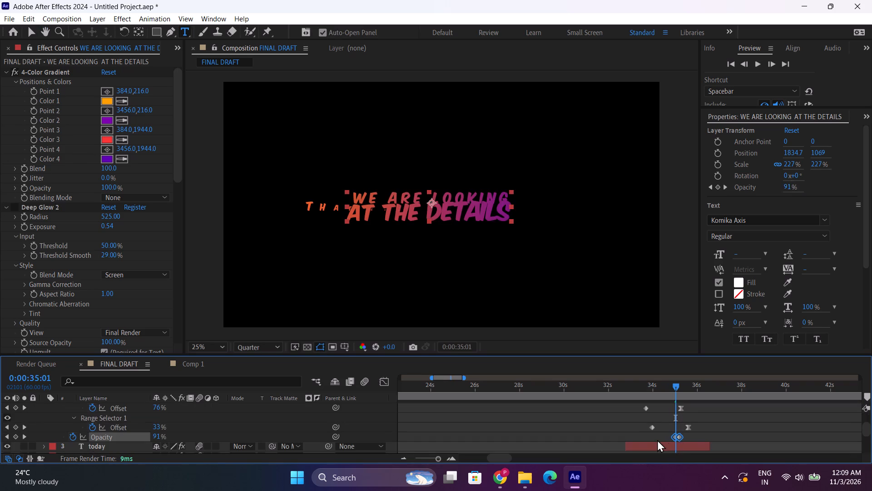
pyautogui.click(657, 440)
pyautogui.moveTo(681, 436); pyautogui.dragTo(686, 436)
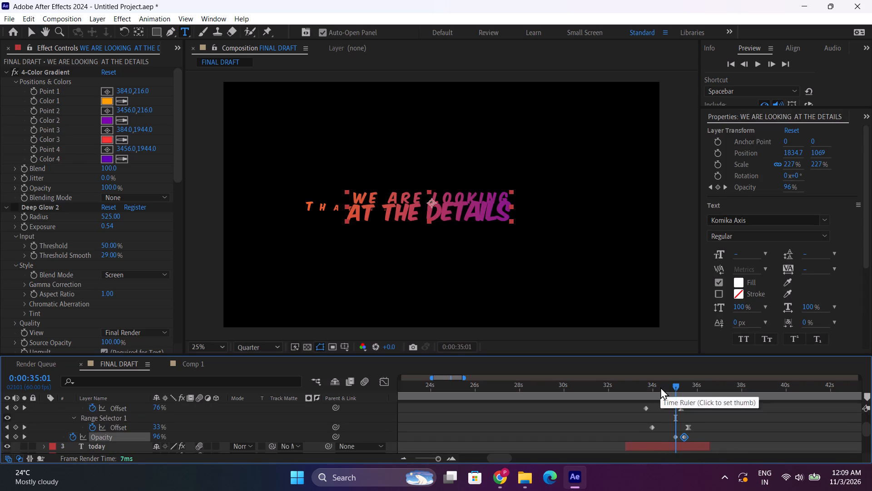
pyautogui.click(660, 387)
pyautogui.press('space')
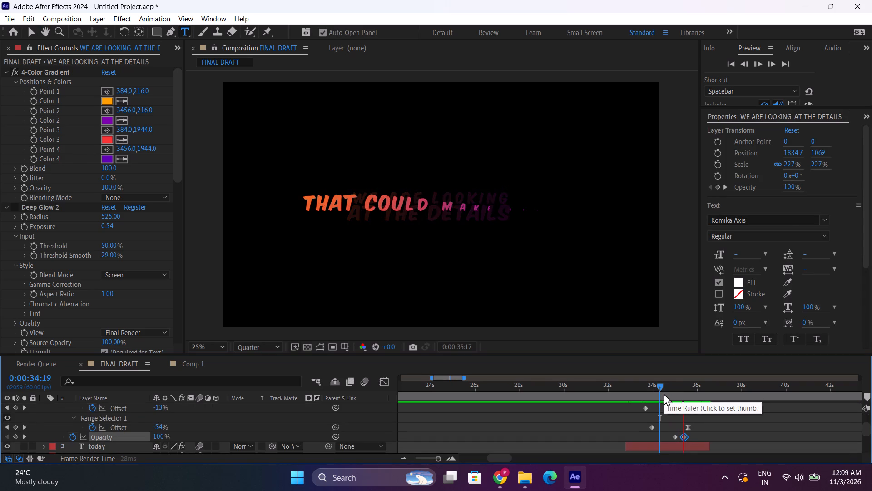
pyautogui.moveTo(638, 381); pyautogui.dragTo(629, 382)
pyautogui.press('space')
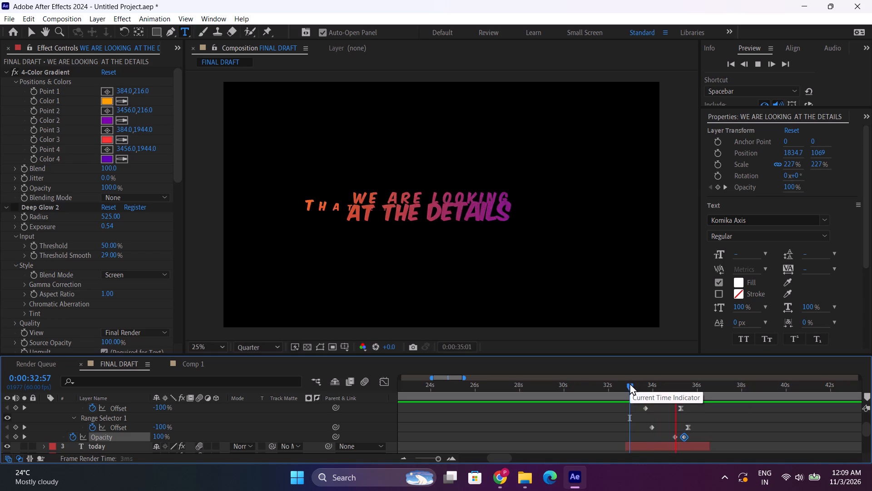
pyautogui.scroll(1, 126, 420)
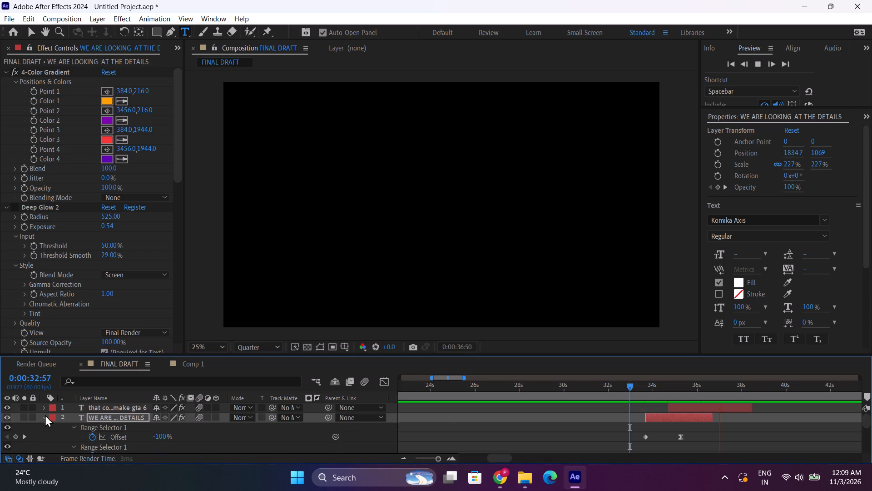
pyautogui.click(45, 415)
# Duplicate the WE ARE LOOKING AT THE DETAILS layer, place the copy topmost, and start it at about 0:00:36:08.
pyautogui.moveTo(647, 386); pyautogui.dragTo(652, 386)
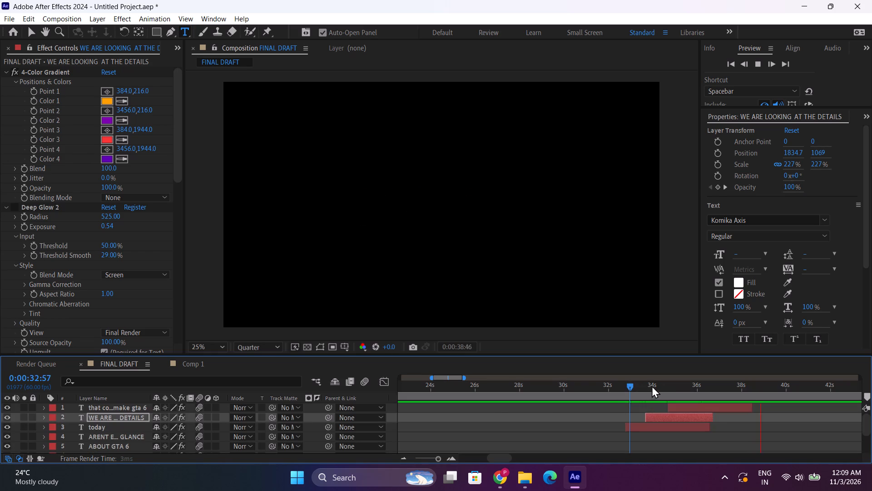
pyautogui.moveTo(652, 386); pyautogui.dragTo(658, 385)
pyautogui.hotkey('ctrl', 'd')
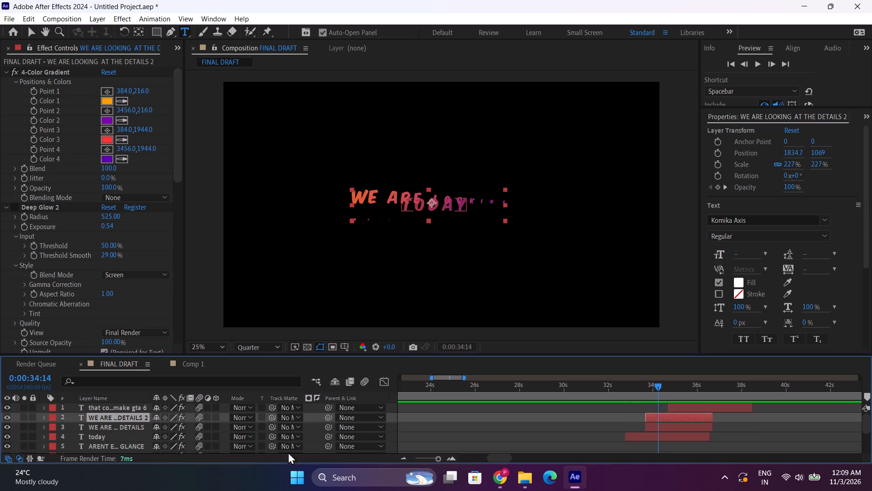
pyautogui.moveTo(124, 417); pyautogui.dragTo(127, 407)
pyautogui.moveTo(689, 408); pyautogui.dragTo(712, 406)
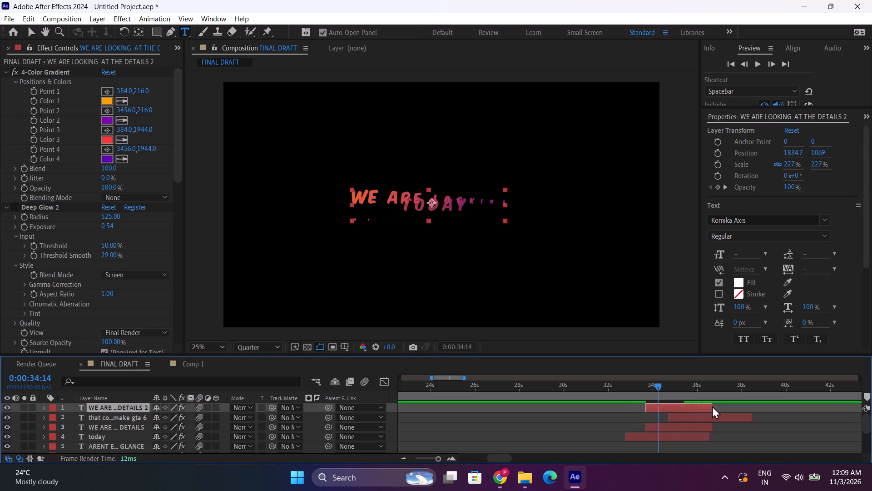
pyautogui.moveTo(712, 406); pyautogui.dragTo(753, 407)
pyautogui.click(678, 387)
pyautogui.click(674, 387)
pyautogui.press('space')
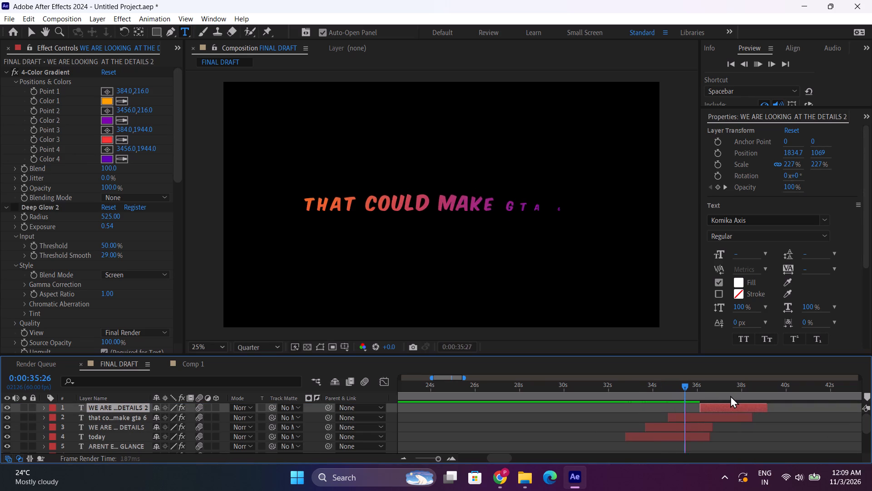
pyautogui.press('space')
pyautogui.press('space')
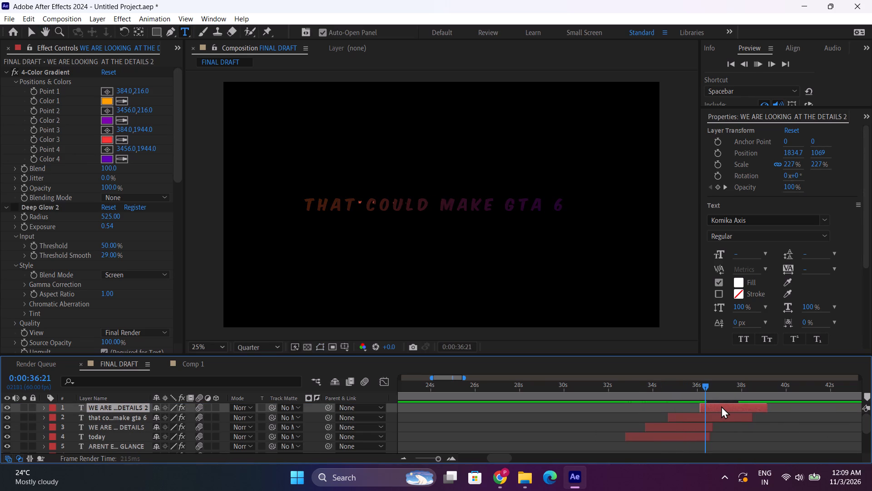
pyautogui.press('space')
pyautogui.press('space')
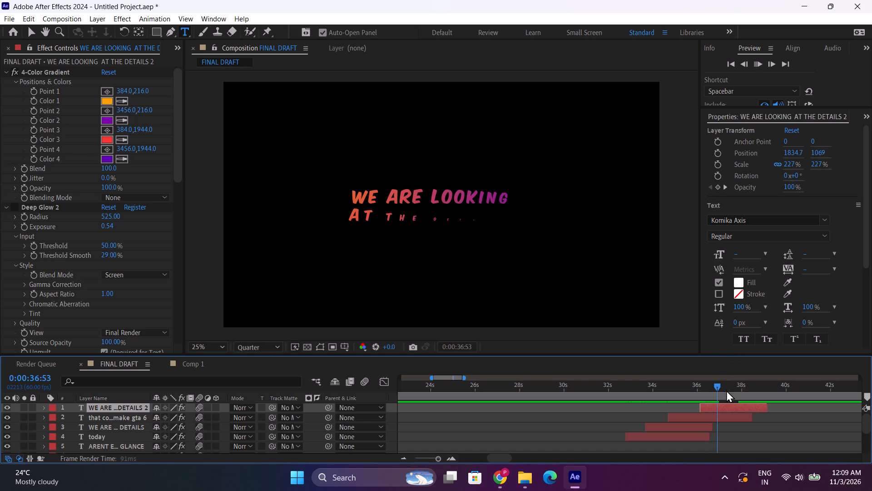
# At 0:00:37:21, replace the WE ARE LOOKING line in the topmost duplicate with ONE of the most advanced.
pyautogui.moveTo(726, 388); pyautogui.dragTo(738, 388)
pyautogui.moveTo(729, 386); pyautogui.dragTo(728, 389)
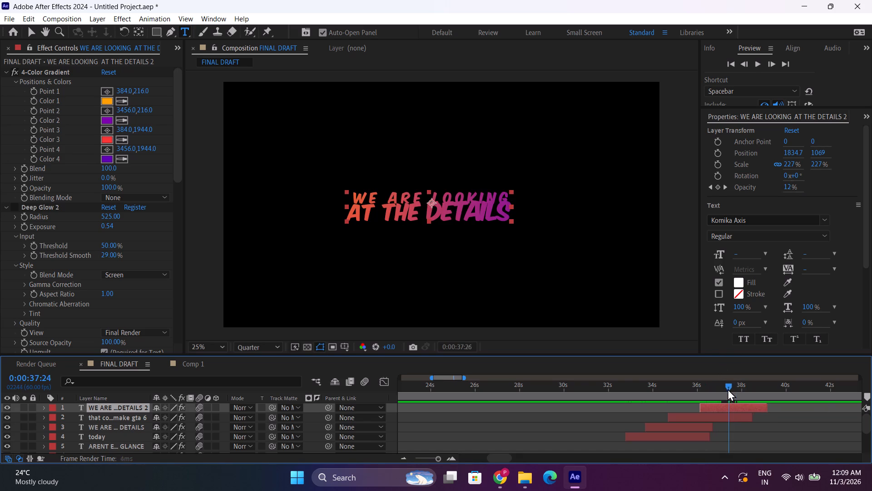
pyautogui.moveTo(728, 389); pyautogui.dragTo(725, 388)
pyautogui.moveTo(507, 196); pyautogui.dragTo(340, 192)
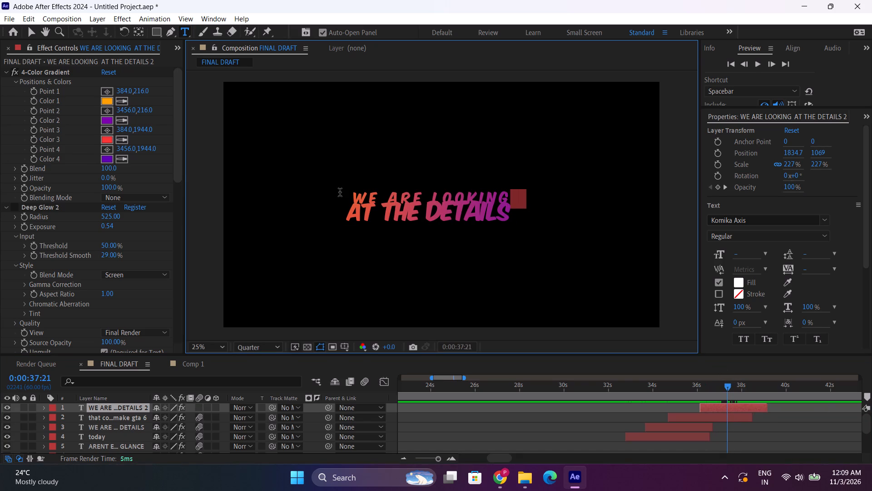
pyautogui.moveTo(340, 192); pyautogui.dragTo(347, 189)
pyautogui.write('ONE')
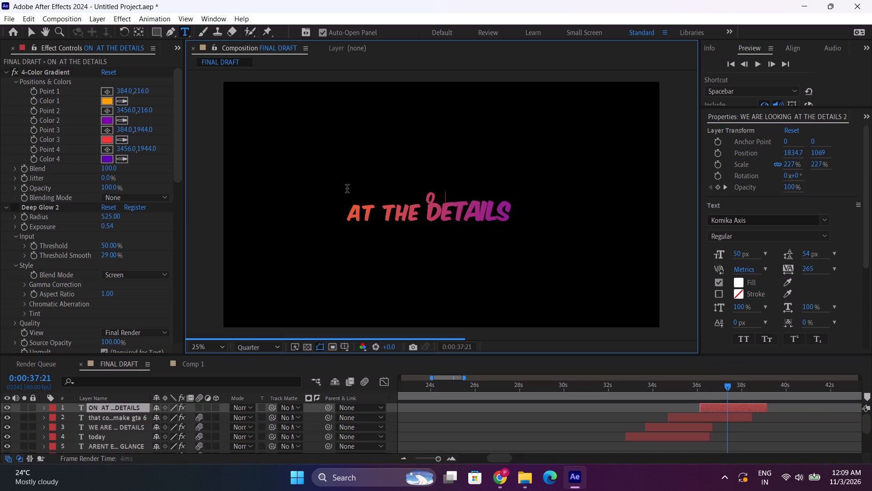
pyautogui.press('space')
pyautogui.write('of the most advanced')
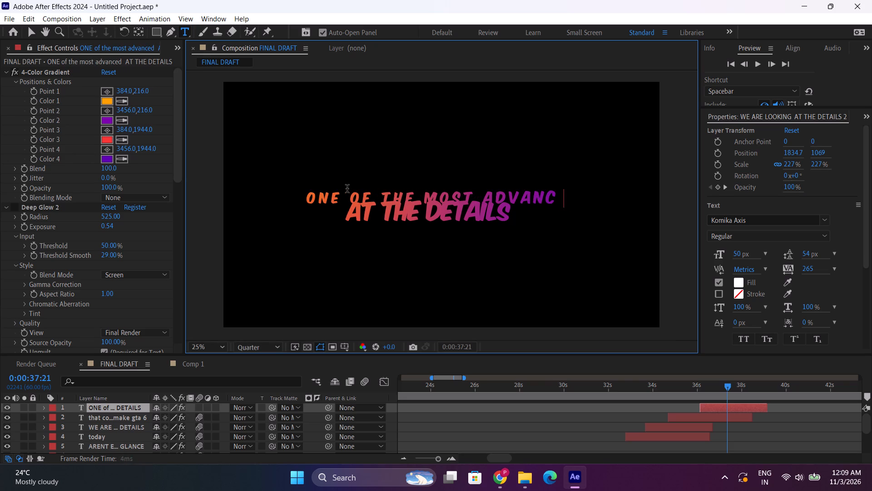
# Replace the AT THE DETAILS line in the topmost layer with open world game ever.
pyautogui.moveTo(505, 216); pyautogui.dragTo(335, 213)
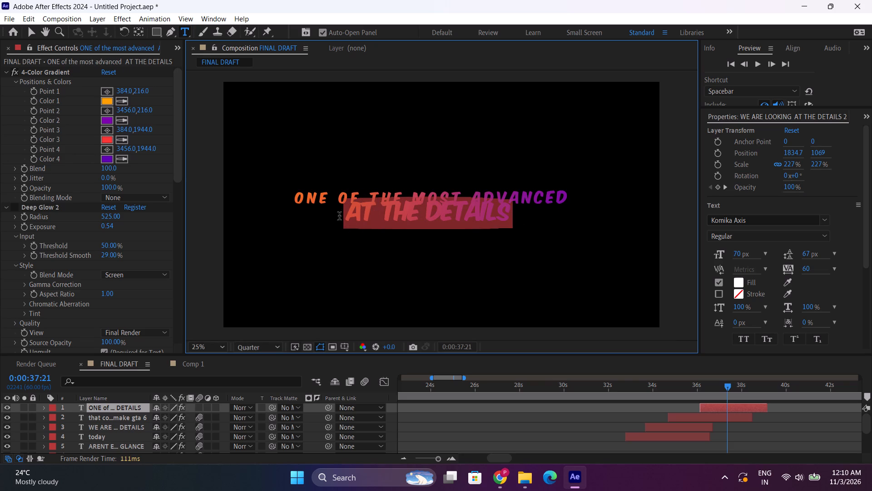
pyautogui.write('open worl')
pyautogui.write('d game')
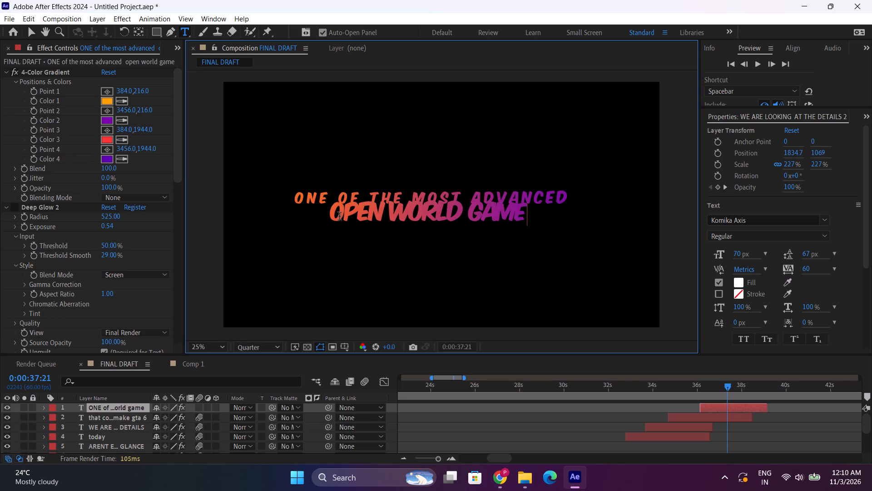
pyautogui.press('space')
pyautogui.write('ever')
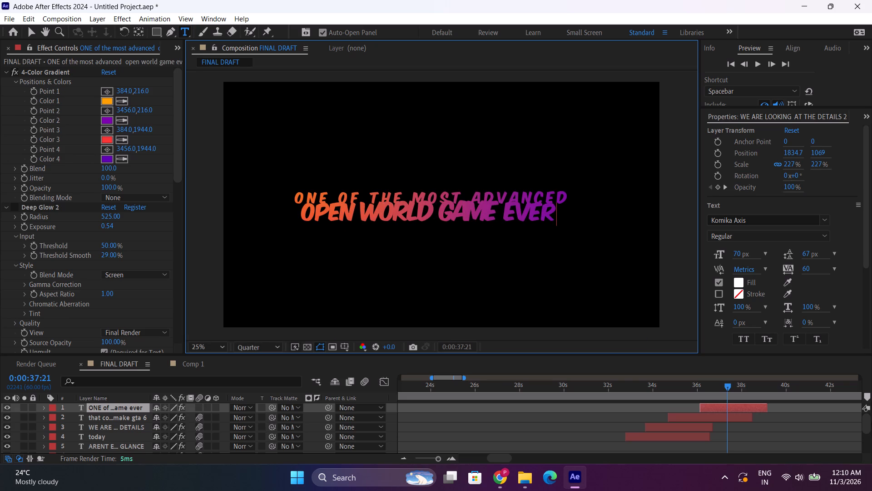
# Preview the reworded topmost text from 0:00:36:03 and extend its layer to end at about 0:00:40:49.
pyautogui.moveTo(704, 387); pyautogui.dragTo(698, 385)
pyautogui.press('space')
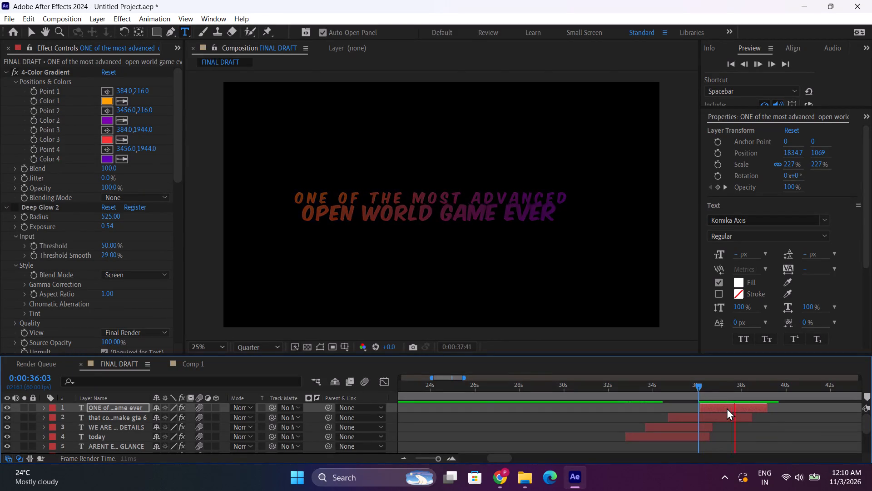
pyautogui.click(696, 385)
pyautogui.press('space')
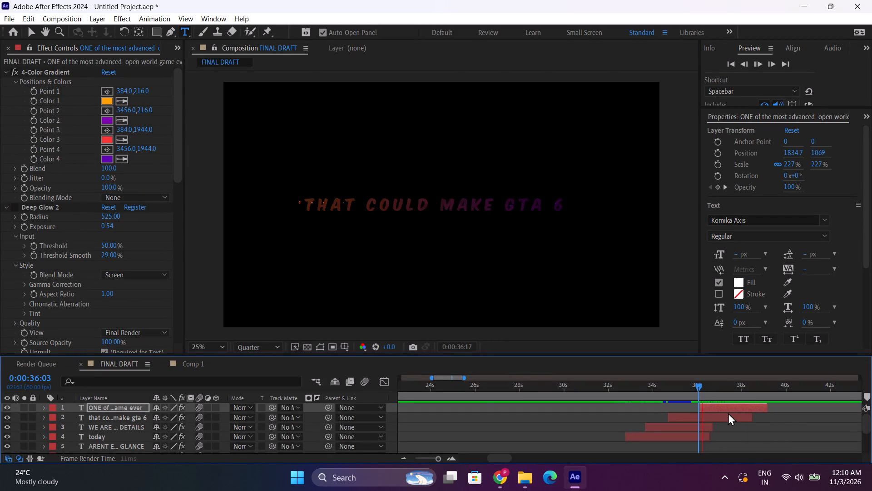
pyautogui.press('space')
pyautogui.press('space')
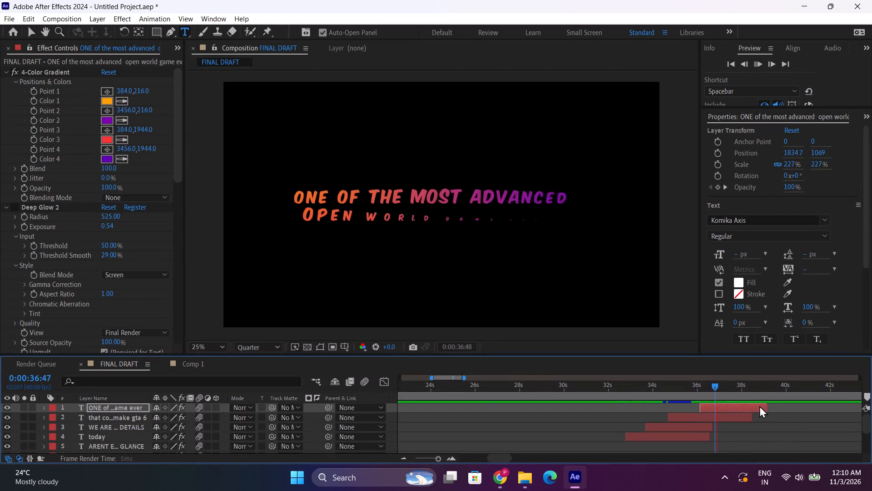
pyautogui.moveTo(772, 407); pyautogui.dragTo(808, 408)
# Move the two opacity fade-out keyframes of the ONE of the most advanced layer to about 39.3 s and 39.7 s.
pyautogui.moveTo(740, 388); pyautogui.dragTo(733, 388)
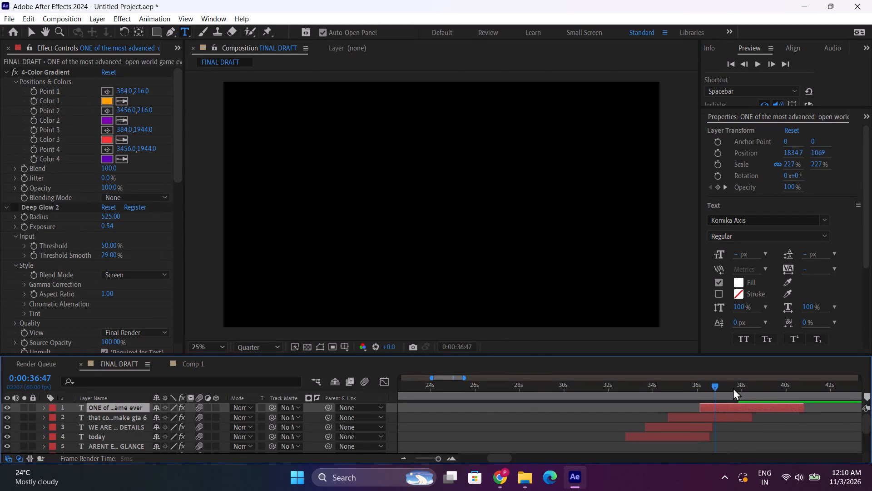
pyautogui.press('u')
pyautogui.scroll(-1, 745, 419)
pyautogui.moveTo(722, 424); pyautogui.dragTo(757, 437)
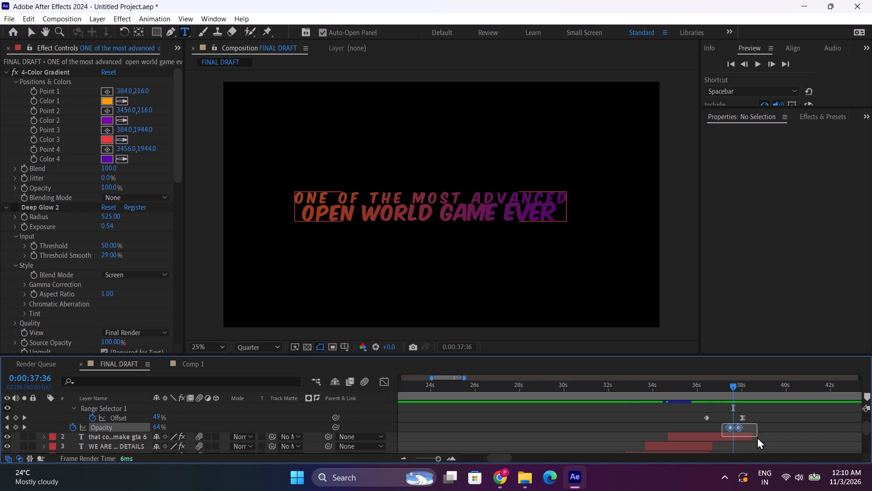
pyautogui.moveTo(757, 437); pyautogui.dragTo(754, 433)
pyautogui.moveTo(737, 425); pyautogui.dragTo(765, 425)
pyautogui.scroll(1, 760, 426)
pyautogui.scroll(-1, 775, 438)
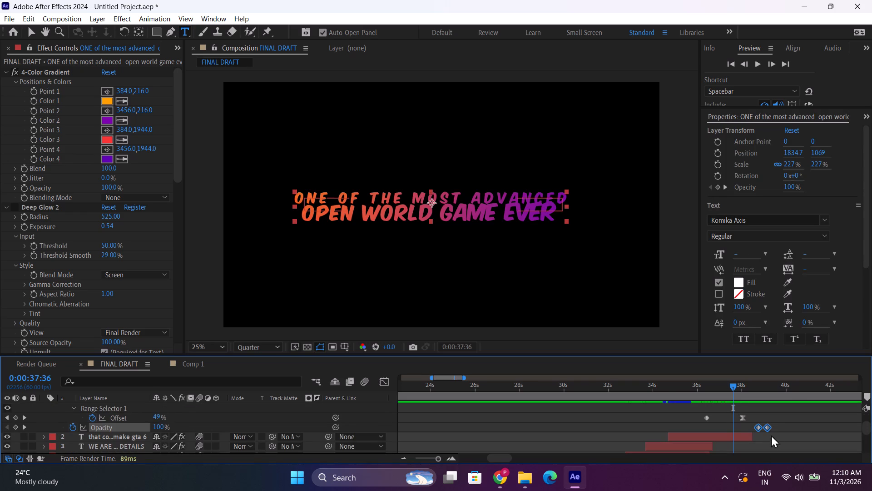
pyautogui.moveTo(765, 427); pyautogui.dragTo(778, 427)
pyautogui.click(762, 431)
# Shift the closing Offset keyframes of both Range Selectors in the topmost layer to about 39.0 s and 39.4 s.
pyautogui.scroll(1, 749, 436)
pyautogui.moveTo(728, 422); pyautogui.dragTo(729, 426)
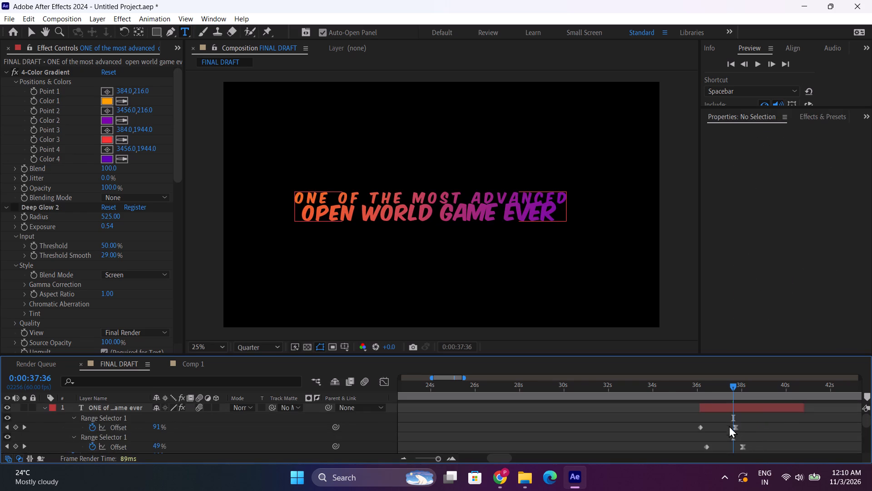
pyautogui.moveTo(729, 426); pyautogui.dragTo(749, 449)
pyautogui.moveTo(745, 448); pyautogui.dragTo(774, 445)
# Preview the retimed topmost text from 0:00:36:09 and from 0:00:35:21, collapsing its properties and showing the Project contents.
pyautogui.click(701, 384)
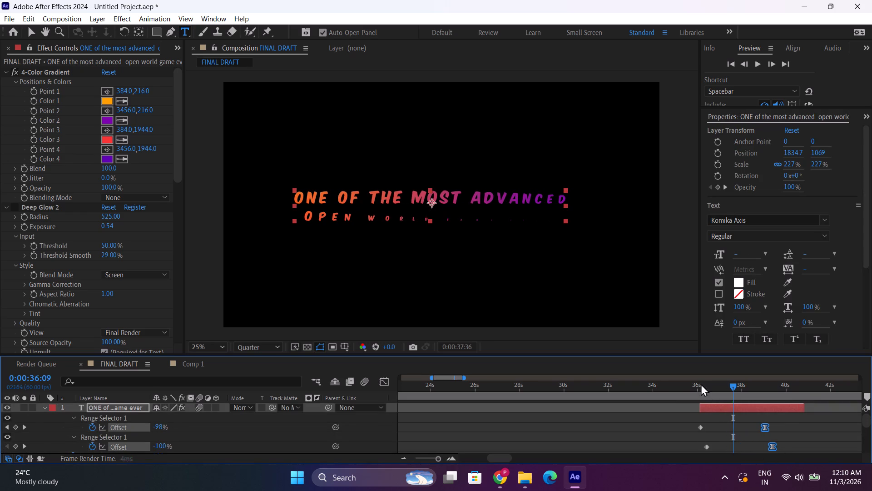
pyautogui.press('space')
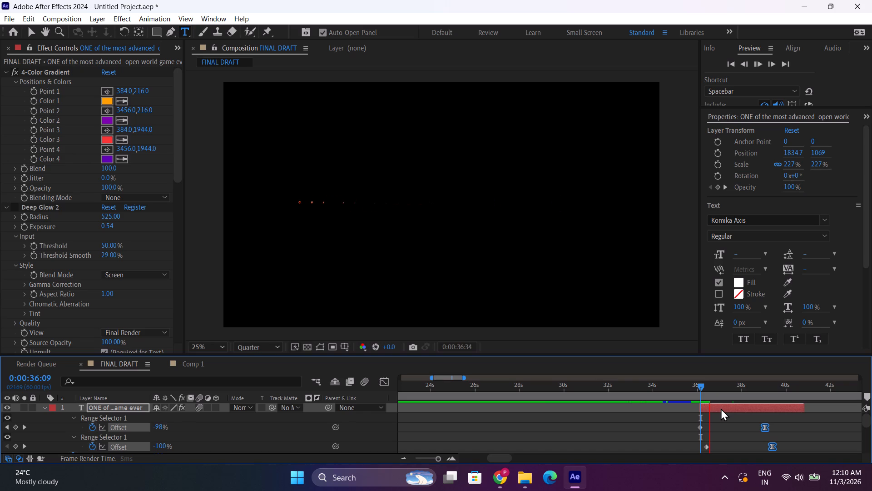
pyautogui.click(43, 405)
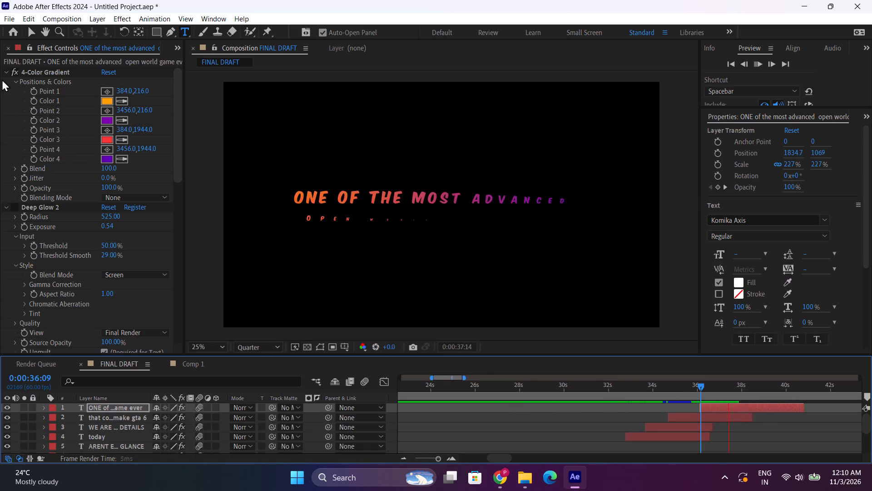
pyautogui.click(6, 50)
pyautogui.moveTo(691, 392); pyautogui.dragTo(683, 392)
pyautogui.press('space')
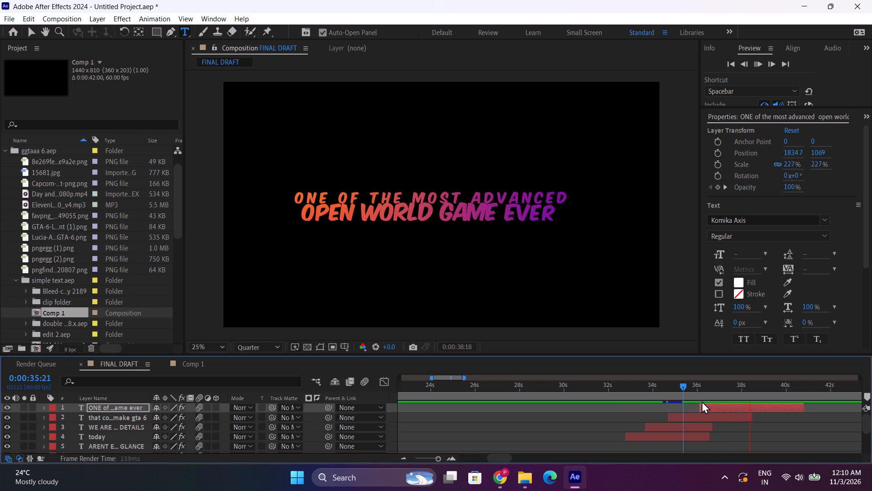
pyautogui.press('space')
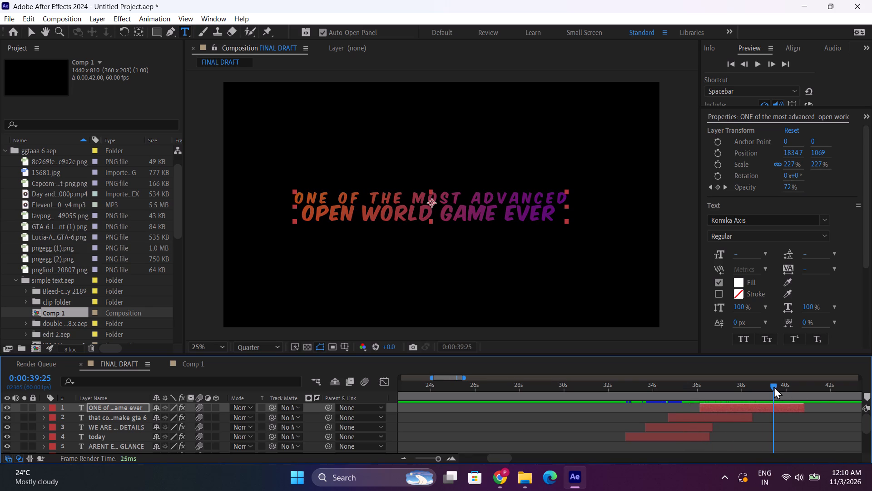
# At 0:00:38:49, append CREated to the open world game ever line and preview the topmost text from about 0:00:36:12.
pyautogui.click(759, 388)
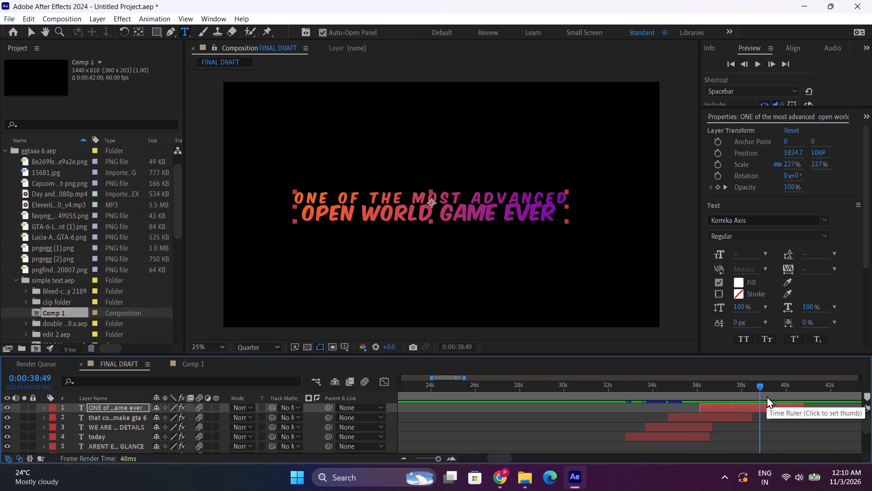
pyautogui.click(557, 215)
pyautogui.press('space')
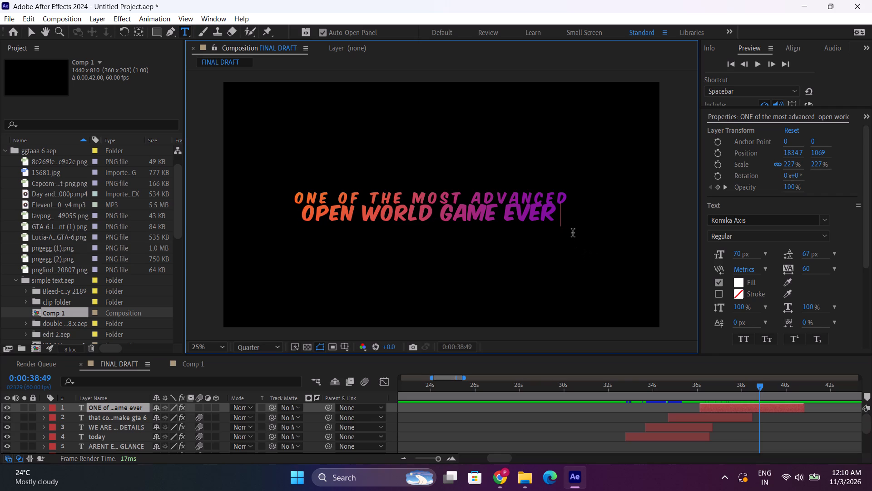
pyautogui.write('CRE')
pyautogui.write('ated')
pyautogui.moveTo(711, 388); pyautogui.dragTo(704, 392)
pyautogui.press('space')
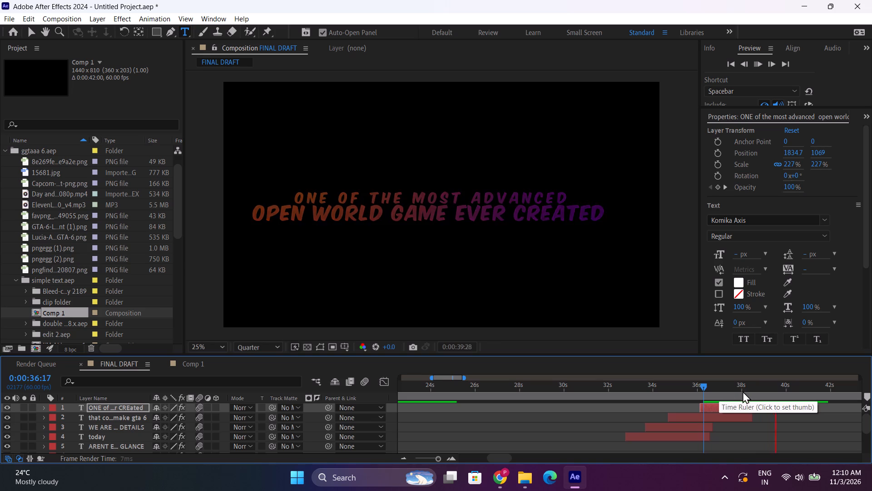
pyautogui.moveTo(721, 389); pyautogui.dragTo(702, 387)
pyautogui.press('space')
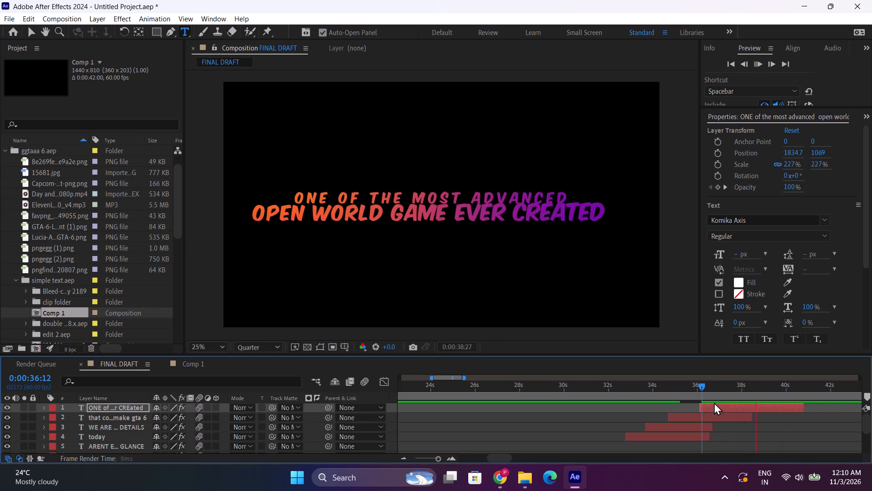
# Extend the topmost layer to about 41 s and shift its closing Offset and opacity keyframes so the fade ends near 0:00:40:08.
pyautogui.click(790, 386)
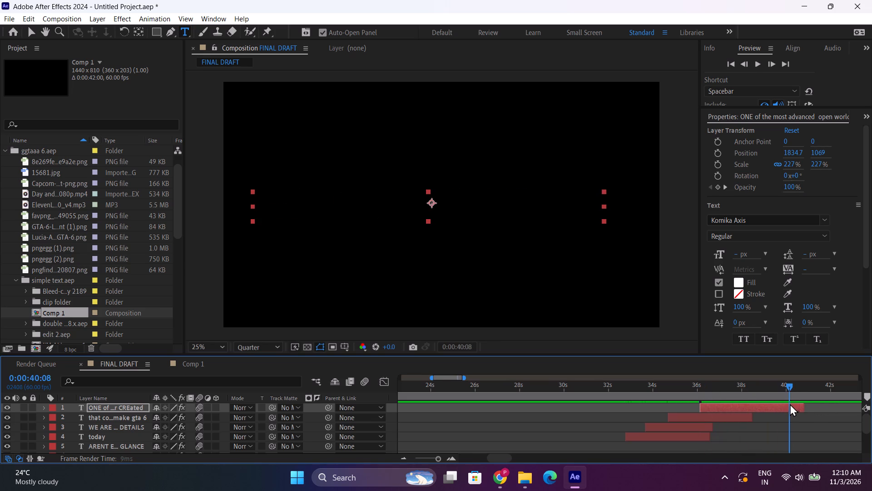
pyautogui.moveTo(803, 405); pyautogui.dragTo(808, 405)
pyautogui.press('u')
pyautogui.scroll(-1, 808, 405)
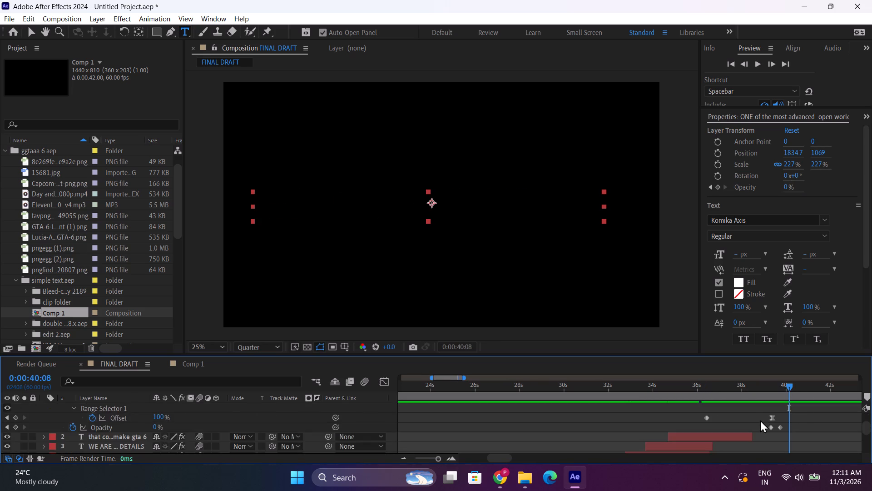
pyautogui.scroll(1, 760, 420)
pyautogui.moveTo(758, 427); pyautogui.dragTo(791, 427)
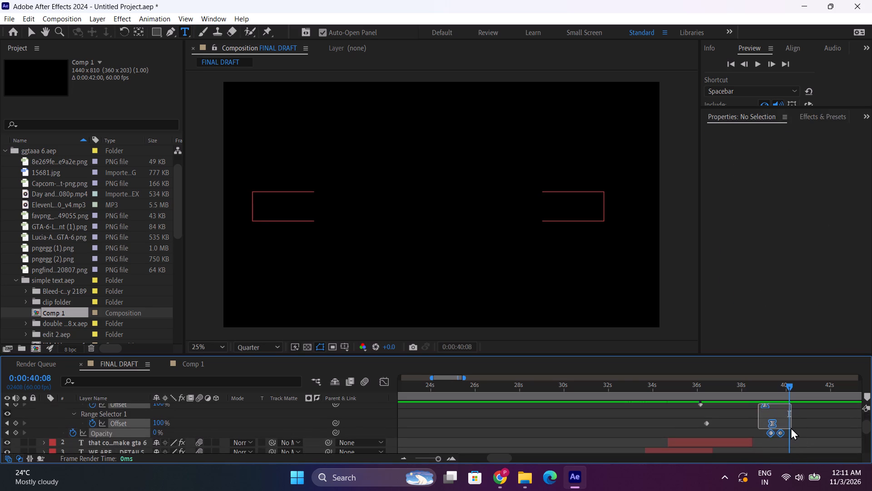
pyautogui.moveTo(791, 427); pyautogui.dragTo(791, 435)
pyautogui.moveTo(781, 435); pyautogui.dragTo(788, 435)
pyautogui.scroll(1, 751, 427)
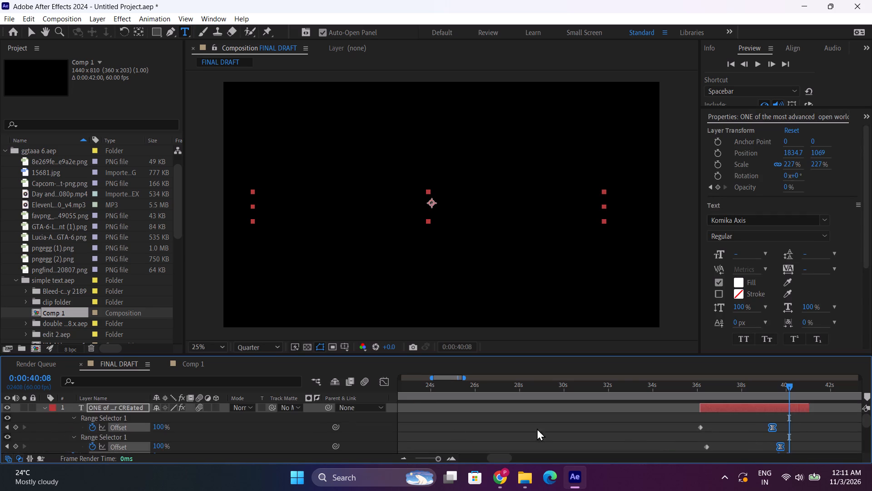
# Preview the topmost text from 0:00:36:11 and 0:00:36:15, and the following section from 0:00:43:25.
pyautogui.click(42, 405)
pyautogui.click(699, 387)
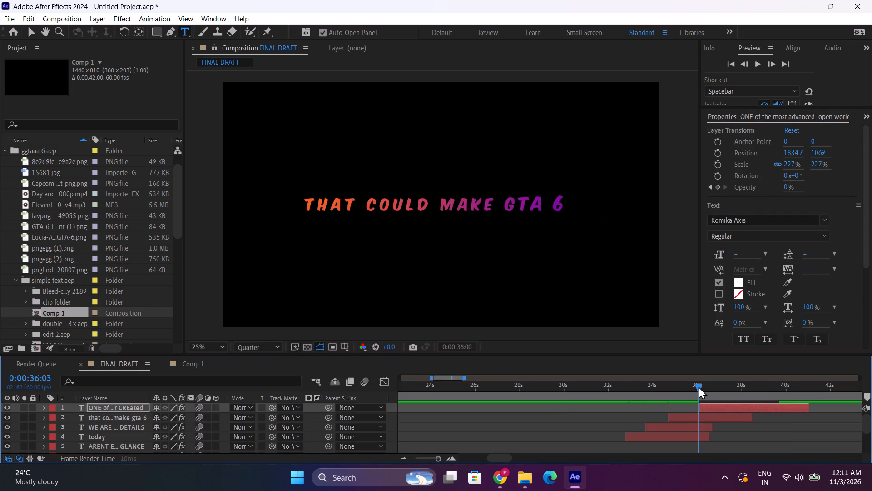
pyautogui.press('c')
pyautogui.press('space')
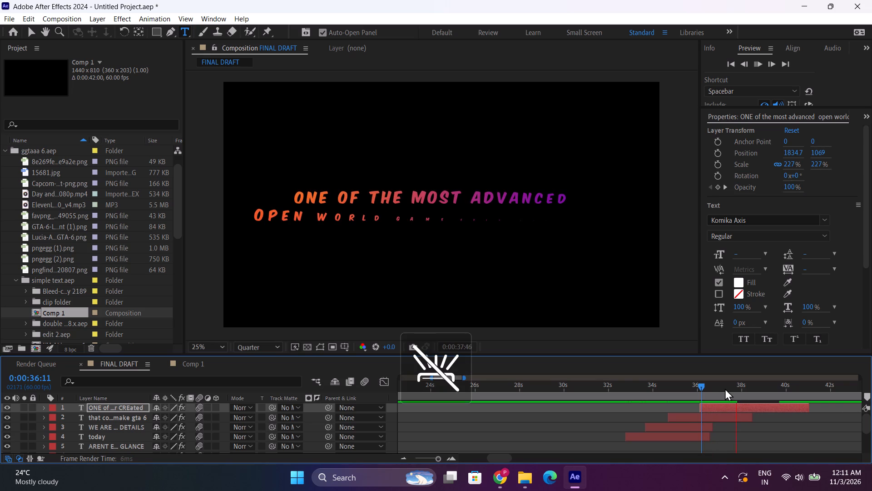
pyautogui.click(701, 388)
pyautogui.press('space')
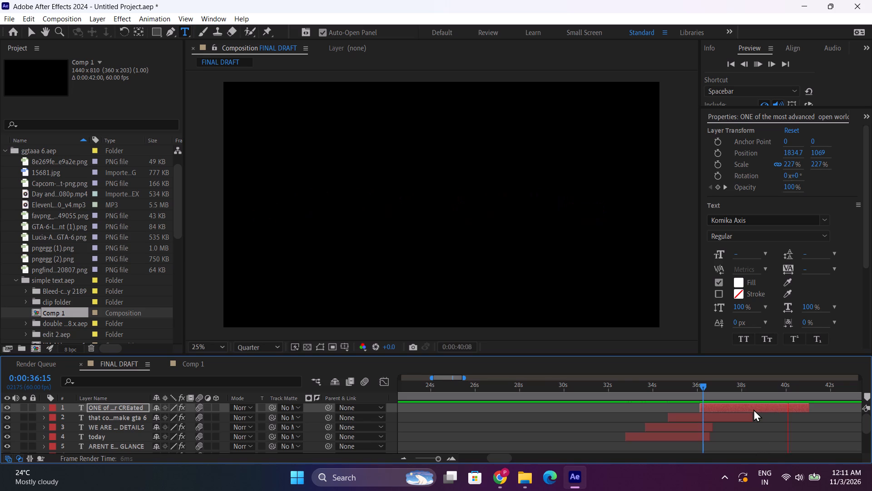
pyautogui.moveTo(495, 455); pyautogui.dragTo(497, 455)
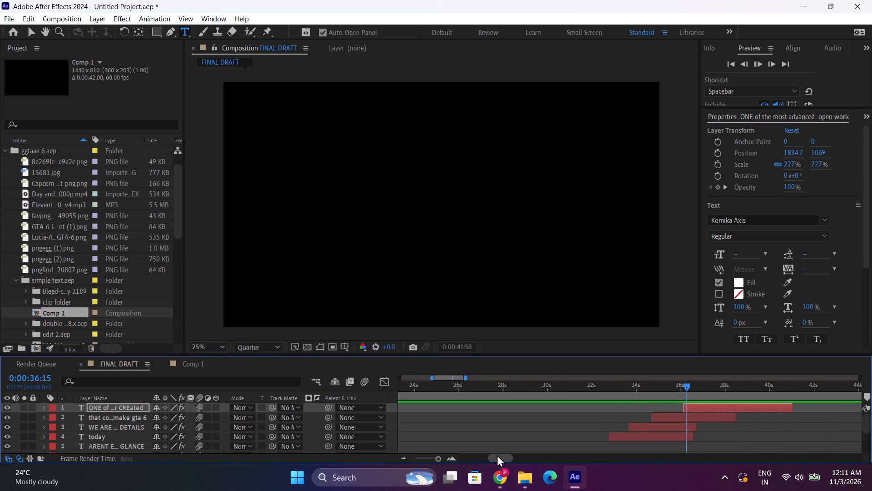
pyautogui.moveTo(497, 455); pyautogui.dragTo(510, 450)
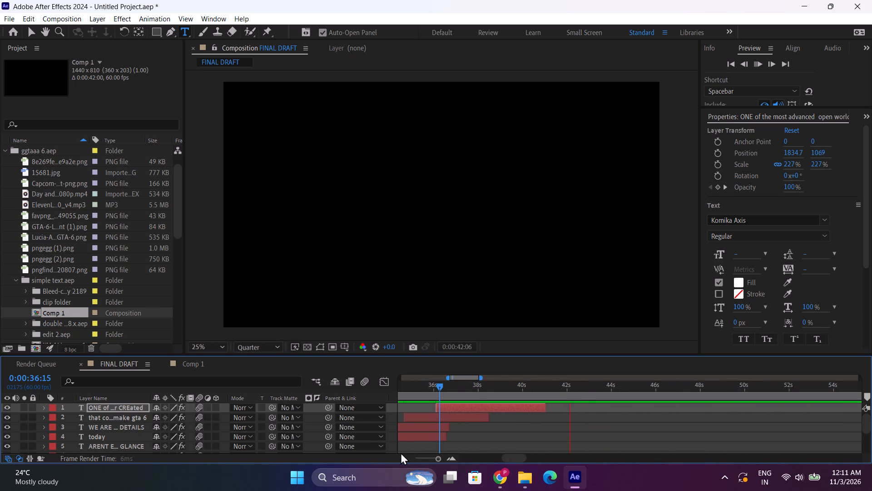
pyautogui.click(401, 454)
pyautogui.moveTo(512, 386); pyautogui.dragTo(519, 389)
pyautogui.press('space')
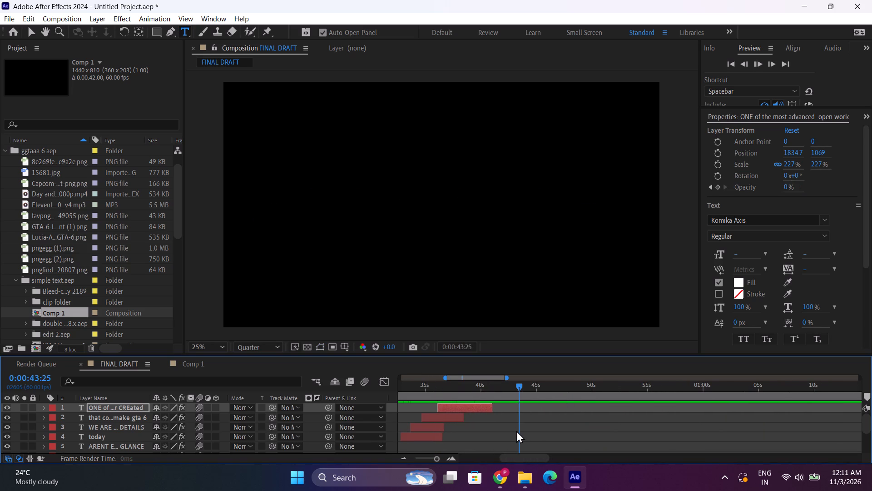
# Duplicate the topmost ONE of the most advanced layer and move the copy to start at about 42.7 s.
pyautogui.click(531, 390)
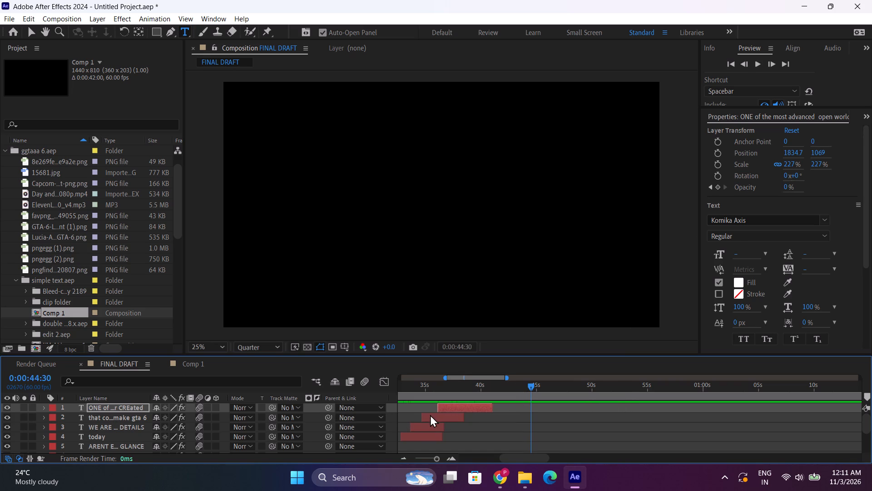
pyautogui.hotkey('ctrl', 'd')
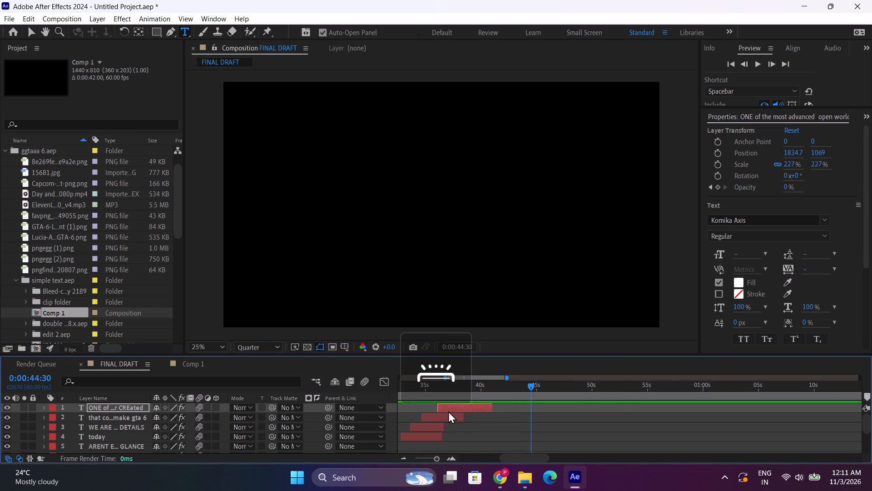
pyautogui.moveTo(472, 408); pyautogui.dragTo(545, 418)
pyautogui.moveTo(583, 217); pyautogui.dragTo(514, 217)
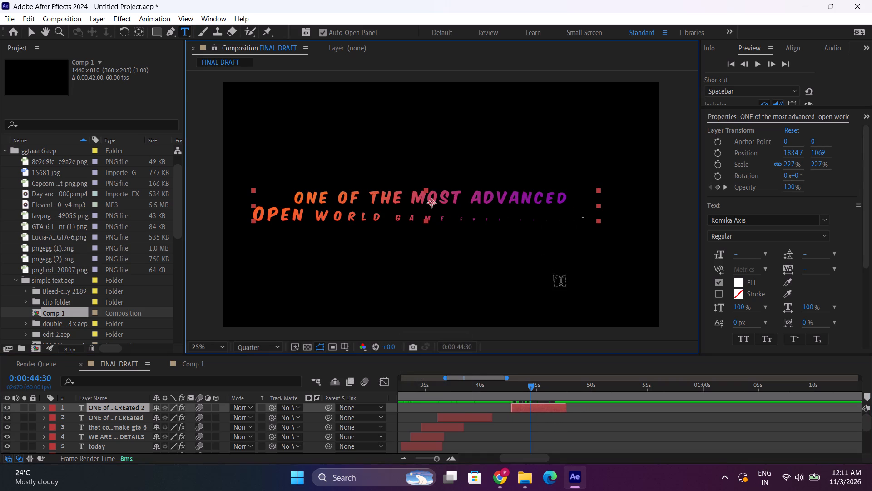
pyautogui.hotkey('ctrl', 'z')
# Delete all Range Selector Offset keyframes and both opacity keyframes from the duplicate, with the playhead at 0:00:46:05.
pyautogui.press('u')
pyautogui.scroll(-1, 528, 412)
pyautogui.scroll(1, 513, 420)
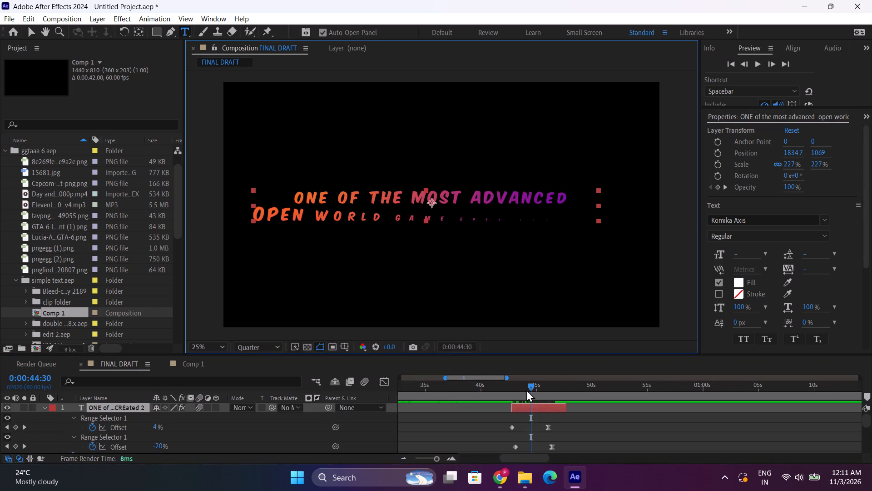
pyautogui.moveTo(535, 385); pyautogui.dragTo(548, 383)
pyautogui.moveTo(496, 429); pyautogui.dragTo(574, 450)
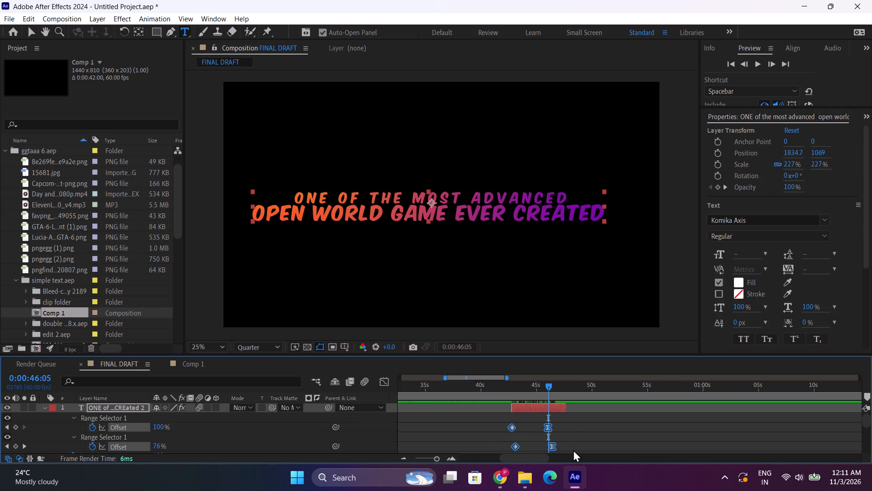
pyautogui.press('Delete')
pyautogui.scroll(-1, 565, 438)
pyautogui.moveTo(539, 419); pyautogui.dragTo(570, 432)
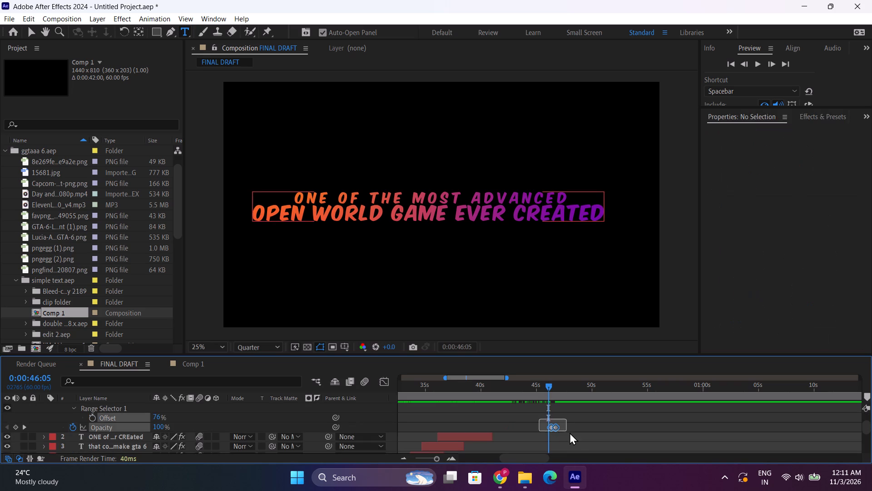
pyautogui.moveTo(570, 432); pyautogui.dragTo(570, 433)
pyautogui.press('Delete')
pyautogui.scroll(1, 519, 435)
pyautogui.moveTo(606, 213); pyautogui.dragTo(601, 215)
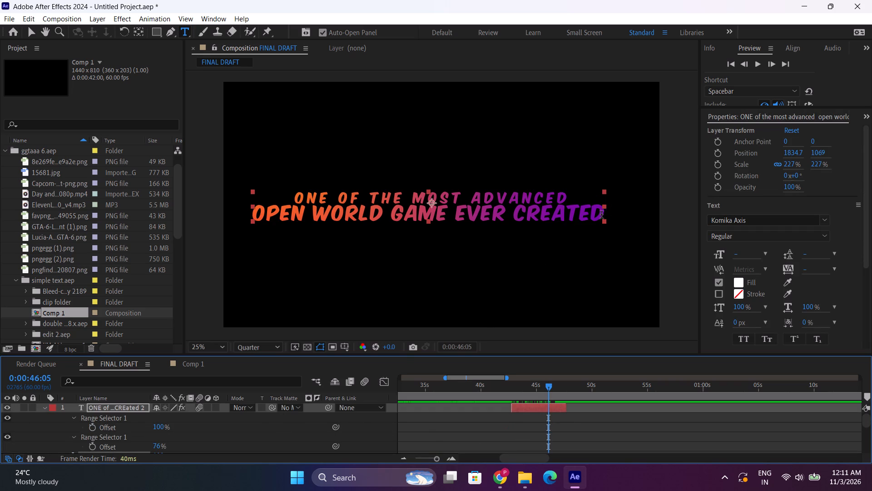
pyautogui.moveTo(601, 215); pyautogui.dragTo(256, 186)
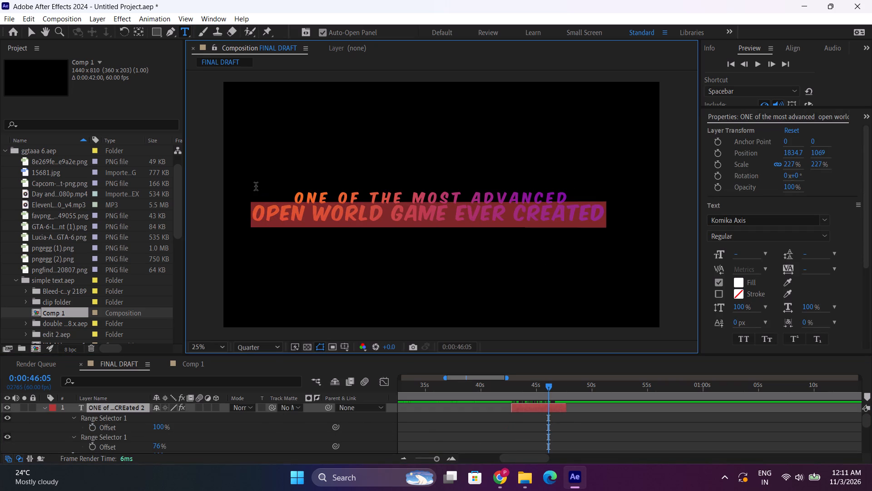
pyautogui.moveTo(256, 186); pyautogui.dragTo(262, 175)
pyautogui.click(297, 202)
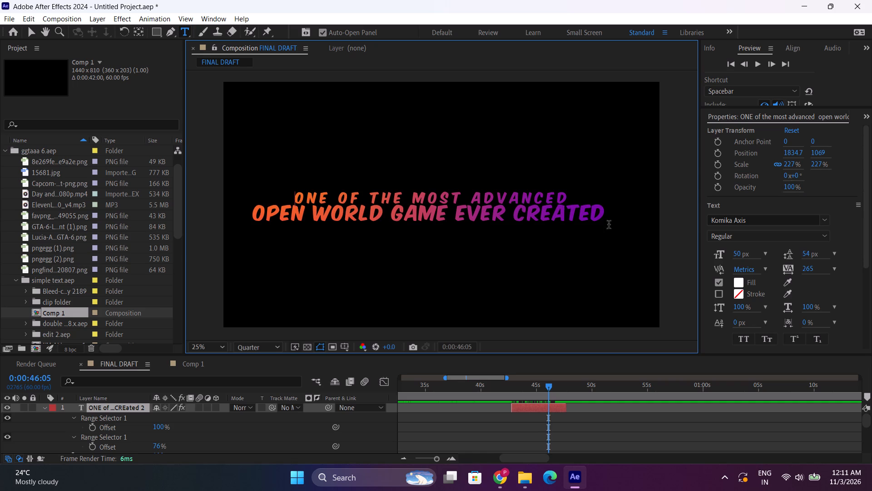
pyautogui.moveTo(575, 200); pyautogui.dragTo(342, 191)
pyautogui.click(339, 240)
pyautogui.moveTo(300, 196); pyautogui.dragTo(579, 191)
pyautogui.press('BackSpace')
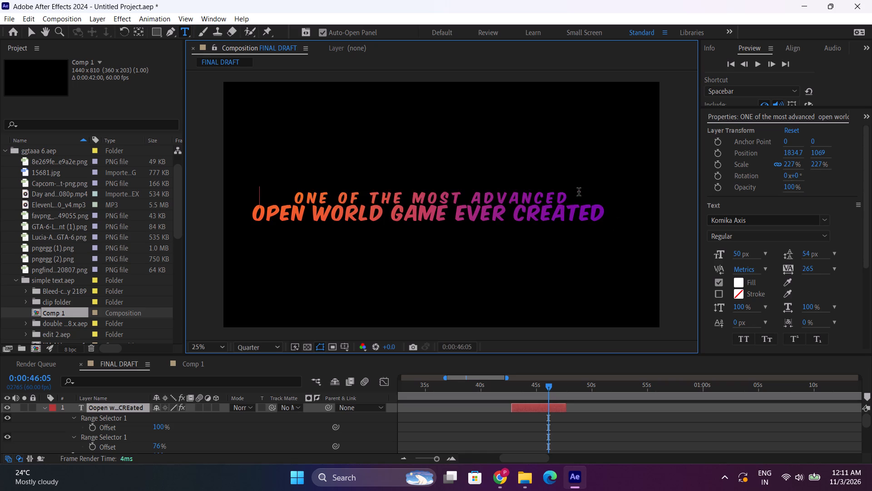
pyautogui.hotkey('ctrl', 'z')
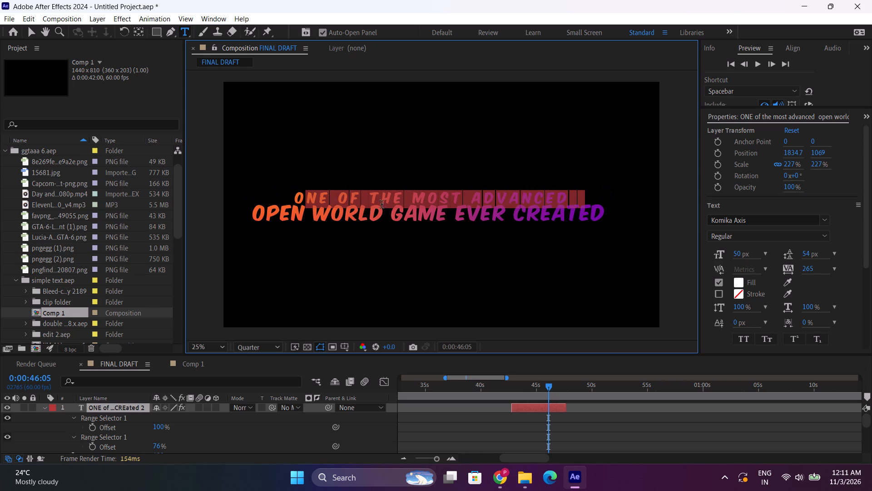
# Replace the upper line ONE OF THE MOST ADVANCED in the duplicated text with "1.".
pyautogui.click(529, 193)
pyautogui.click(565, 195)
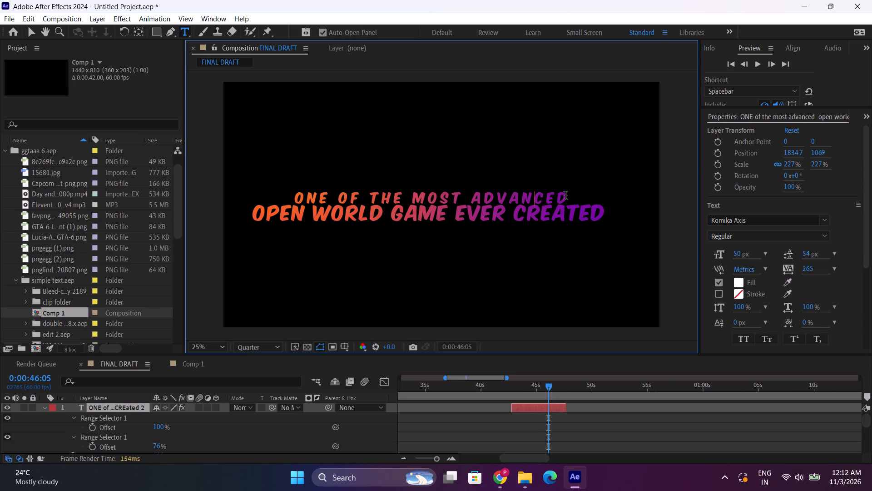
pyautogui.press('BackSpace')
pyautogui.press('BackSpace')
pyautogui.press('BackSpace')
pyautogui.press('BackSpace')
pyautogui.press('BackSpace')
pyautogui.press('BackSpace')
pyautogui.press('BackSpace')
pyautogui.press('BackSpace')
pyautogui.press('BackSpace')
pyautogui.press('BackSpace')
pyautogui.press('BackSpace')
pyautogui.press('BackSpace')
pyautogui.press('BackSpace')
pyautogui.press('BackSpace')
pyautogui.press('BackSpace')
pyautogui.press('BackSpace')
pyautogui.press('BackSpace')
pyautogui.press('BackSpace')
pyautogui.press('BackSpace')
pyautogui.press('BackSpace')
pyautogui.press('BackSpace')
pyautogui.press('BackSpace')
pyautogui.press('BackSpace')
pyautogui.press('BackSpace')
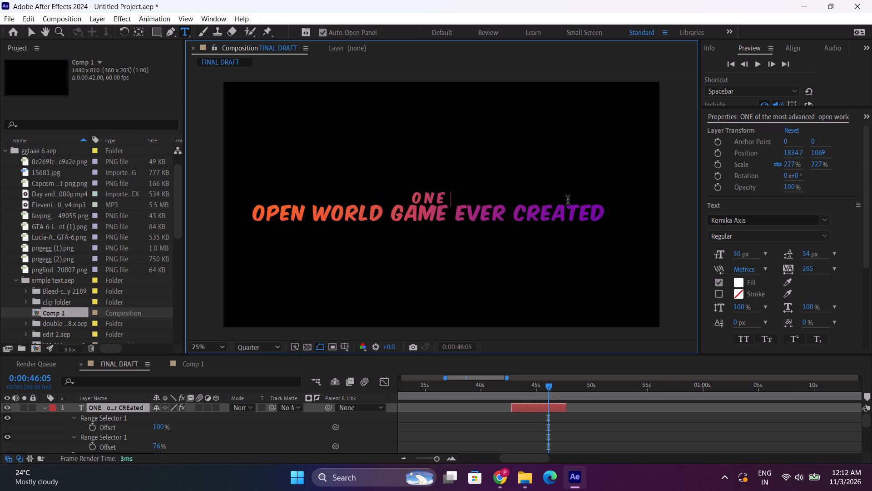
pyautogui.press('BackSpace')
pyautogui.press('BackSpace')
pyautogui.press('BackSpace')
pyautogui.write('1)')
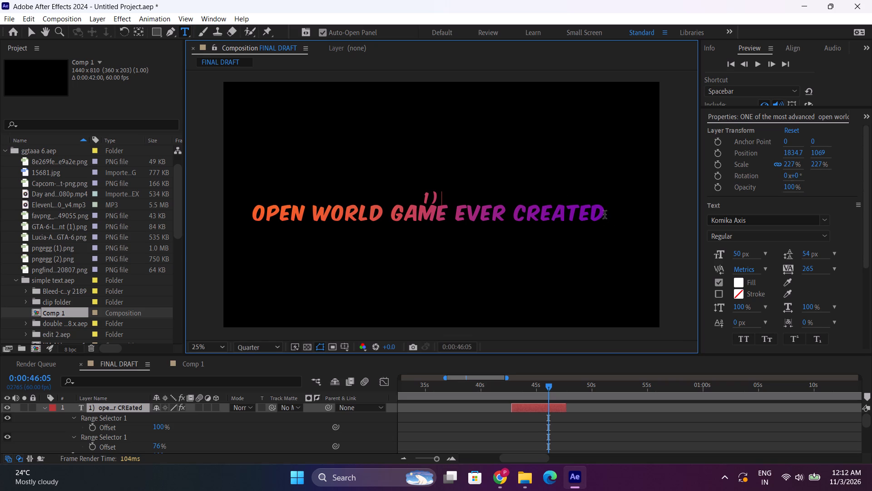
pyautogui.moveTo(604, 215); pyautogui.dragTo(596, 213)
pyautogui.click(452, 194)
pyautogui.click(437, 196)
pyautogui.press('BackSpace')
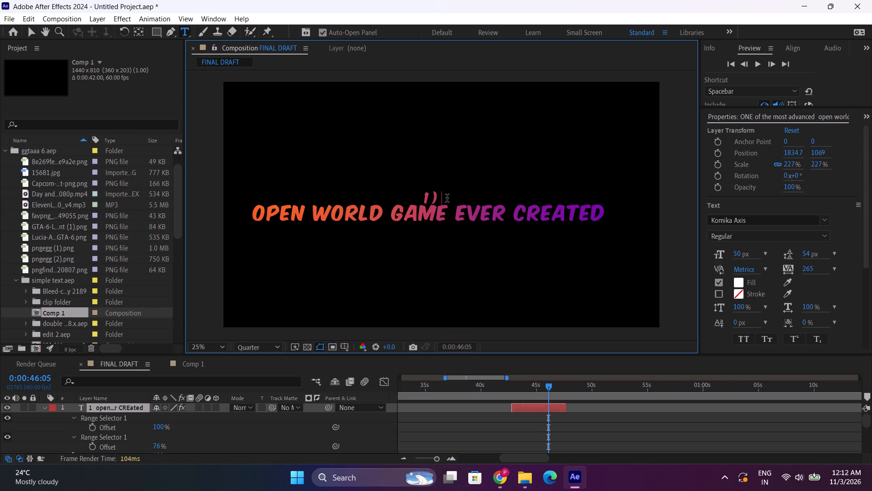
pyautogui.press('.')
# Replace the lower line OPEN WORLD GAME EVER CREATED with "police approch".
pyautogui.moveTo(608, 214); pyautogui.dragTo(346, 214)
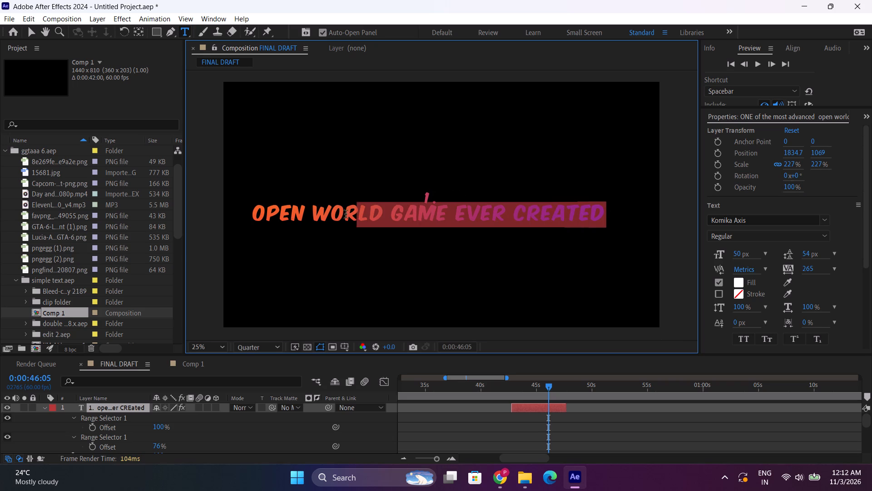
pyautogui.moveTo(346, 214); pyautogui.dragTo(240, 214)
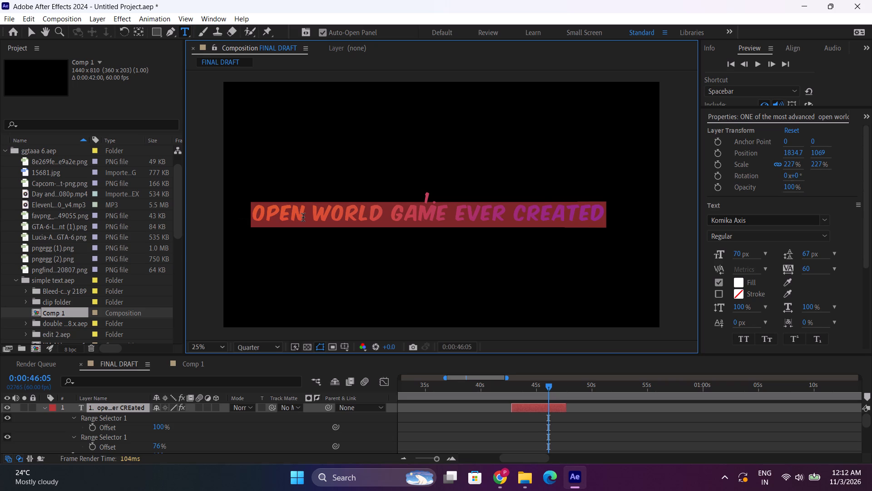
pyautogui.write('pol')
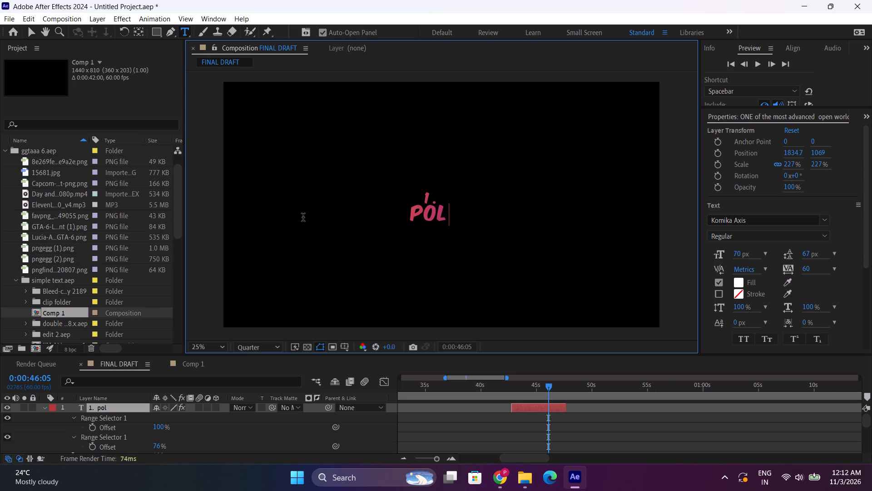
pyautogui.write('ice')
pyautogui.press('space')
pyautogui.write('app')
pyautogui.write('roch')
# Preview the POLICE APPROCH text from 0:00:42:30.
pyautogui.click(516, 386)
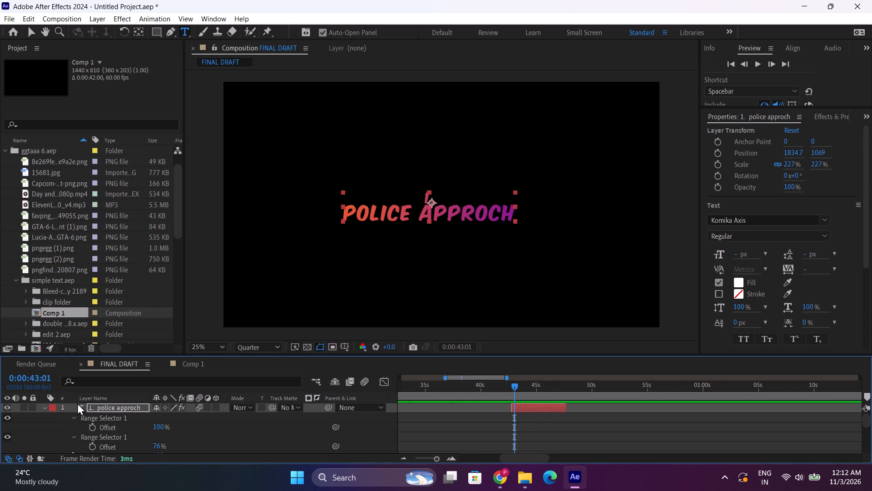
pyautogui.click(39, 408)
pyautogui.moveTo(515, 389); pyautogui.dragTo(510, 389)
pyautogui.press('space')
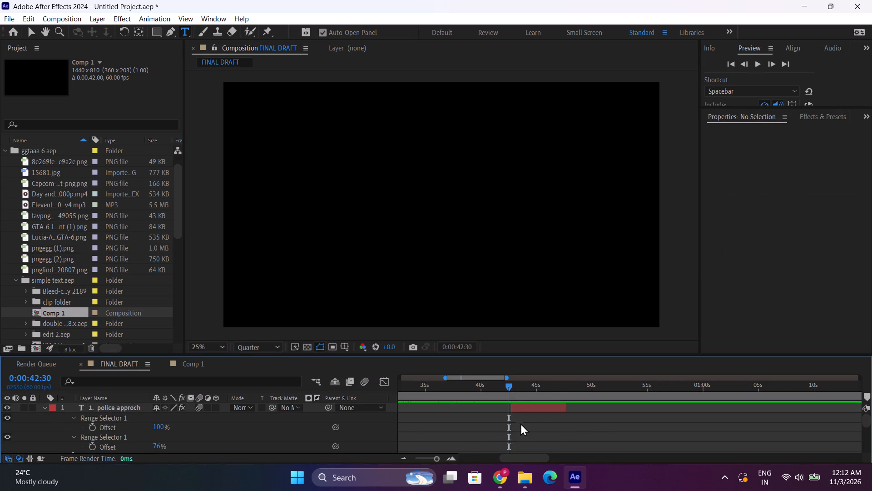
pyautogui.click(534, 386)
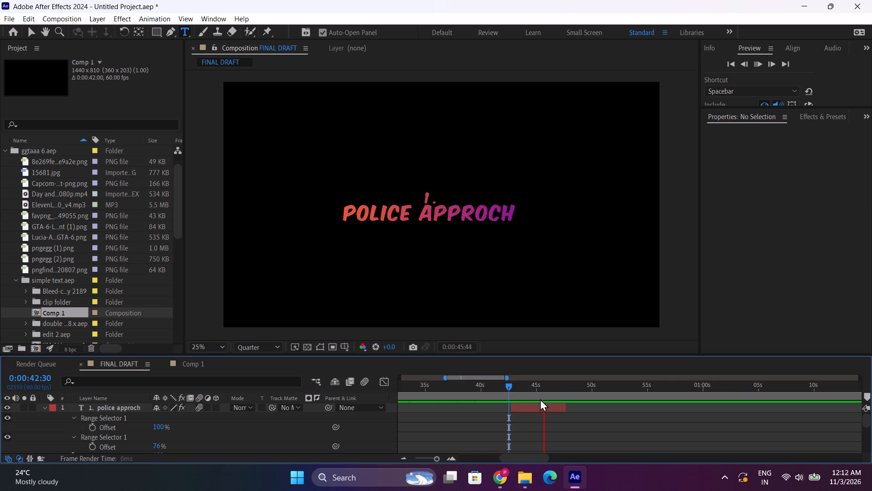
# Move the police approch layer to start at about 45.3 s and collapse its properties.
pyautogui.moveTo(547, 409); pyautogui.dragTo(575, 406)
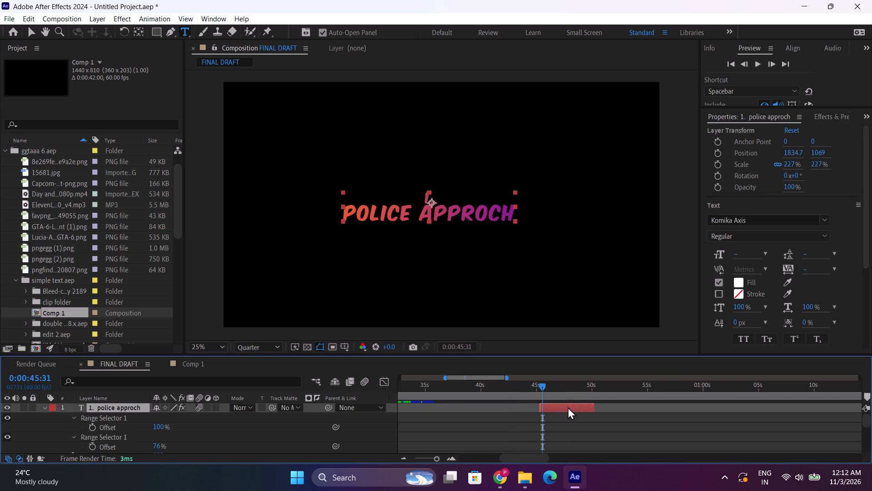
pyautogui.press('u')
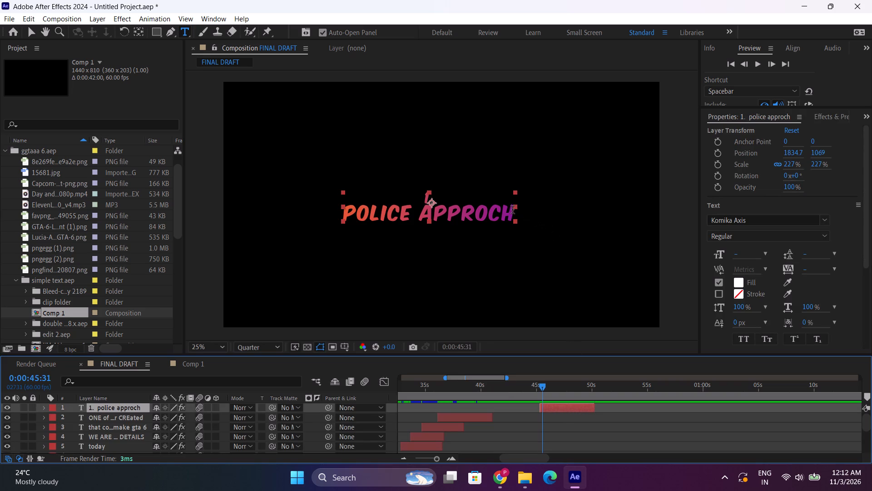
# Reword the lower line of the topmost text to "better police".
pyautogui.moveTo(512, 210); pyautogui.dragTo(419, 215)
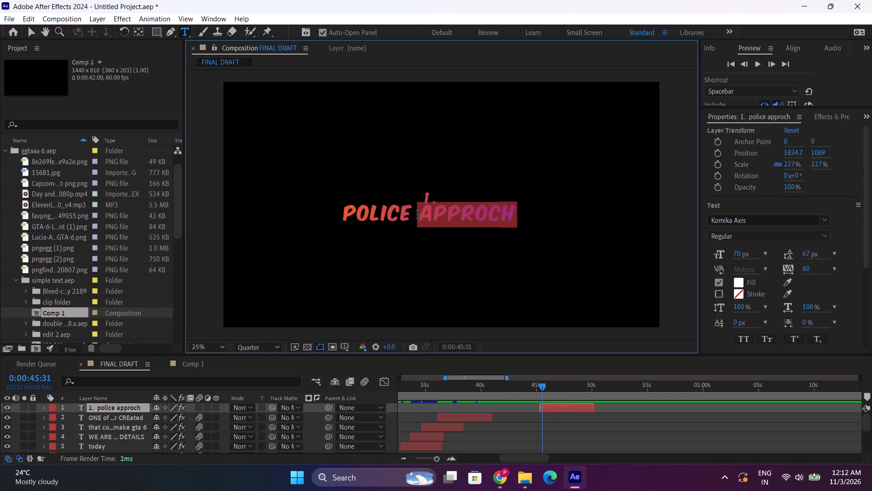
pyautogui.write('pol')
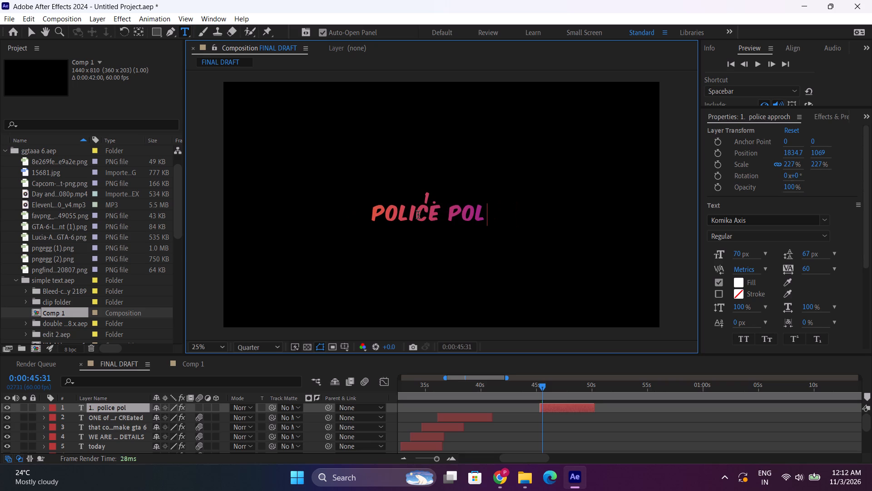
pyautogui.write('ice')
pyautogui.moveTo(424, 215); pyautogui.dragTo(412, 215)
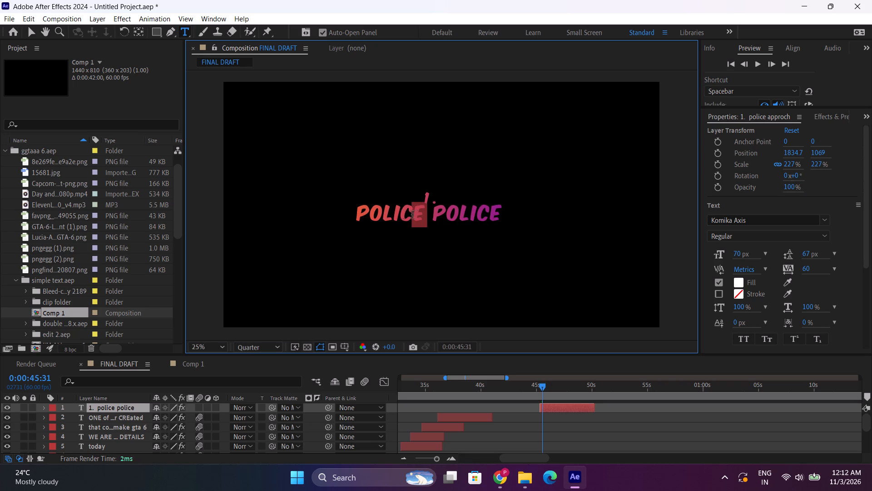
pyautogui.moveTo(412, 215); pyautogui.dragTo(351, 214)
pyautogui.write('better')
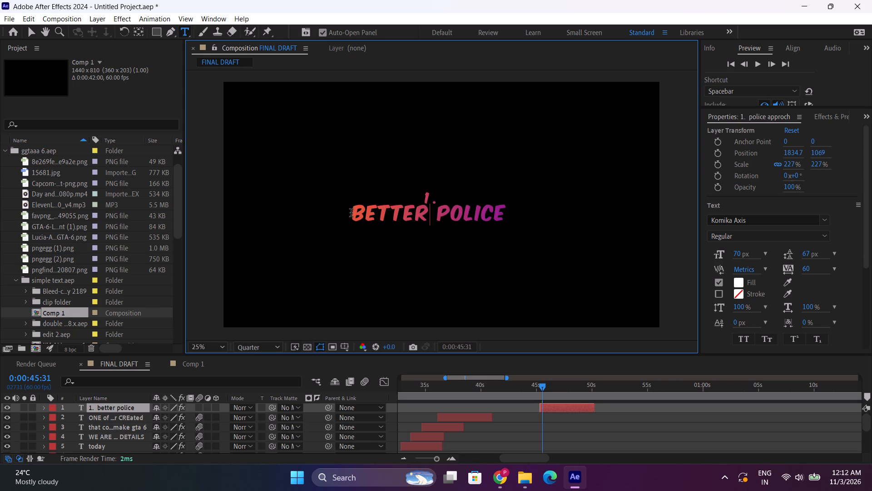
# Preview the BETTER POLICE text from 0:00:44:33 and from 0:00:44:51.
pyautogui.click(530, 384)
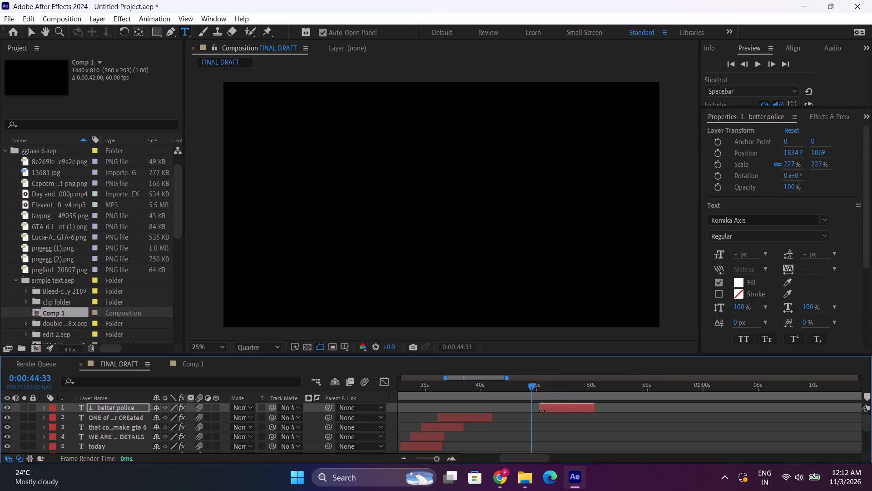
pyautogui.press('space')
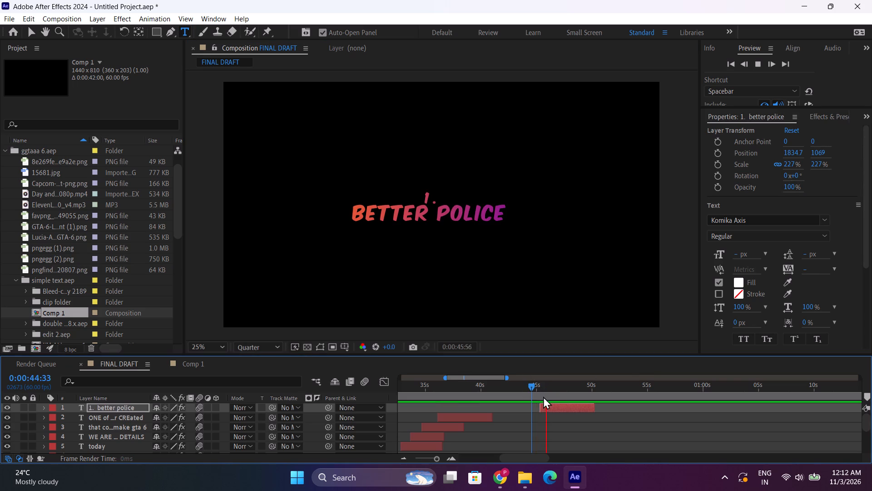
pyautogui.click(540, 387)
pyautogui.click(540, 388)
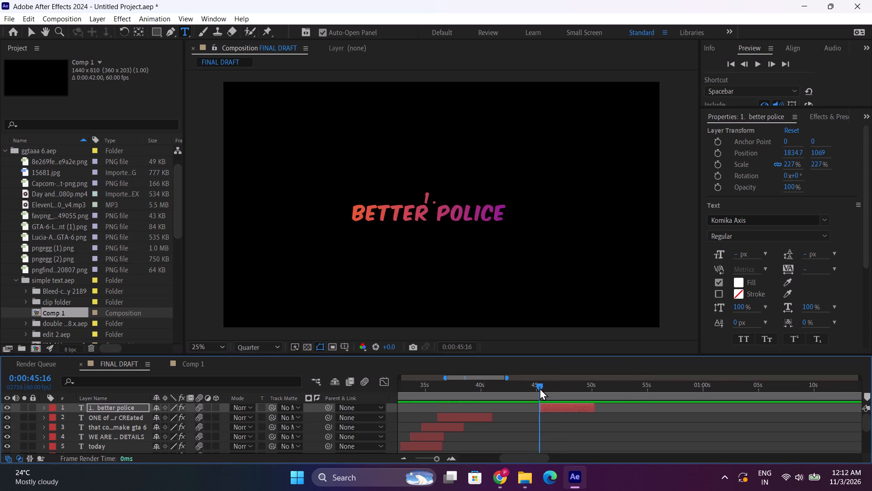
pyautogui.click(535, 390)
pyautogui.press('space')
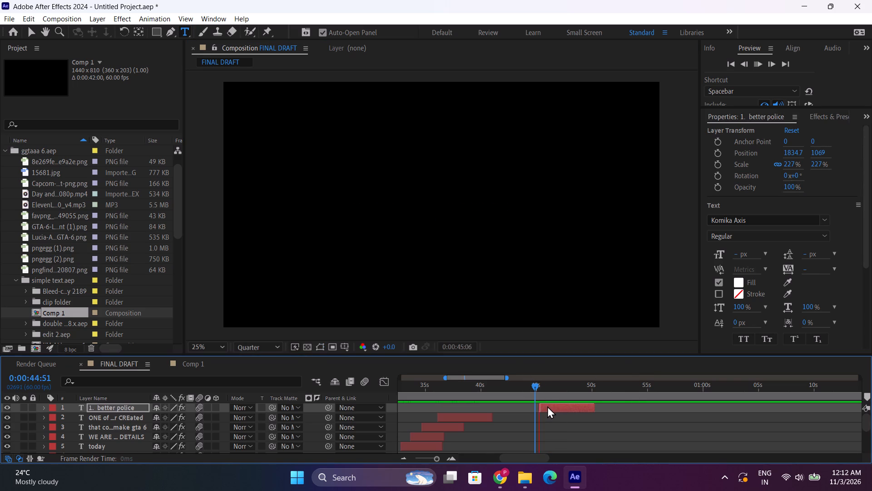
pyautogui.press('space')
# Extend the start of the better police layer back to about 44.7 s.
pyautogui.moveTo(539, 403); pyautogui.dragTo(532, 405)
# Keyframe a fade-in on the better police layer's opacity, from 0% at 0:00:44:45 to 100% at about 45.9 s.
pyautogui.moveTo(539, 388); pyautogui.dragTo(531, 390)
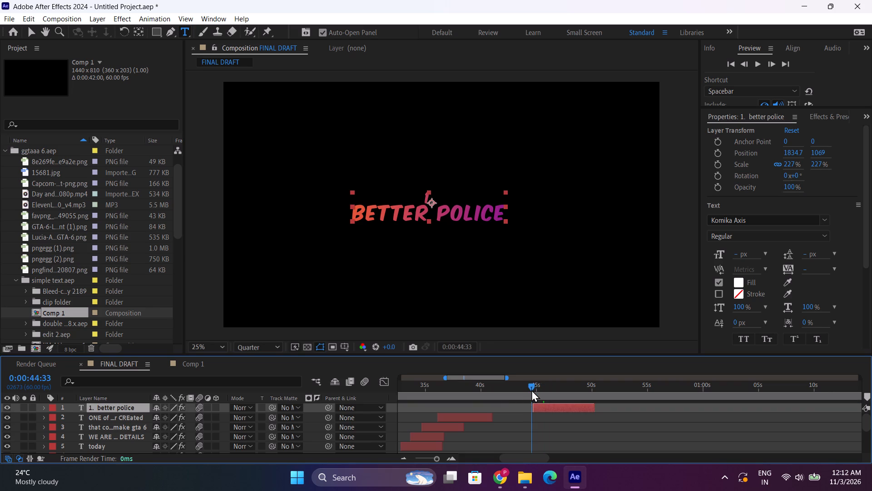
pyautogui.moveTo(531, 390); pyautogui.dragTo(534, 390)
pyautogui.press('t')
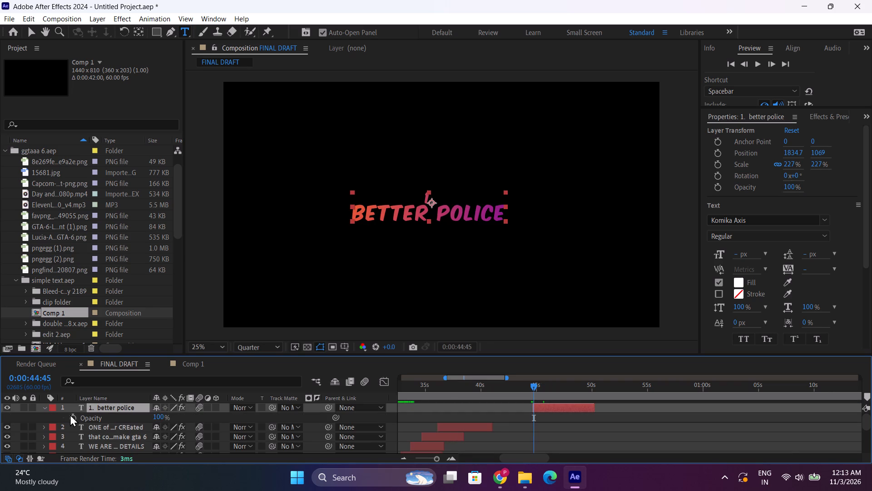
pyautogui.click(68, 414)
pyautogui.click(77, 418)
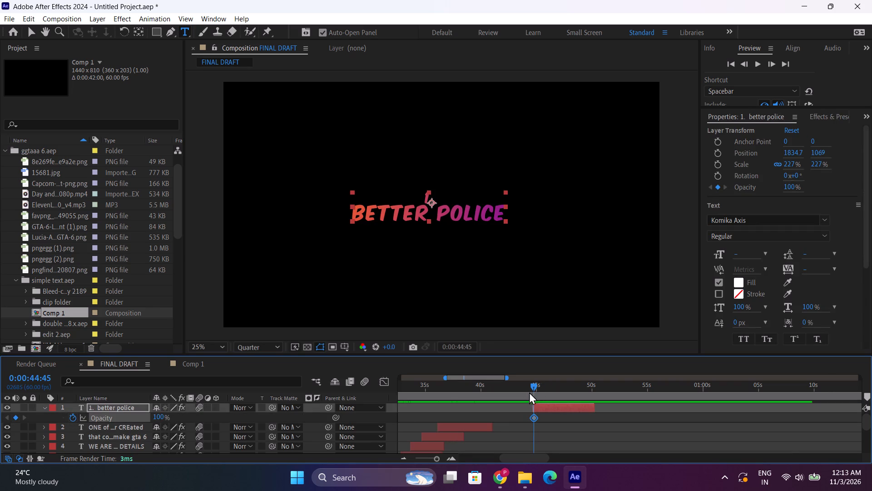
pyautogui.moveTo(531, 416); pyautogui.dragTo(543, 417)
pyautogui.moveTo(534, 421); pyautogui.dragTo(538, 421)
pyautogui.moveTo(538, 421); pyautogui.dragTo(546, 420)
pyautogui.moveTo(162, 420); pyautogui.dragTo(3, 415)
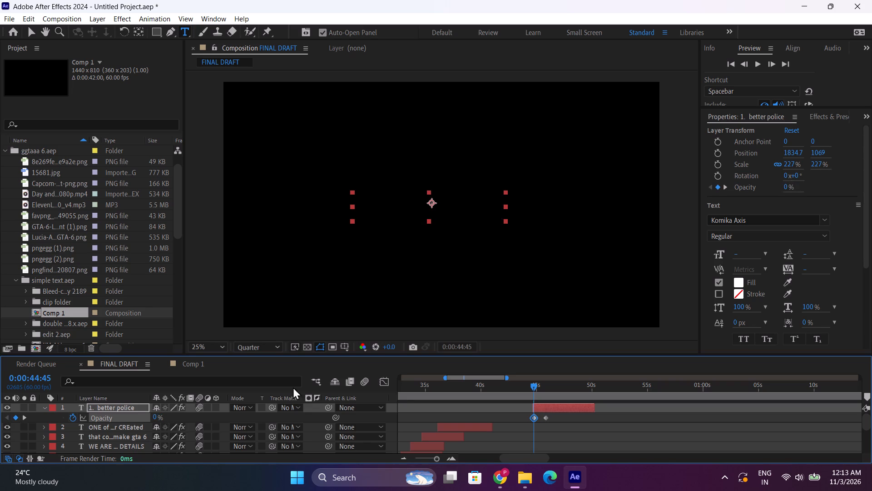
# Preview the fade-in from 0:00:44:45, collapse the layer and place the playhead at 0:00:47:22.
pyautogui.press('space')
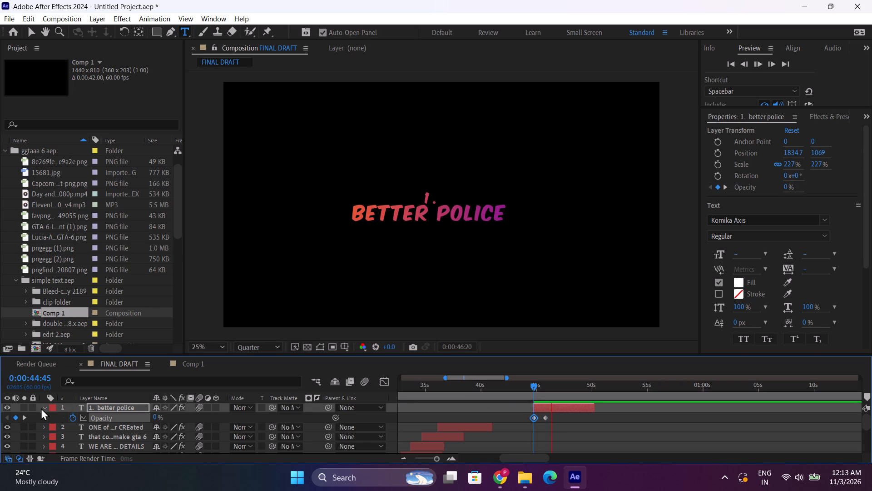
pyautogui.click(41, 406)
pyautogui.click(563, 395)
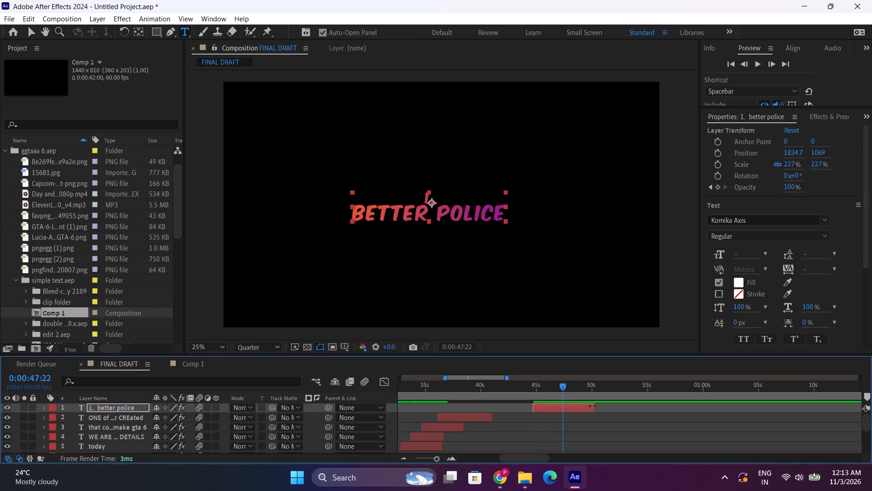
# Extend the end of the better police layer to about 59 s.
pyautogui.moveTo(595, 406); pyautogui.dragTo(696, 414)
# Add starting position and scale keyframes to the better police layer at 0:00:47:22.
pyautogui.press('u')
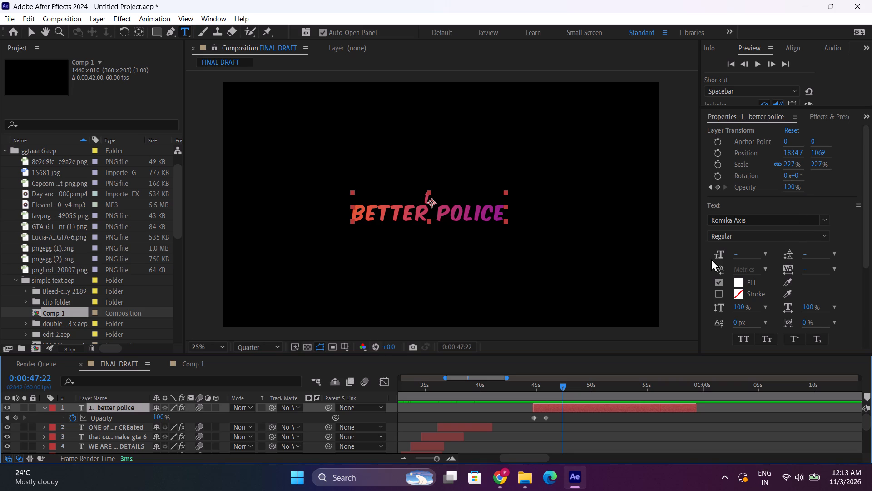
pyautogui.click(720, 153)
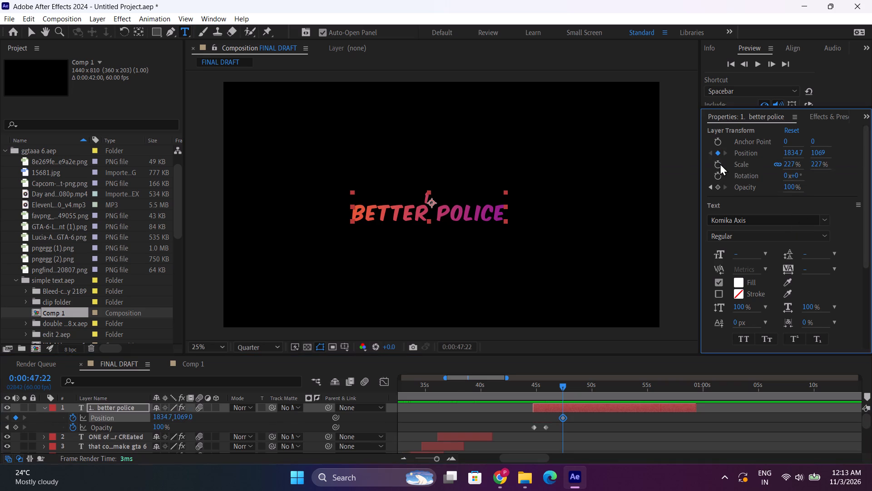
pyautogui.click(720, 163)
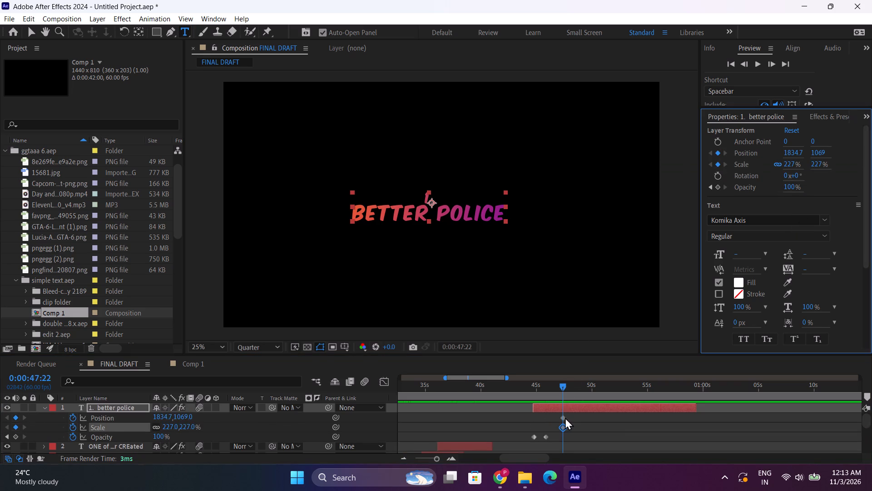
pyautogui.click(565, 417)
# Keyframe the BETTER POLICE text at 0:00:51:39 in the frame's upper-left corner, at position about 618.7, 197 and scale 186%.
pyautogui.moveTo(565, 383); pyautogui.dragTo(588, 386)
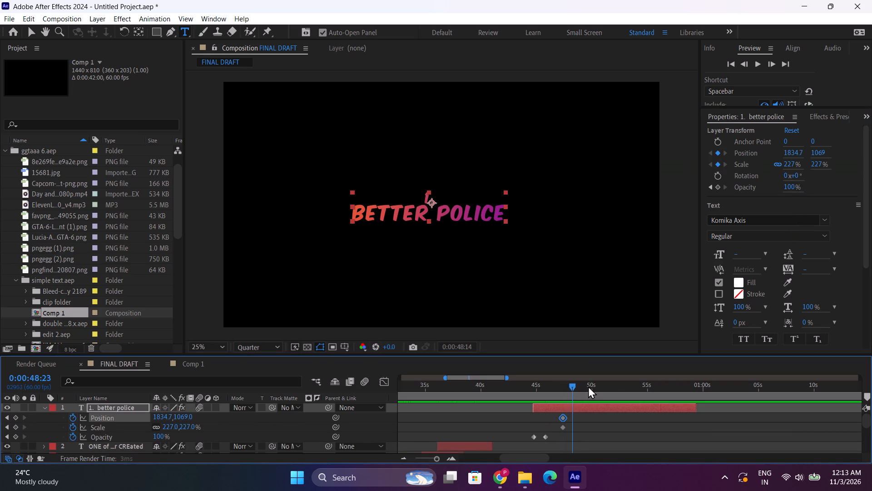
pyautogui.moveTo(588, 386); pyautogui.dragTo(613, 386)
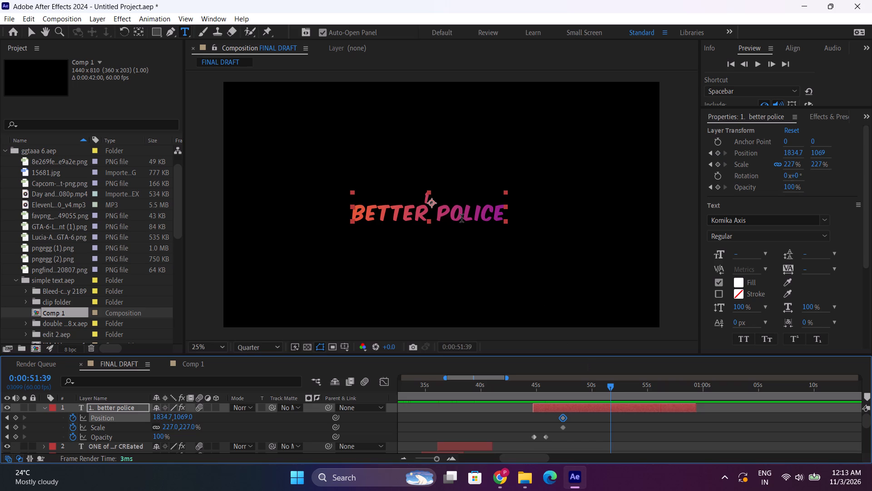
pyautogui.press('v')
pyautogui.moveTo(461, 218); pyautogui.dragTo(346, 128)
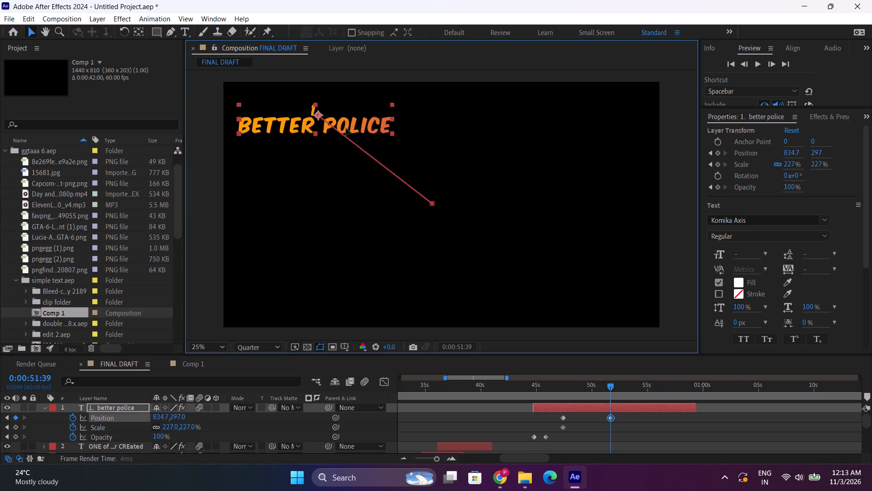
pyautogui.moveTo(346, 128); pyautogui.dragTo(338, 120)
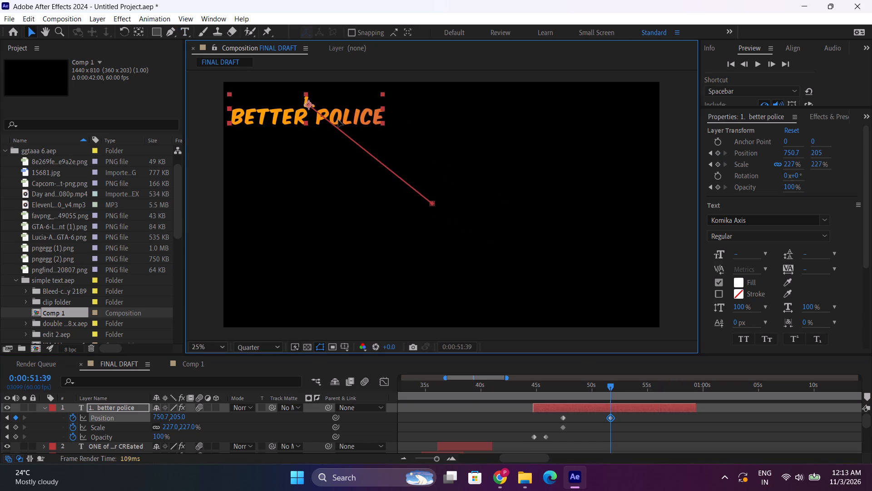
pyautogui.moveTo(338, 120); pyautogui.dragTo(340, 120)
pyautogui.moveTo(816, 163); pyautogui.dragTo(812, 163)
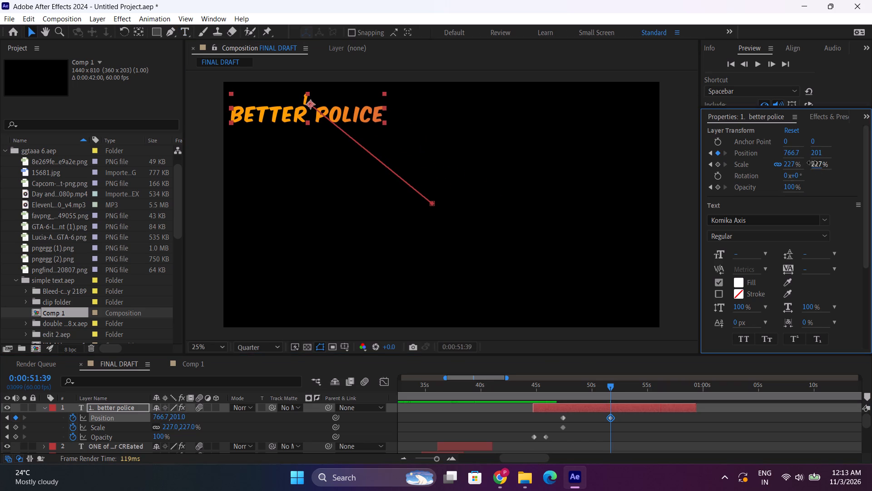
pyautogui.moveTo(812, 163); pyautogui.dragTo(779, 162)
pyautogui.moveTo(347, 116); pyautogui.dragTo(342, 116)
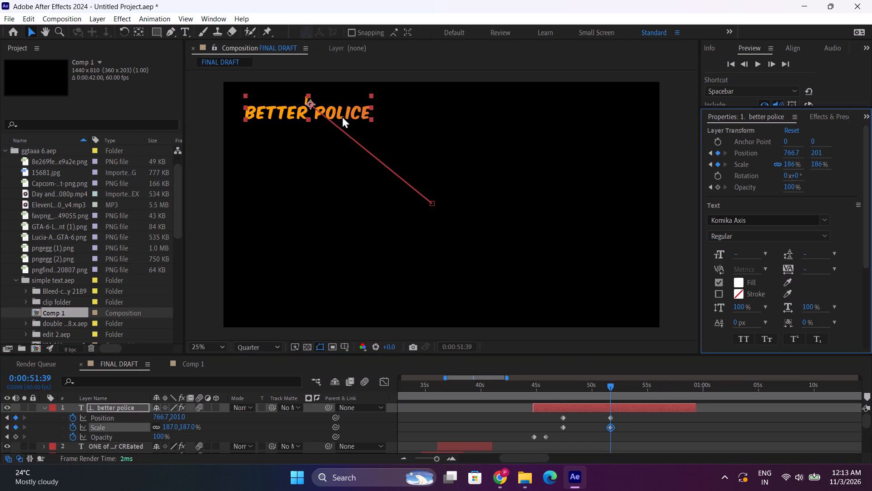
pyautogui.moveTo(342, 116); pyautogui.dragTo(330, 115)
# Apply Easy Ease to the better police layer's four position and scale keyframes.
pyautogui.moveTo(545, 413); pyautogui.dragTo(626, 431)
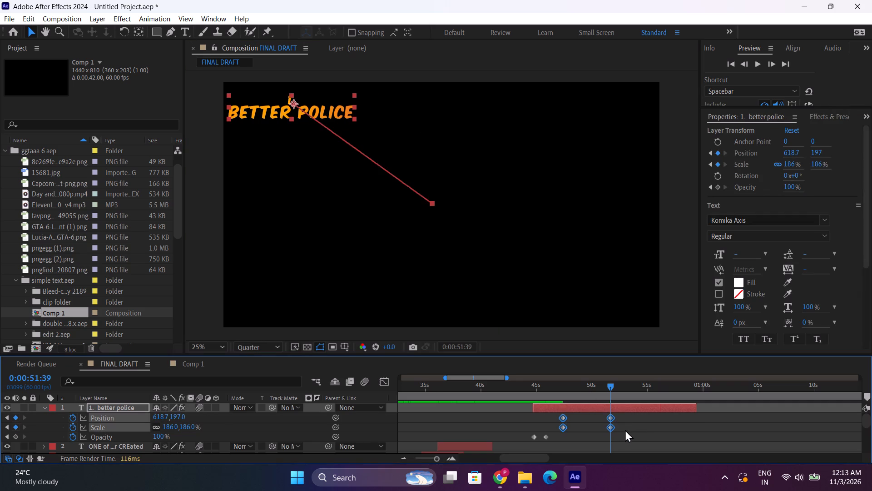
pyautogui.press('F9')
# Preview the eased text movement from 0:00:45:53 and collapse the better police layer.
pyautogui.moveTo(560, 387); pyautogui.dragTo(546, 388)
pyautogui.press('space')
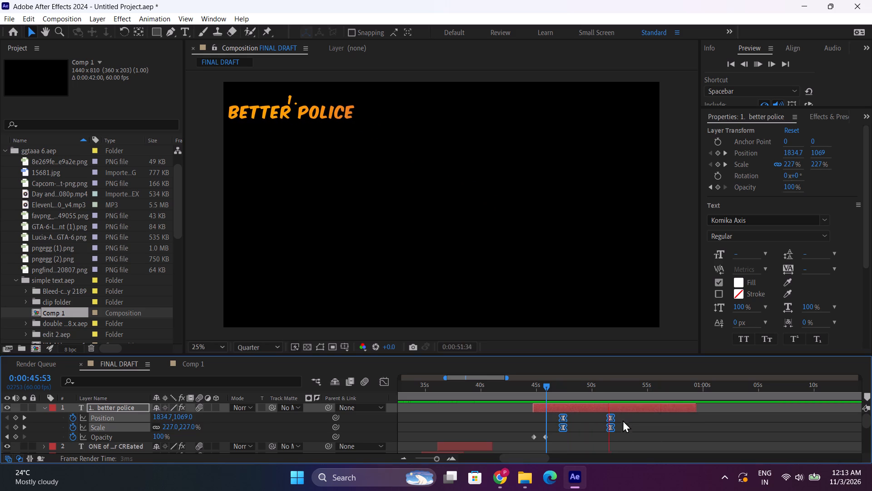
pyautogui.click(613, 439)
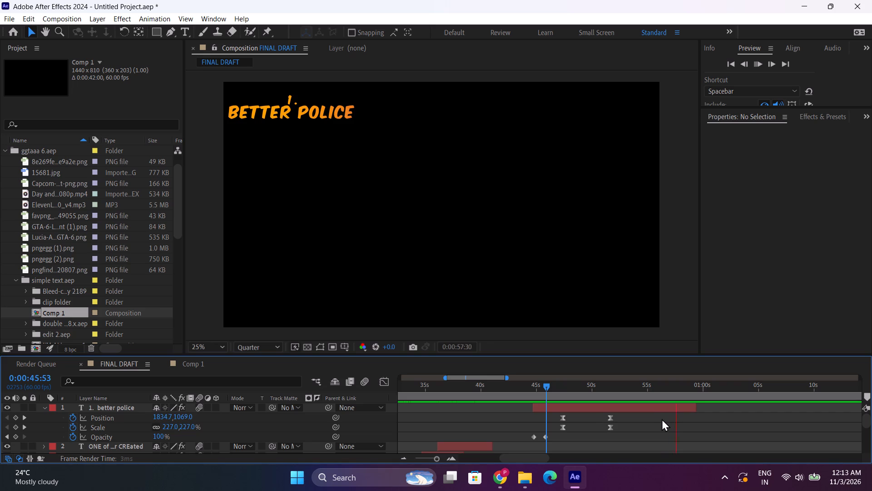
pyautogui.click(45, 408)
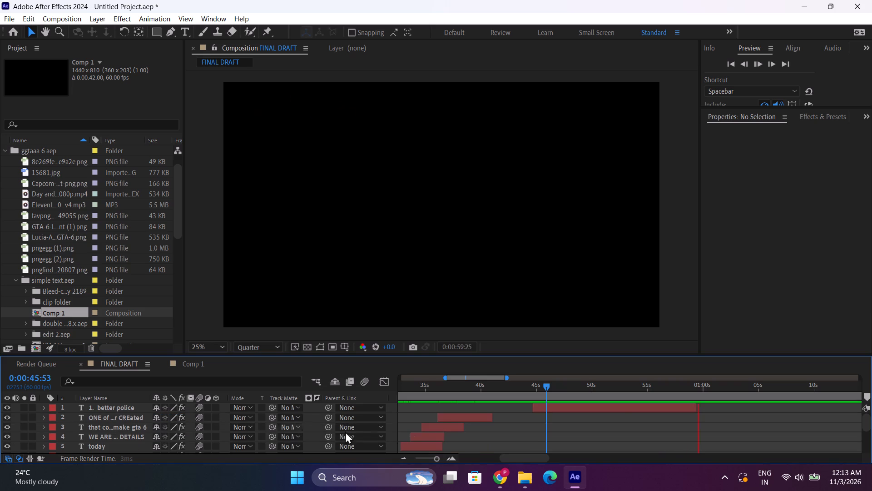
# Extend the end of the better police layer to about 1:19.
pyautogui.moveTo(530, 460); pyautogui.dragTo(540, 457)
pyautogui.moveTo(599, 407); pyautogui.dragTo(773, 408)
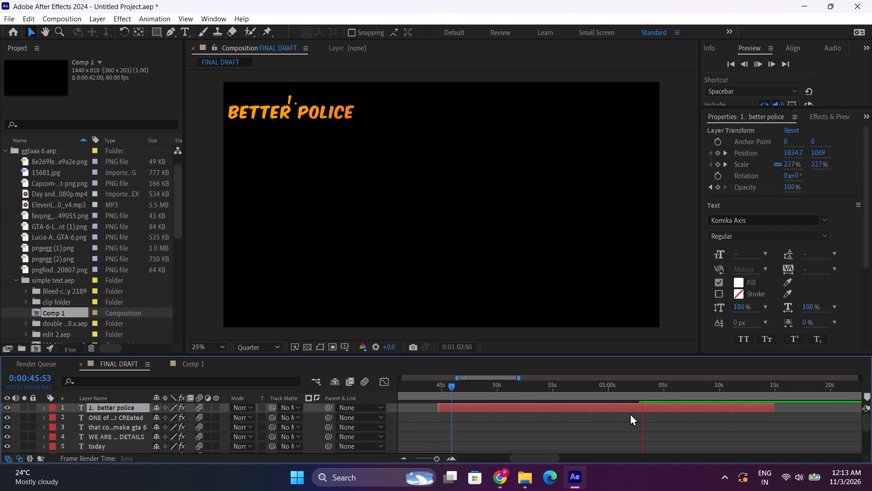
pyautogui.doubleClick(407, 459)
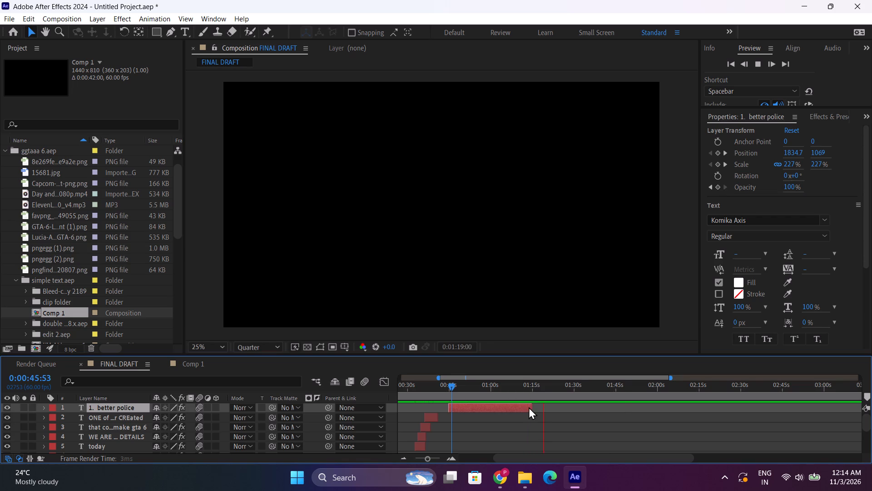
pyautogui.moveTo(532, 406); pyautogui.dragTo(544, 406)
# Keyframe a fade-out on the better police layer's opacity, from 100% at 0:01:12:22 to 0% at 0:01:15:02.
pyautogui.click(534, 393)
pyautogui.moveTo(530, 392); pyautogui.dragTo(525, 392)
pyautogui.click(44, 405)
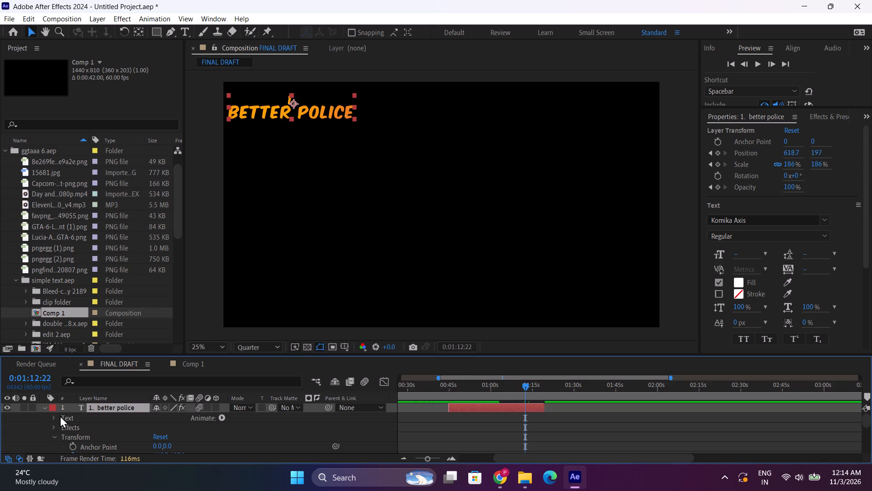
pyautogui.click(45, 408)
pyautogui.press('t')
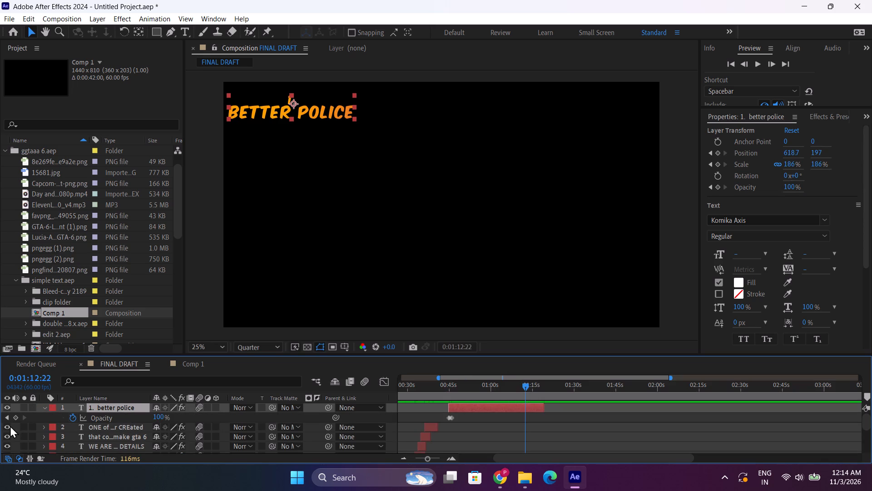
pyautogui.click(15, 416)
pyautogui.moveTo(523, 384); pyautogui.dragTo(530, 384)
pyautogui.moveTo(162, 416); pyautogui.dragTo(27, 406)
# Preview the fade-out from 0:01:12:22, collapse the layer and continue the preview from 0:01:24:35.
pyautogui.click(525, 392)
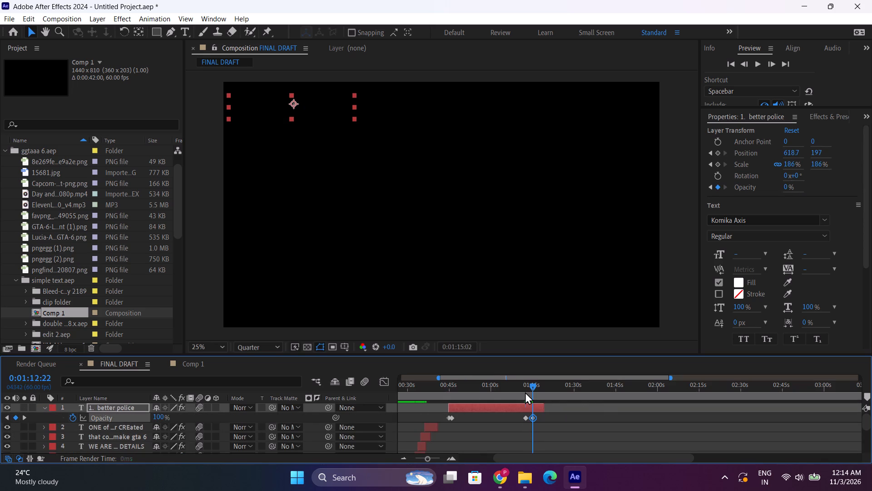
pyautogui.press('space')
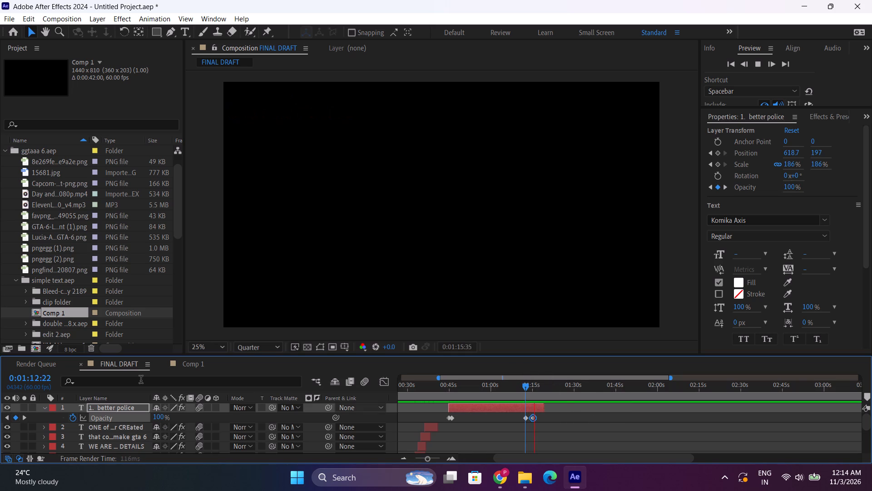
pyautogui.click(45, 406)
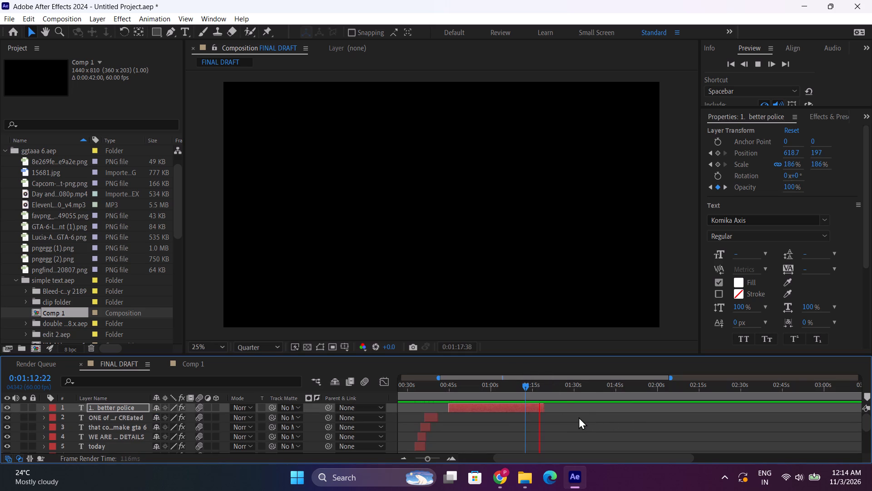
pyautogui.moveTo(534, 460); pyautogui.dragTo(544, 457)
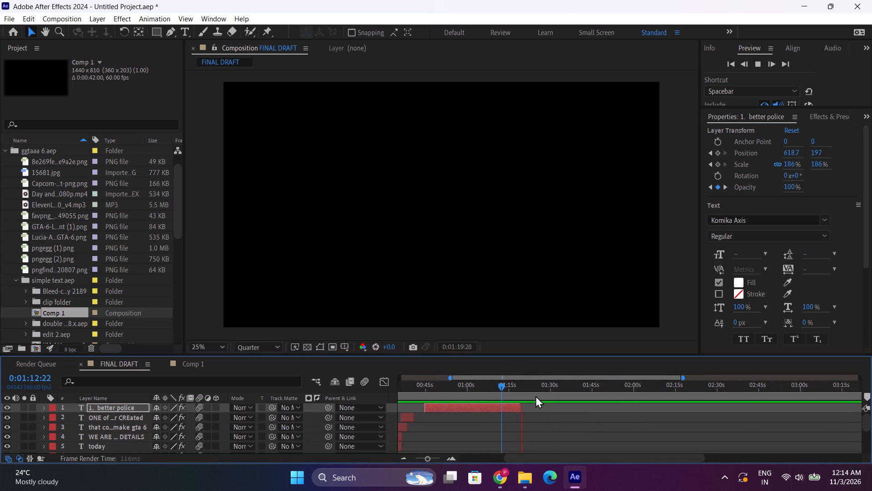
pyautogui.click(535, 395)
pyautogui.press('space')
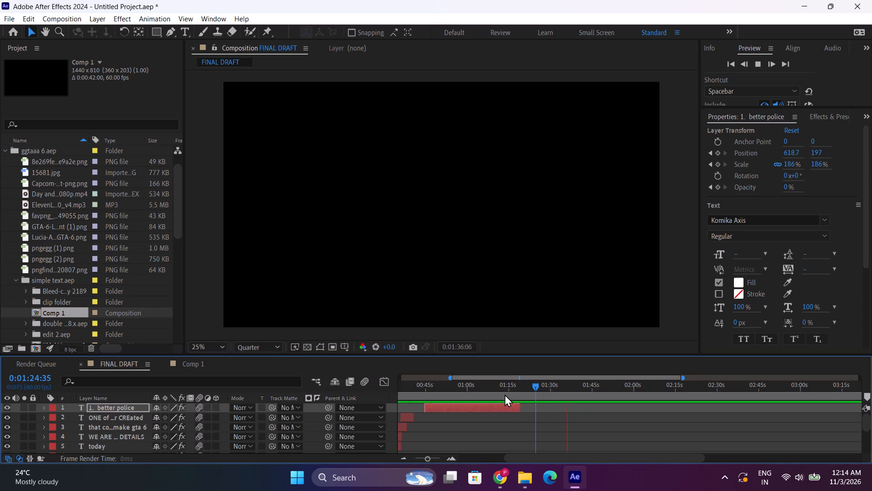
# Duplicate the better police layer and move the copy so it starts at about 1:34.
pyautogui.click(508, 392)
pyautogui.hotkey('ctrl', 'd')
pyautogui.moveTo(479, 410); pyautogui.dragTo(595, 419)
pyautogui.moveTo(561, 413); pyautogui.dragTo(577, 410)
pyautogui.moveTo(556, 407); pyautogui.dragTo(577, 406)
# Preview the duplicated text layer from 0:01:31:57.
pyautogui.click(541, 389)
pyautogui.click(556, 387)
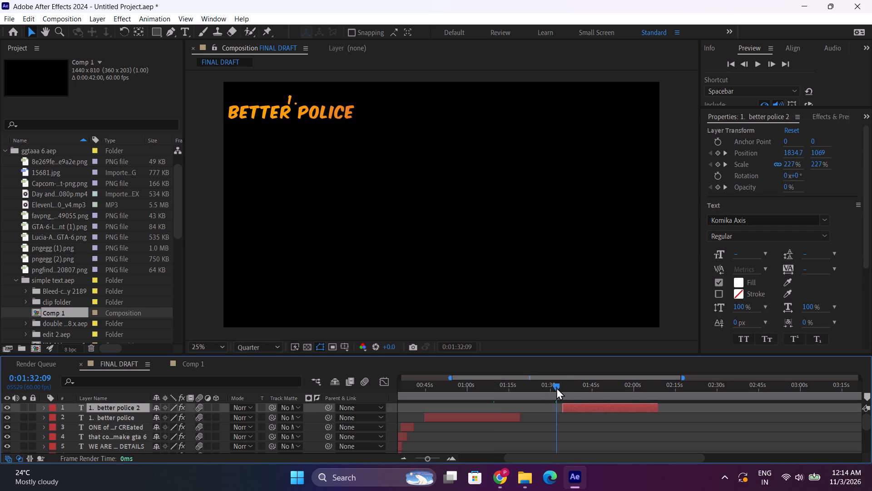
pyautogui.press('space')
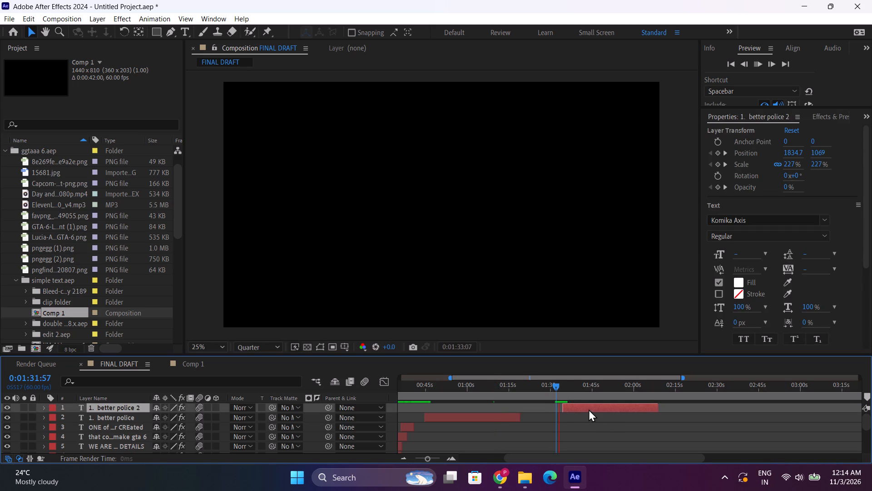
pyautogui.moveTo(565, 392); pyautogui.dragTo(577, 392)
# Reword the duplicated text layer as "2. better Npc" at 0:01:37:03.
pyautogui.click(573, 385)
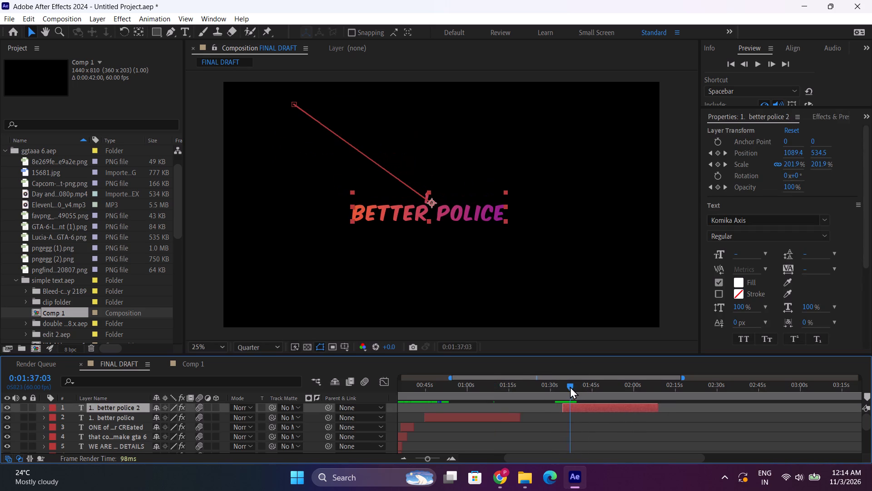
pyautogui.doubleClick(498, 218)
pyautogui.click(501, 215)
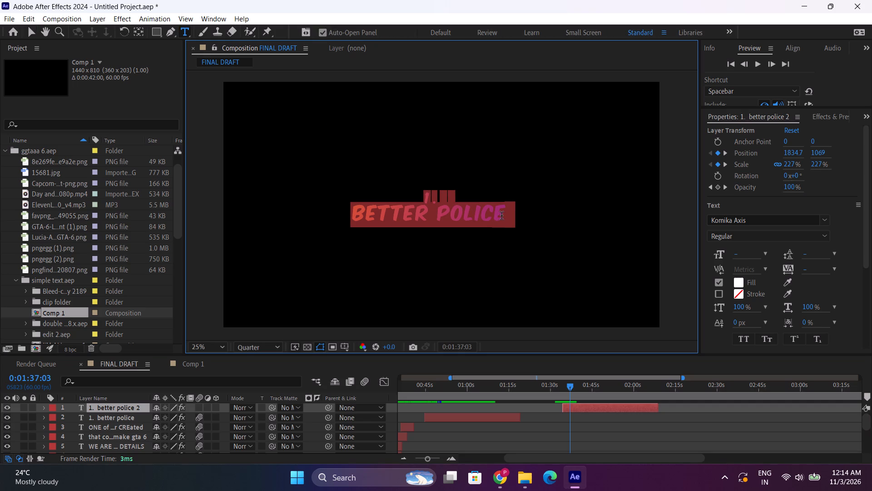
pyautogui.click(502, 215)
pyautogui.click(503, 239)
pyautogui.moveTo(505, 218); pyautogui.dragTo(441, 216)
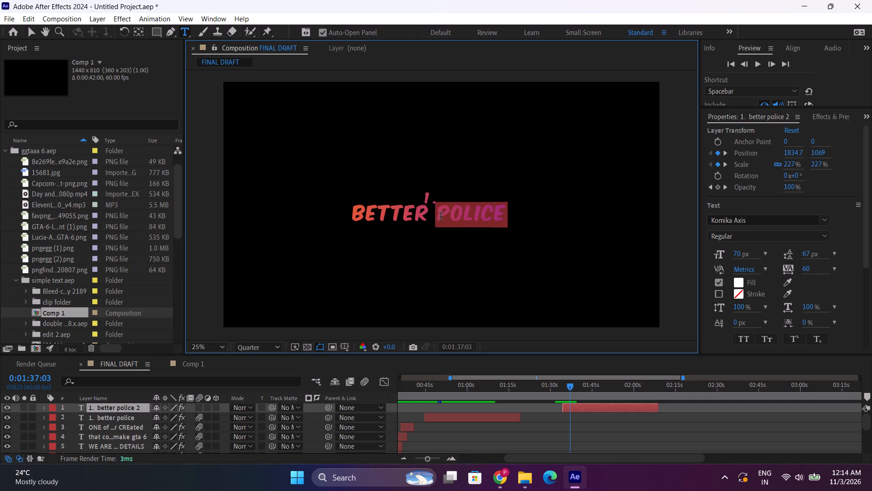
pyautogui.moveTo(441, 216); pyautogui.dragTo(439, 216)
pyautogui.hotkey('shift', 'n')
pyautogui.write('pc')
pyautogui.click(428, 195)
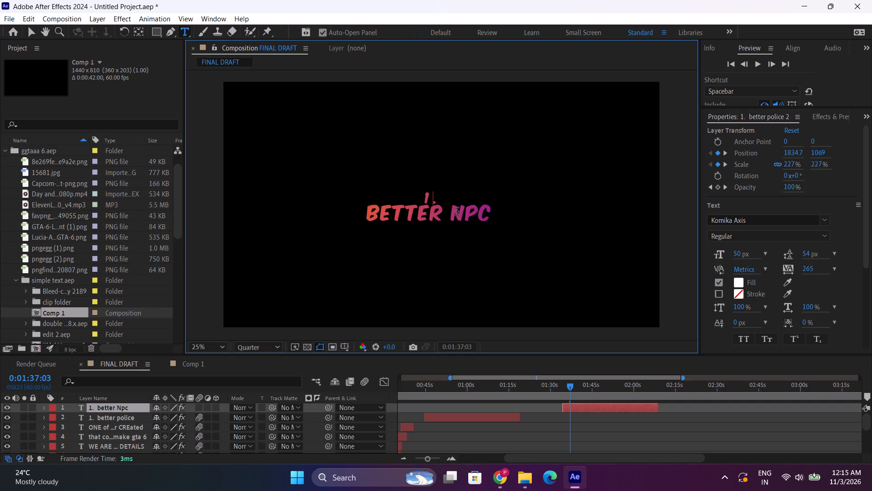
pyautogui.press('BackSpace')
pyautogui.press('2')
# Preview the BETTER NPC section from 0:01:34:12 and from 0:01:59:17.
pyautogui.click(562, 383)
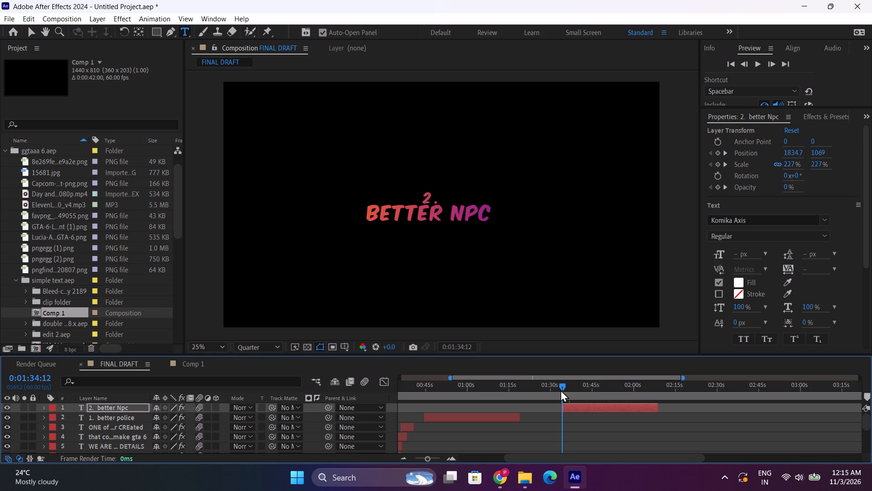
pyautogui.press('space')
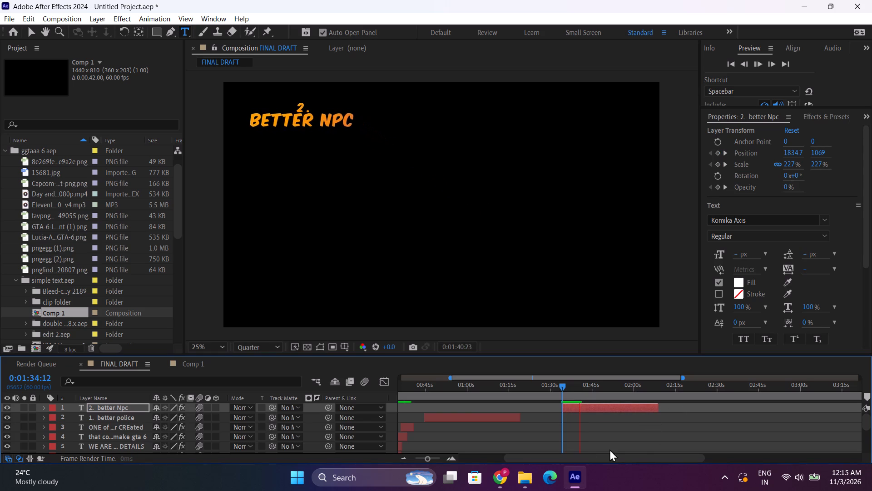
pyautogui.moveTo(544, 457); pyautogui.dragTo(567, 456)
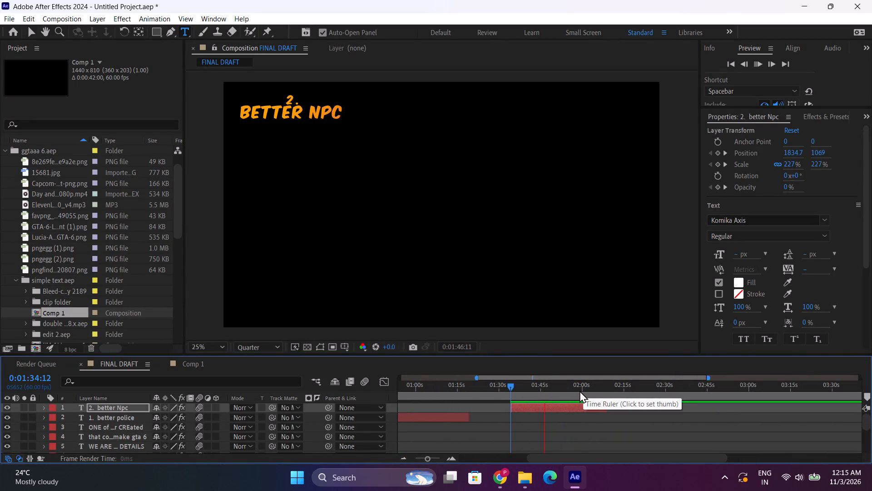
pyautogui.click(580, 391)
pyautogui.press('space')
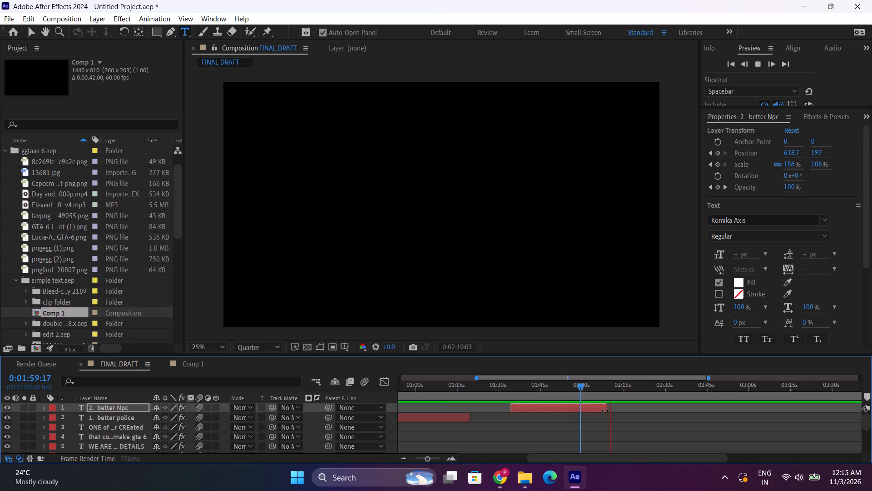
pyautogui.moveTo(614, 459); pyautogui.dragTo(626, 459)
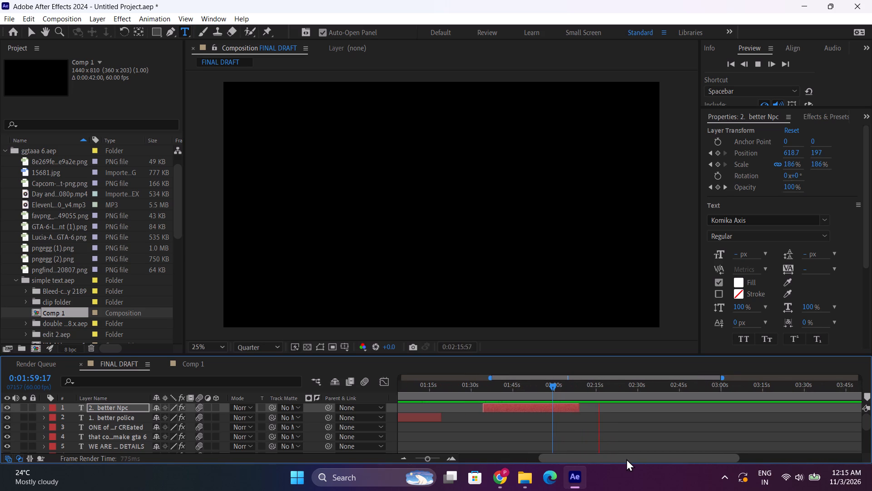
# Duplicate the "2. better Npc" text layer and move the copy so it starts at about 2:20.
pyautogui.click(610, 391)
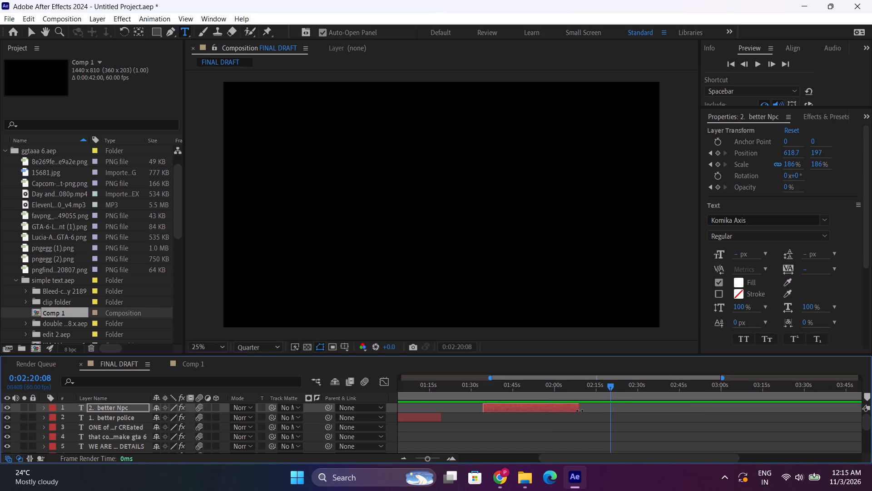
pyautogui.hotkey('ctrl', 'd')
pyautogui.moveTo(569, 406); pyautogui.dragTo(671, 410)
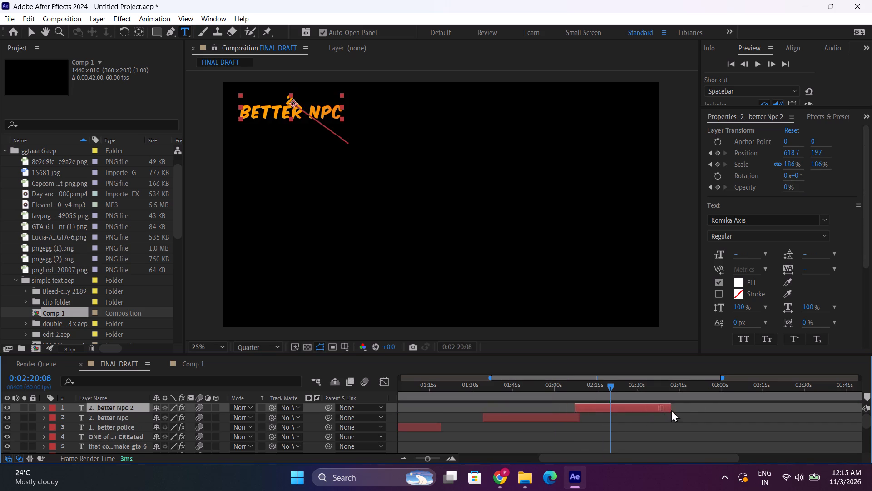
pyautogui.moveTo(671, 410); pyautogui.dragTo(695, 413)
pyautogui.press('space')
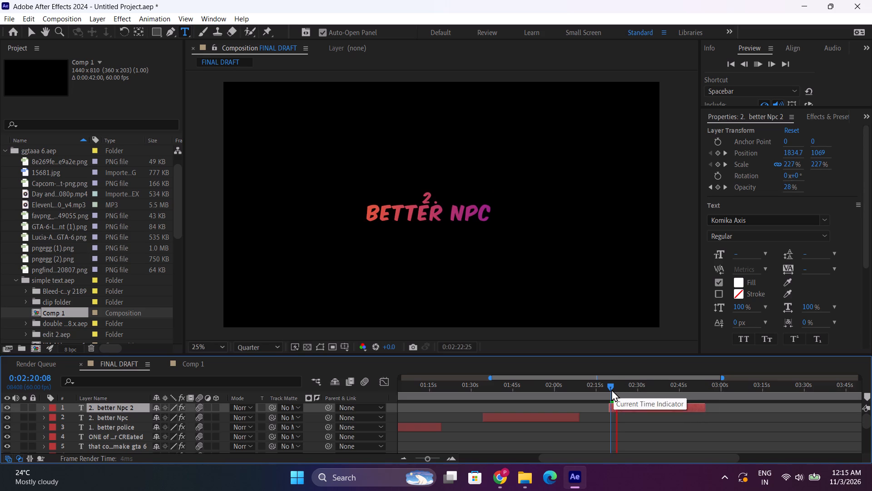
# Reword the duplicated text layer as "3. 4 level relationship system" at 0:02:21:46.
pyautogui.moveTo(611, 389); pyautogui.dragTo(618, 388)
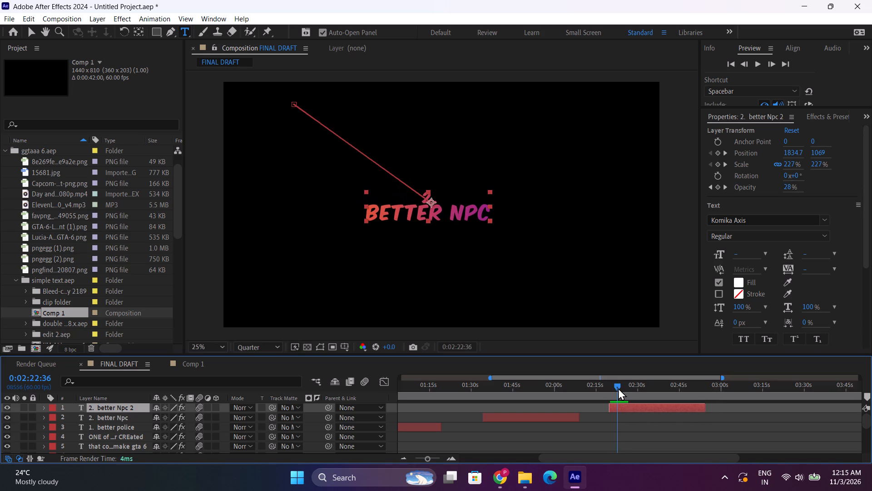
pyautogui.moveTo(618, 388); pyautogui.dragTo(616, 389)
pyautogui.moveTo(489, 215); pyautogui.dragTo(355, 214)
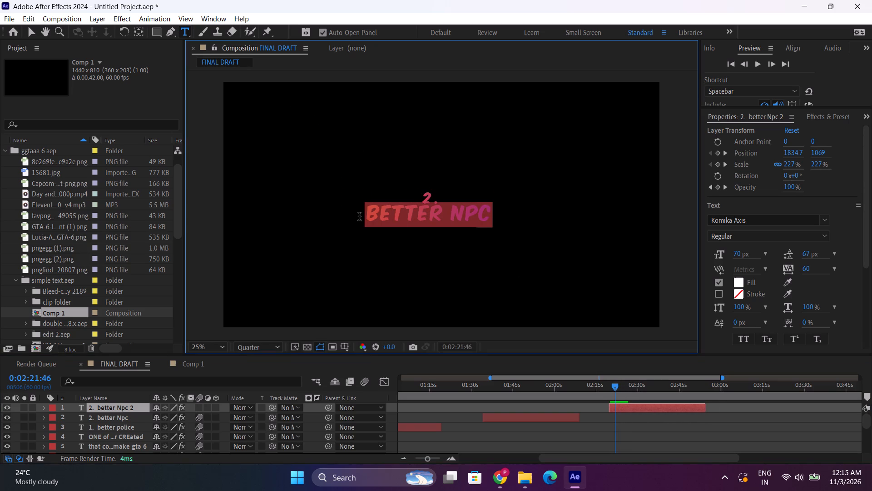
pyautogui.press('4')
pyautogui.press('space')
pyautogui.write('level rela')
pyautogui.write('tionship')
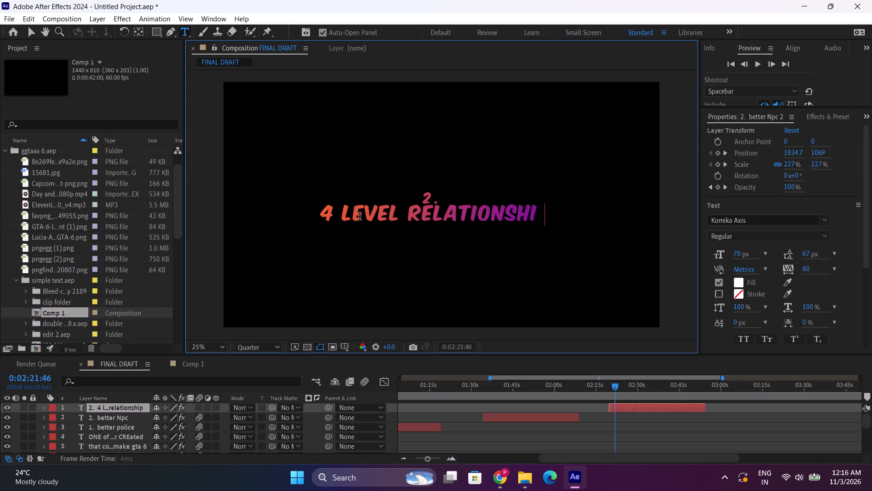
pyautogui.press('space')
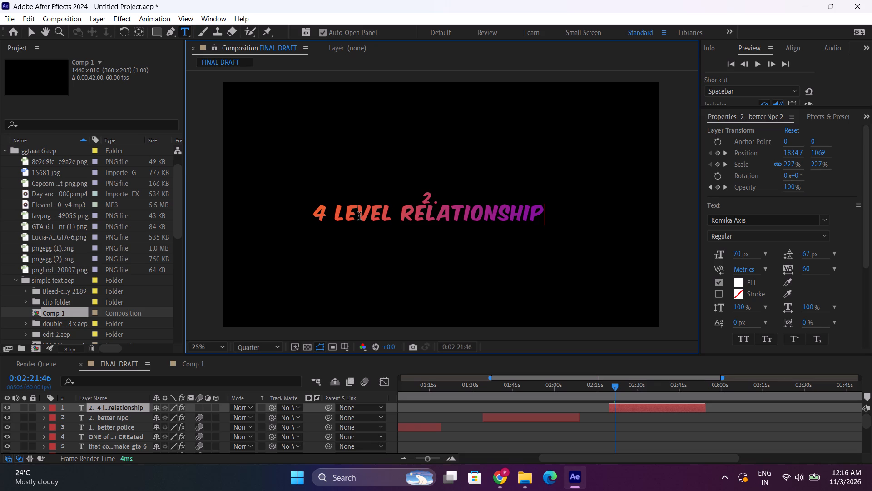
pyautogui.write('sysr')
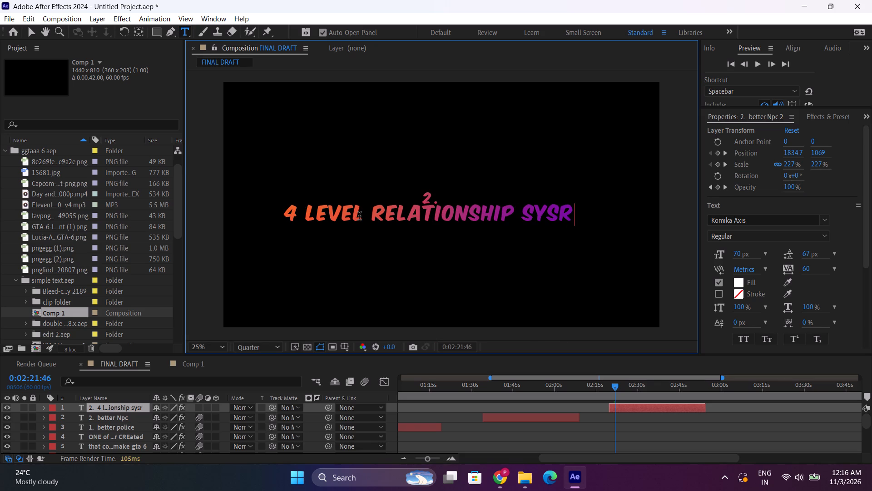
pyautogui.press('BackSpace')
pyautogui.write('tem')
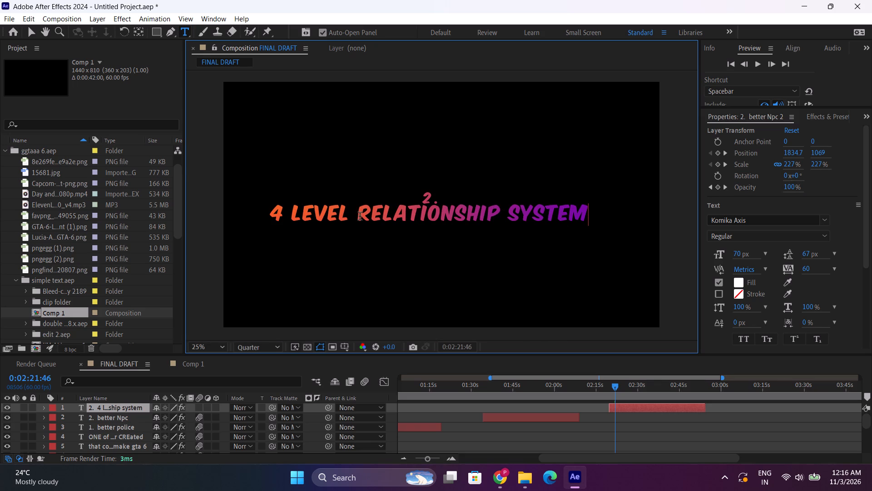
pyautogui.click(432, 195)
pyautogui.press('BackSpace')
pyautogui.press('3')
# Preview the reworded relationship system text from 0:02:20:21.
pyautogui.moveTo(613, 387); pyautogui.dragTo(609, 387)
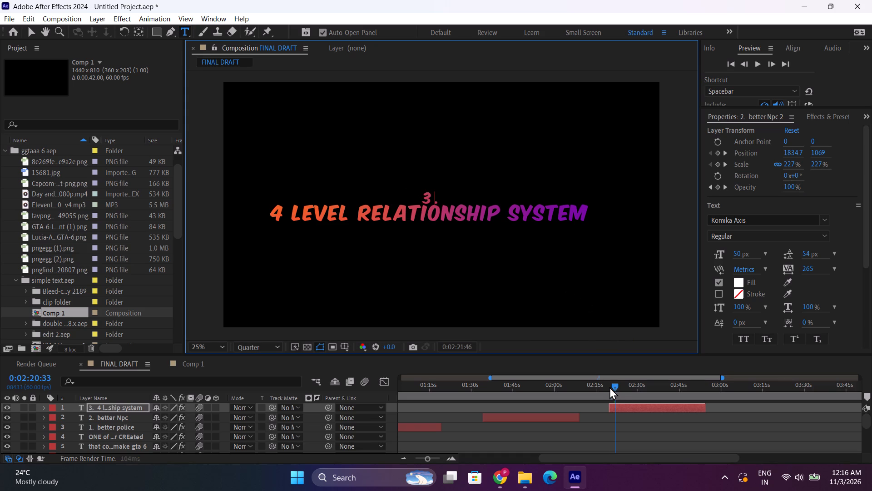
pyautogui.moveTo(609, 387); pyautogui.dragTo(609, 388)
pyautogui.press('space')
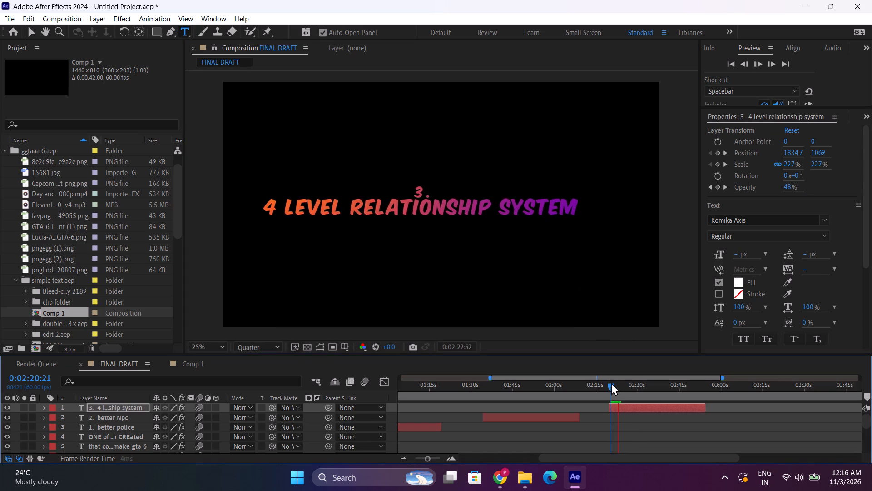
# At the relationship system layer's second Position and Scale keyframes, 0:02:26:44, set the X position to 899.7 and the scale to 135%.
pyautogui.moveTo(629, 387); pyautogui.dragTo(639, 388)
pyautogui.click(642, 408)
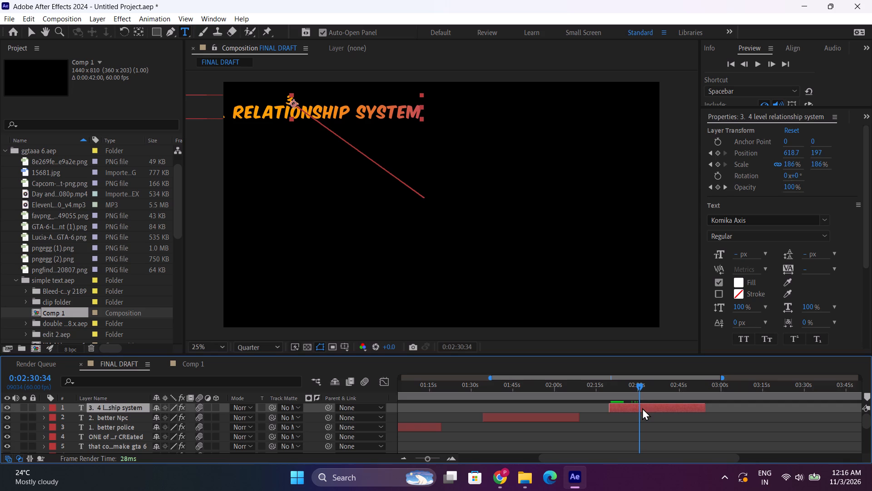
pyautogui.press('u')
pyautogui.moveTo(632, 392); pyautogui.dragTo(627, 392)
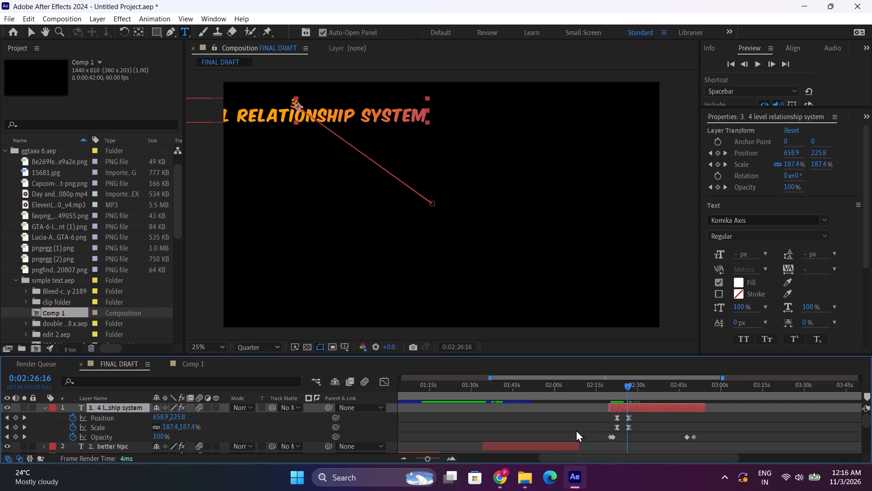
pyautogui.doubleClick(447, 458)
pyautogui.click(450, 458)
pyautogui.moveTo(632, 385); pyautogui.dragTo(635, 386)
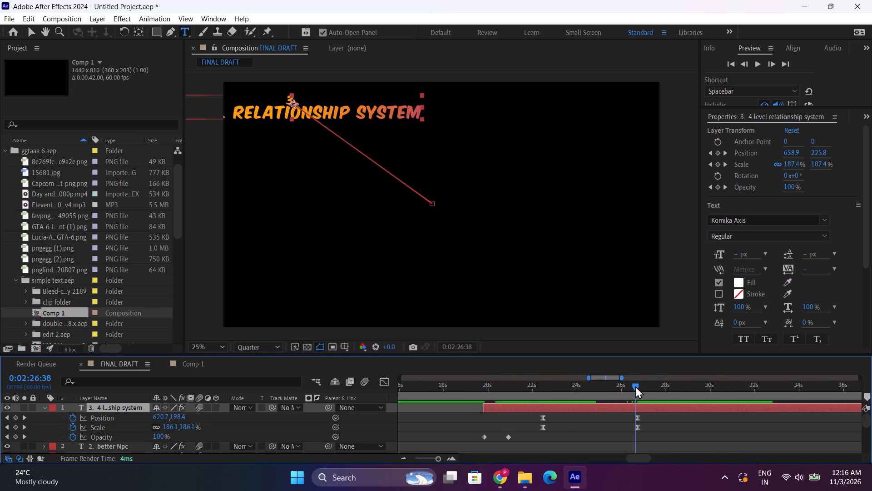
pyautogui.moveTo(635, 386); pyautogui.dragTo(638, 387)
pyautogui.tripleClick(455, 460)
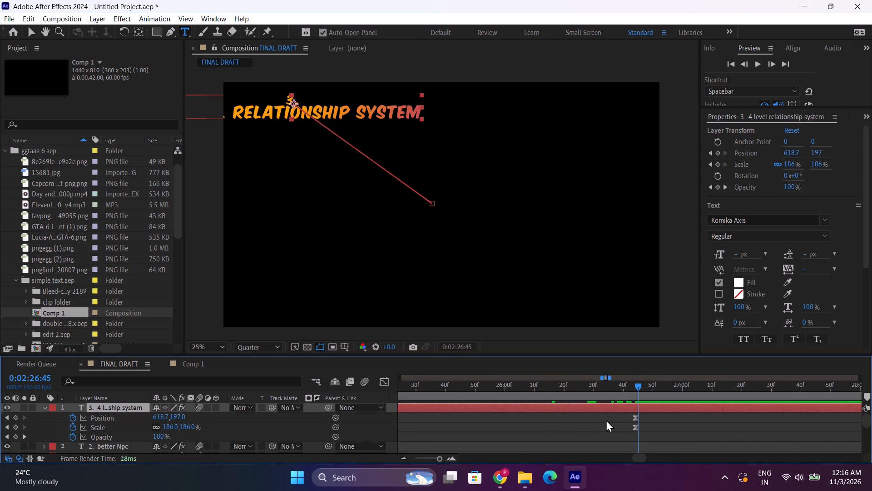
pyautogui.moveTo(639, 387); pyautogui.dragTo(635, 389)
pyautogui.click(633, 418)
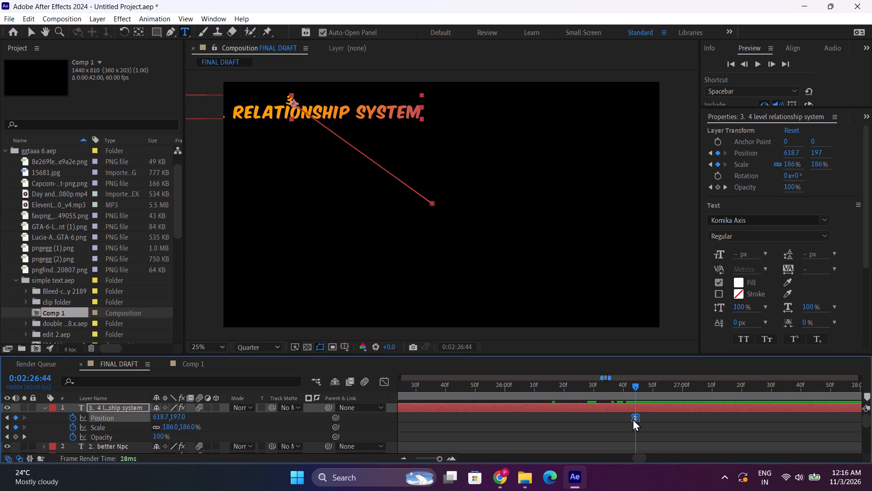
pyautogui.moveTo(792, 156); pyautogui.dragTo(846, 155)
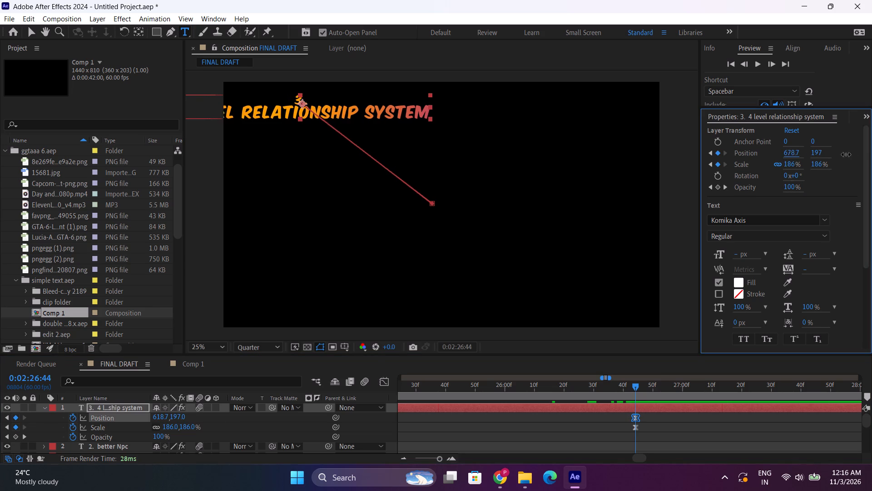
pyautogui.moveTo(846, 155); pyautogui.dragTo(871, 155)
pyautogui.moveTo(794, 151); pyautogui.dragTo(871, 153)
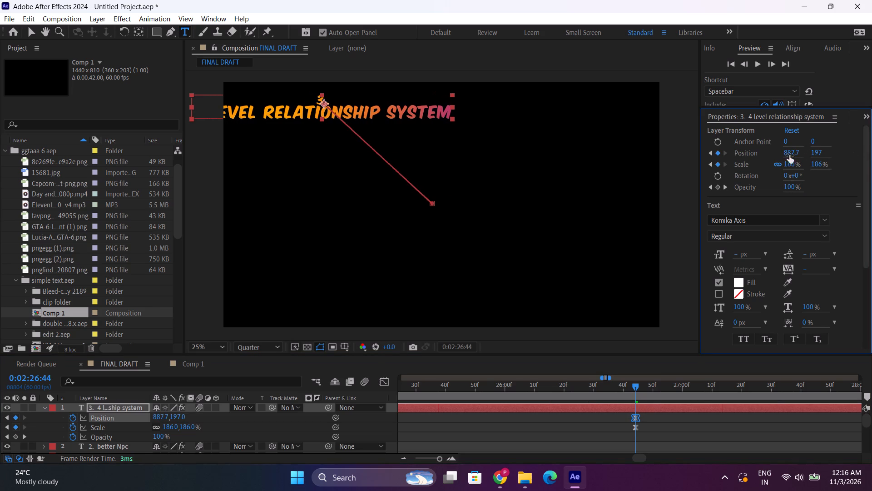
pyautogui.moveTo(817, 163); pyautogui.dragTo(787, 165)
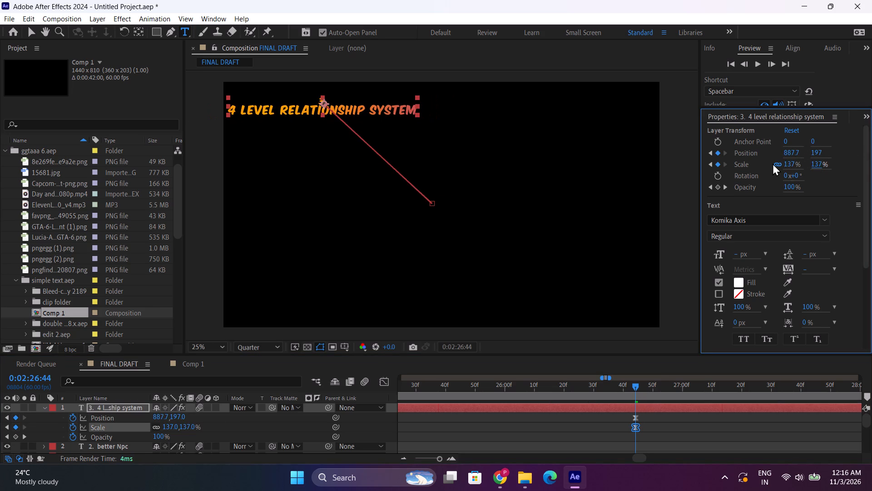
pyautogui.moveTo(790, 150); pyautogui.dragTo(798, 150)
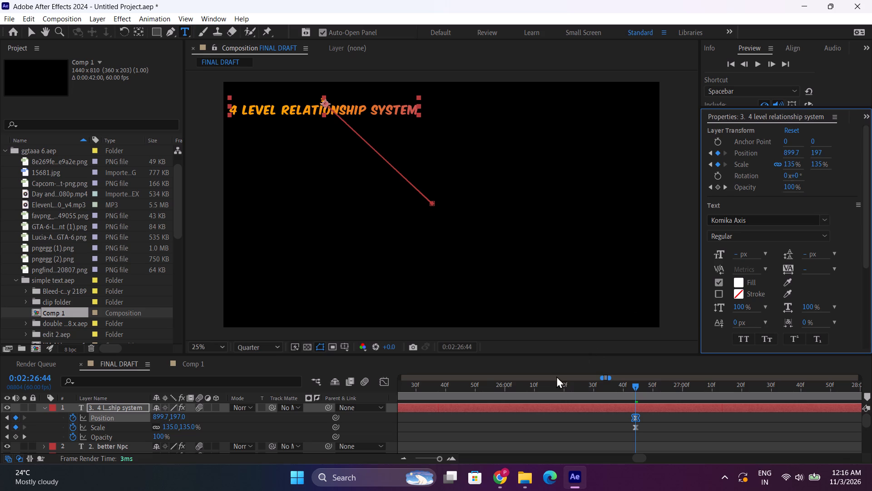
# Preview the relationship system text's movement from 0:02:22:22, and play the section from 0:02:26:00 to past three minutes.
pyautogui.click(394, 456)
pyautogui.tripleClick(398, 456)
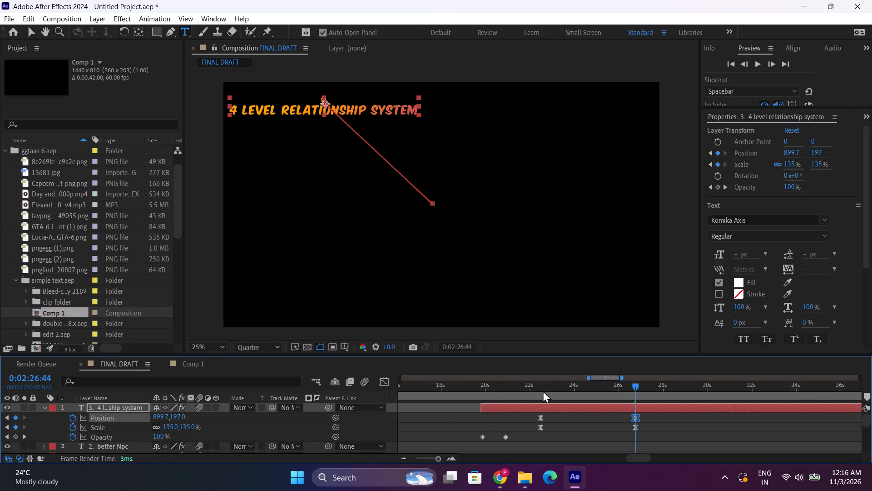
pyautogui.moveTo(547, 390); pyautogui.dragTo(538, 391)
pyautogui.press('space')
pyautogui.click(46, 405)
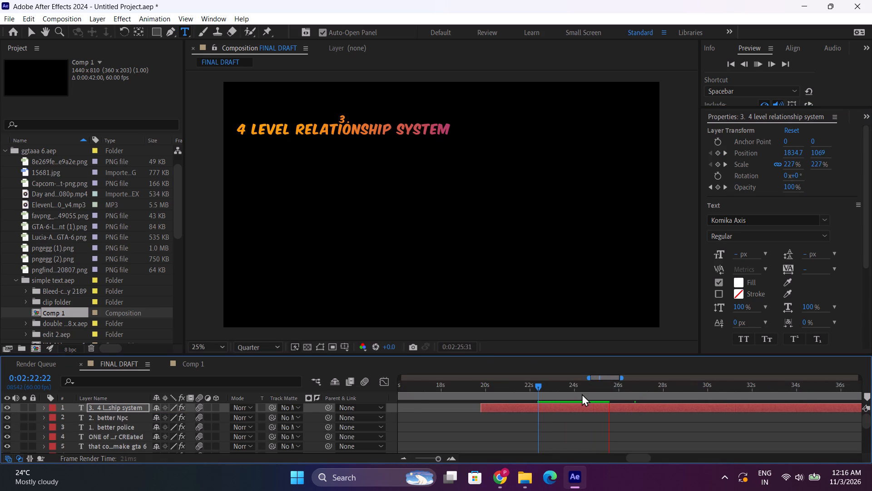
pyautogui.moveTo(608, 387); pyautogui.dragTo(619, 387)
pyautogui.press('space')
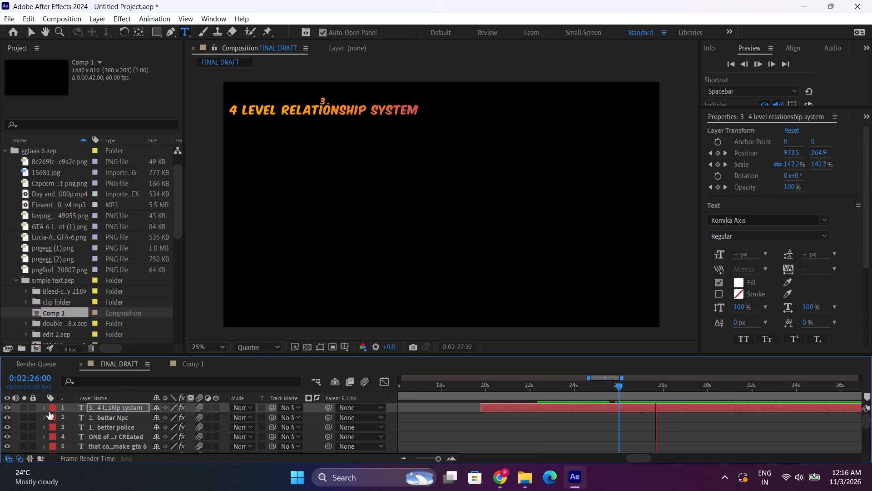
pyautogui.moveTo(639, 459); pyautogui.dragTo(646, 458)
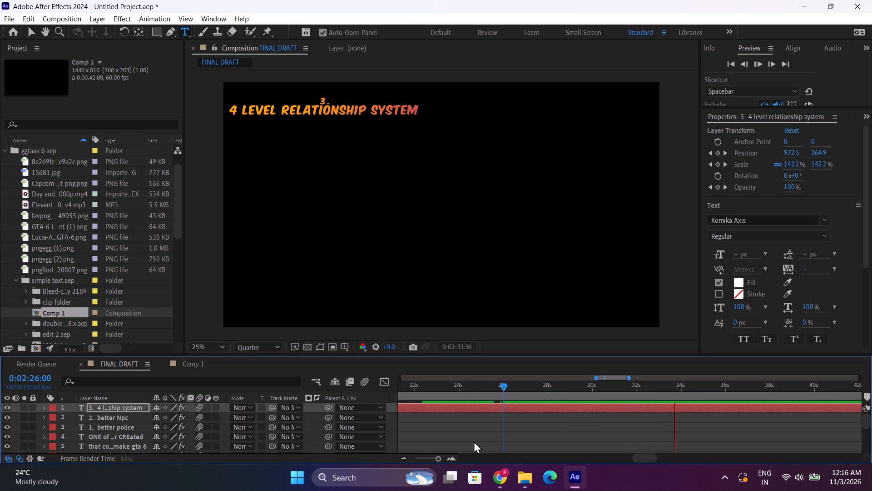
pyautogui.doubleClick(409, 459)
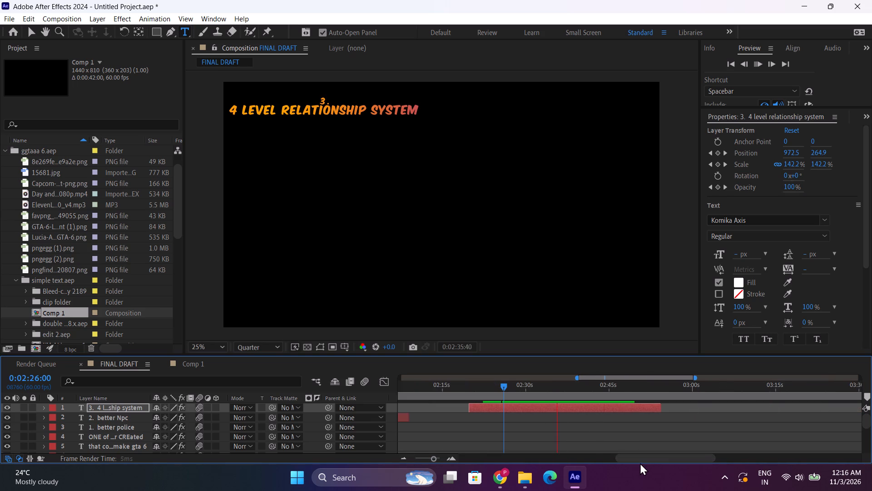
pyautogui.moveTo(640, 463); pyautogui.dragTo(648, 462)
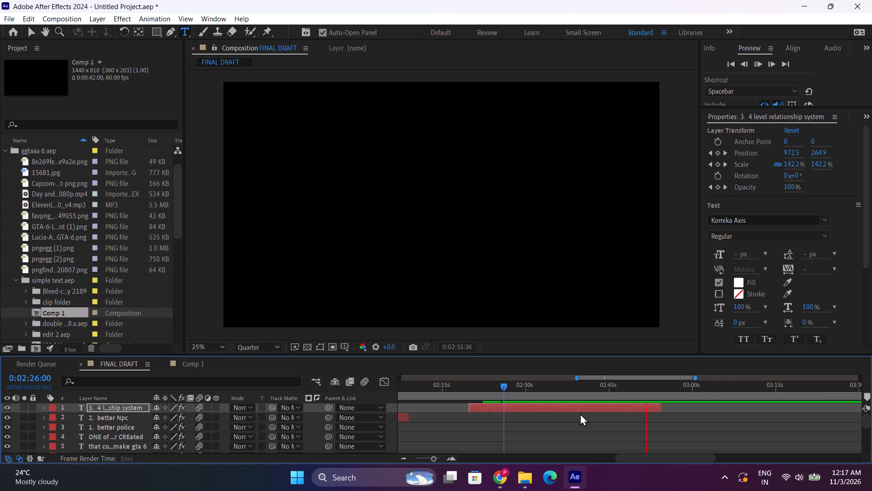
pyautogui.moveTo(657, 458); pyautogui.dragTo(669, 456)
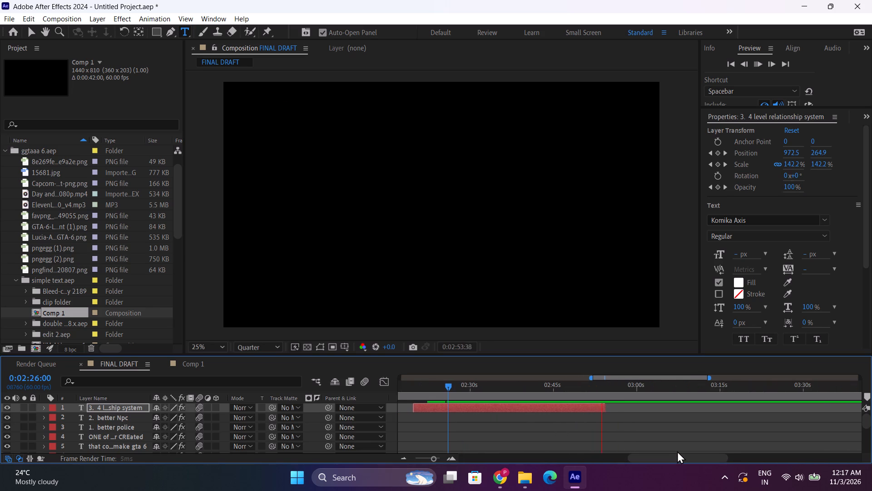
pyautogui.moveTo(642, 456); pyautogui.dragTo(656, 460)
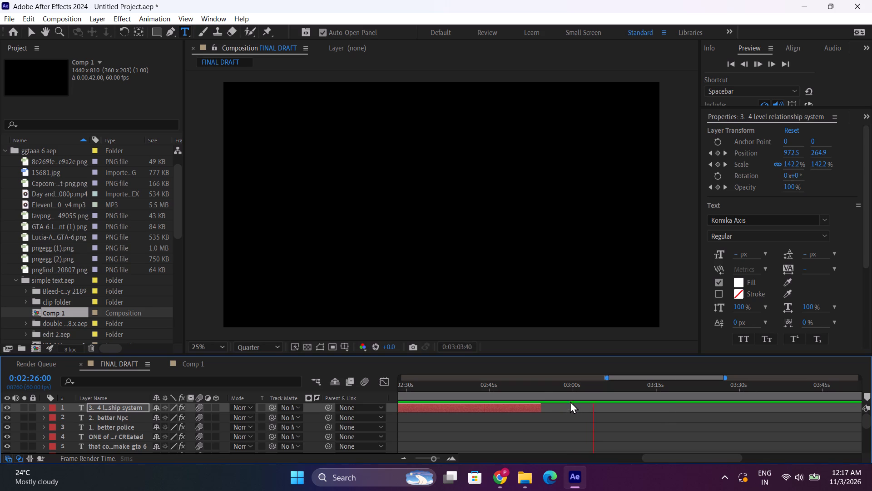
# Duplicate the relationship system text layer and move the copy so it starts at about 3:02.
pyautogui.click(579, 391)
pyautogui.hotkey('ctrl', 'd')
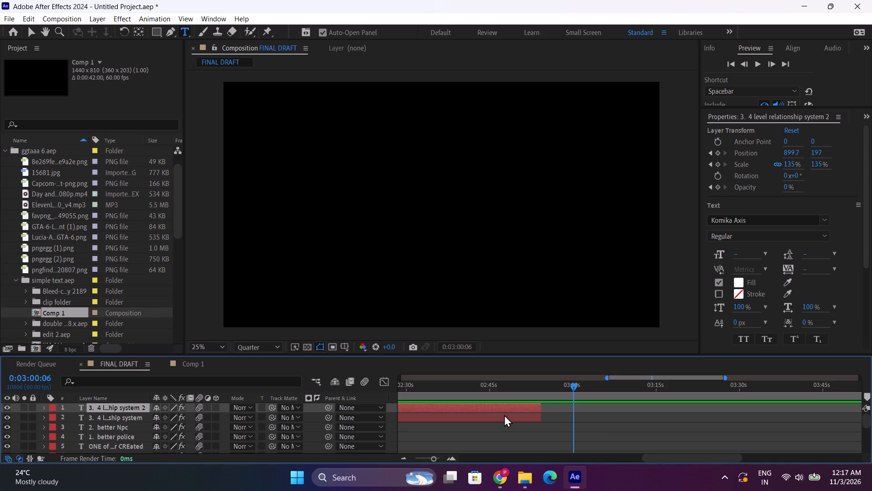
pyautogui.moveTo(502, 412); pyautogui.dragTo(725, 413)
pyautogui.press('space')
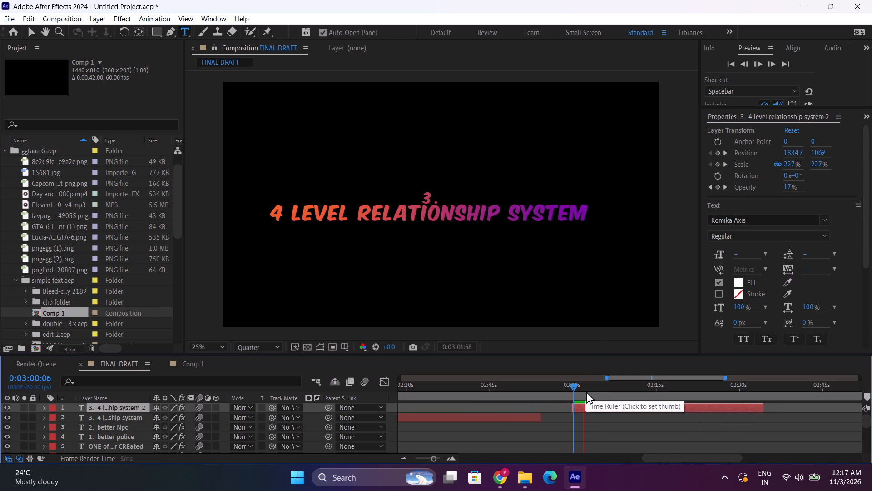
pyautogui.click(594, 392)
pyautogui.click(587, 393)
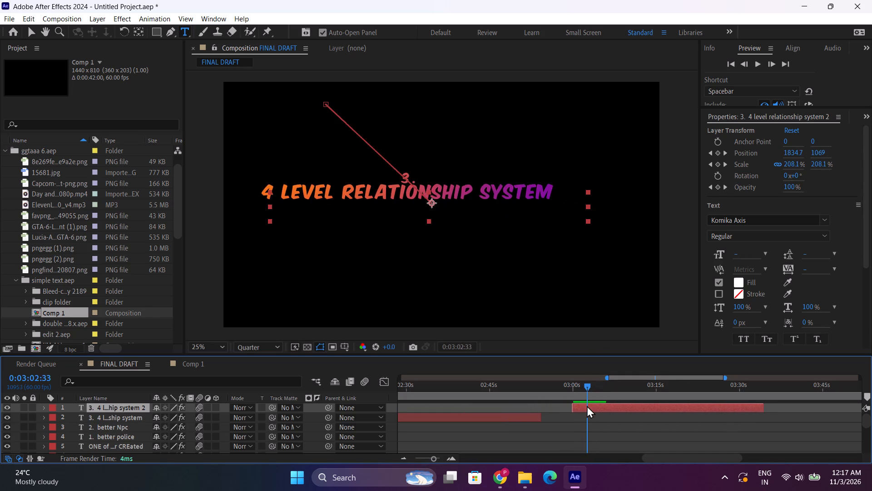
pyautogui.moveTo(587, 406); pyautogui.dragTo(599, 406)
pyautogui.press('space')
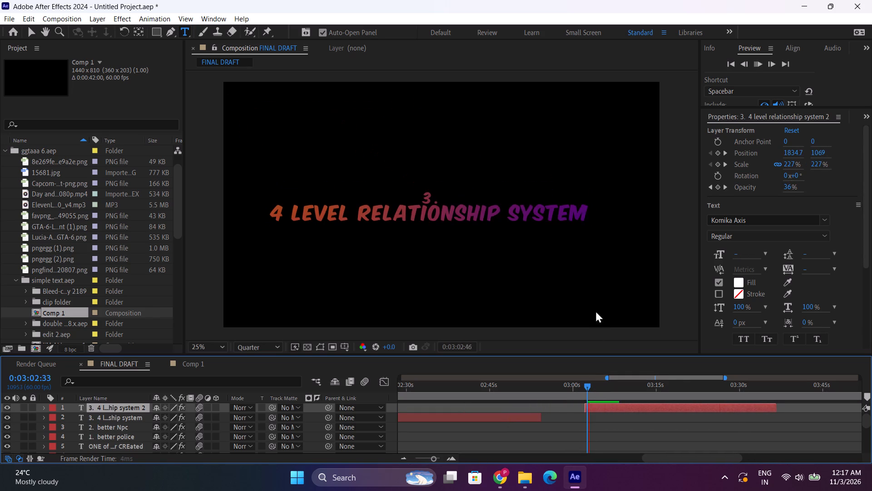
# Preview the duplicated relationship system text and replace its "4 level relationship system" line with "vehicle delevery system".
pyautogui.press('space')
pyautogui.doubleClick(601, 410)
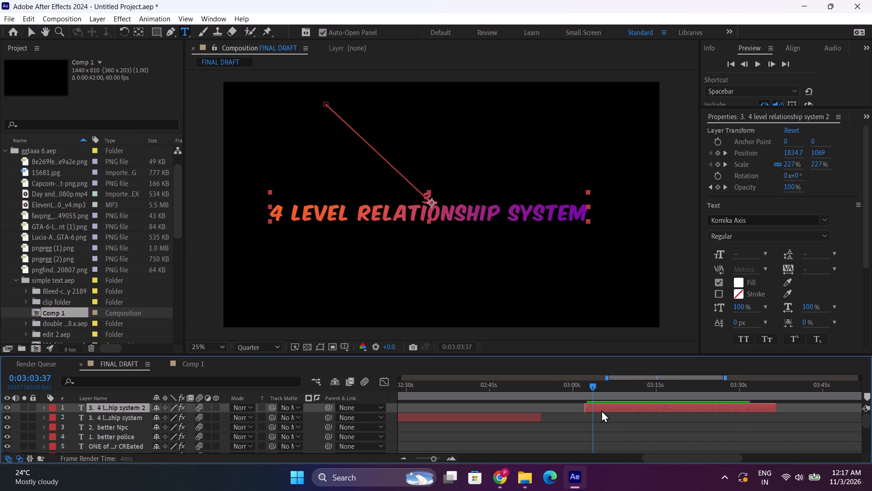
pyautogui.moveTo(588, 218); pyautogui.dragTo(288, 218)
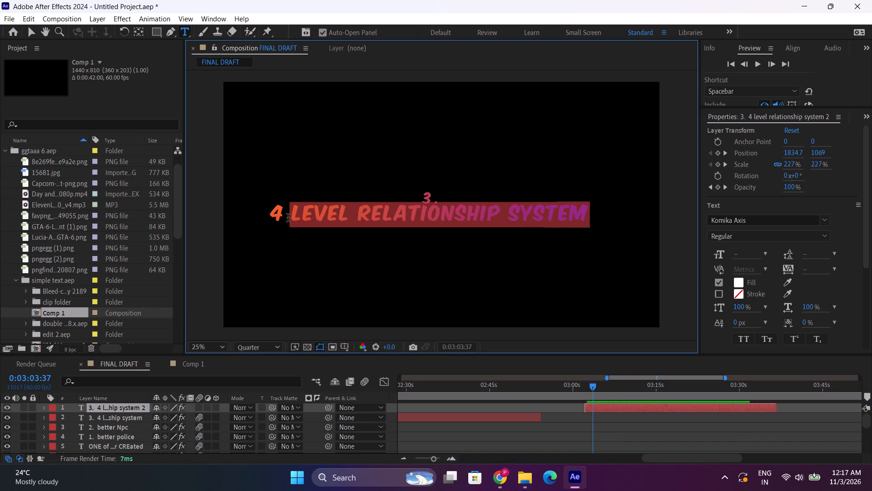
pyautogui.moveTo(288, 218); pyautogui.dragTo(272, 217)
pyautogui.write('ve')
pyautogui.press('h')
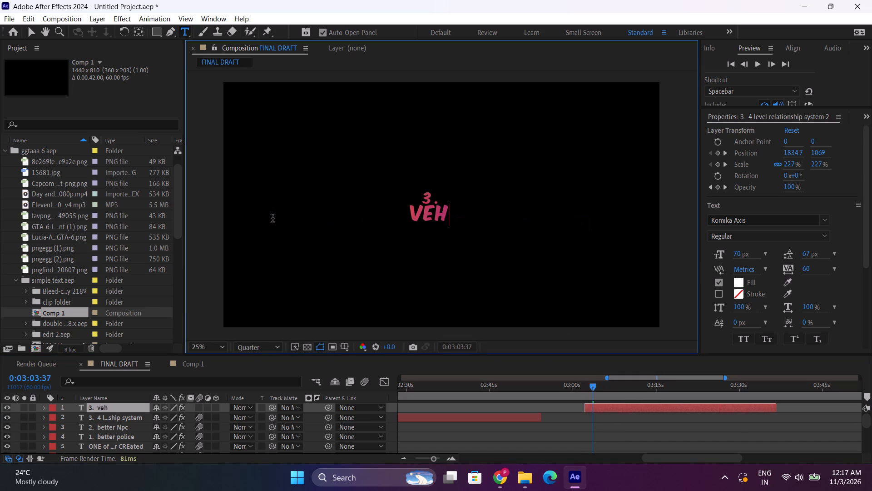
pyautogui.write('icle')
pyautogui.press('space')
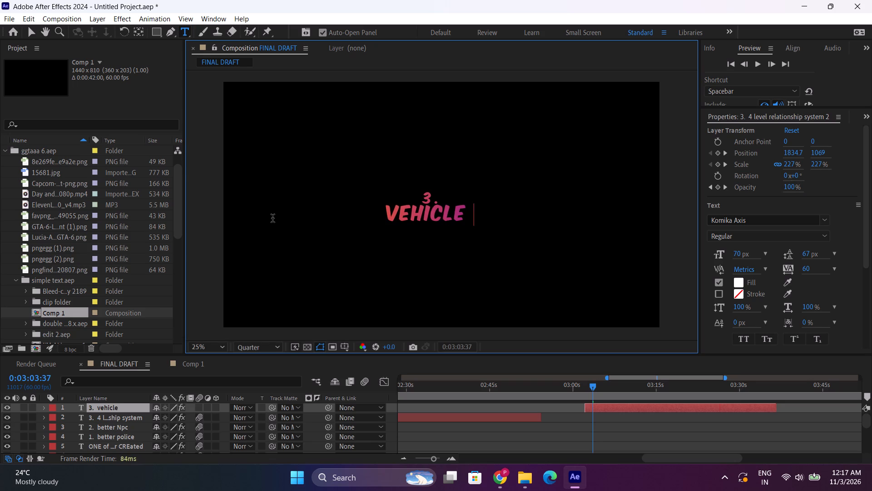
pyautogui.write('del')
pyautogui.write('every')
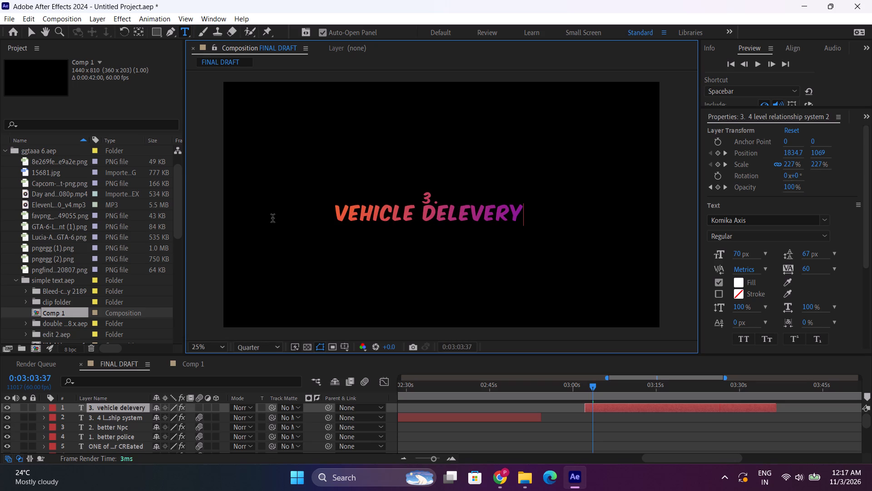
pyautogui.press('space')
pyautogui.write('system')
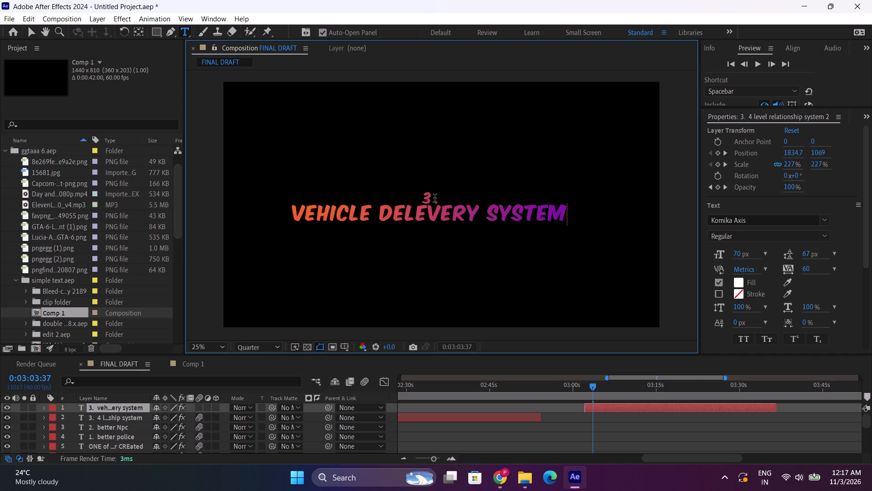
# Change the number above the vehicle delevery system text to 4.
pyautogui.click(435, 198)
pyautogui.press('BackSpace')
pyautogui.press('4')
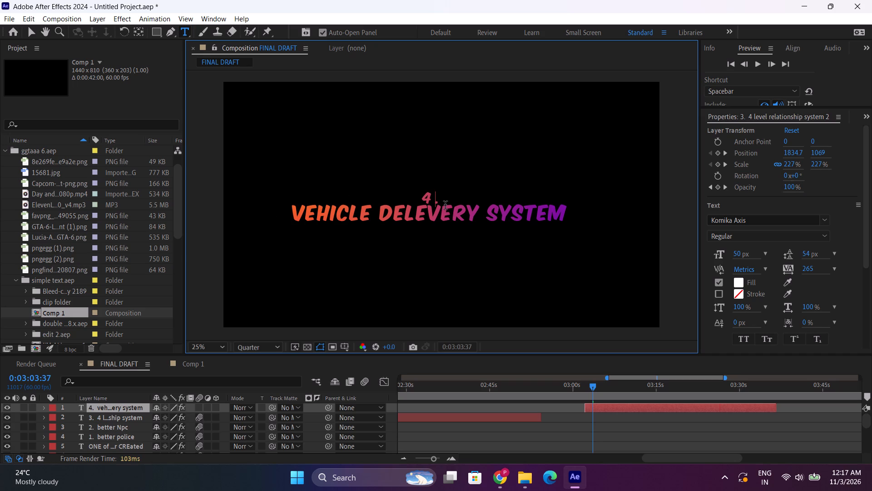
pyautogui.press('space')
pyautogui.press('BackSpace')
pyautogui.click(593, 422)
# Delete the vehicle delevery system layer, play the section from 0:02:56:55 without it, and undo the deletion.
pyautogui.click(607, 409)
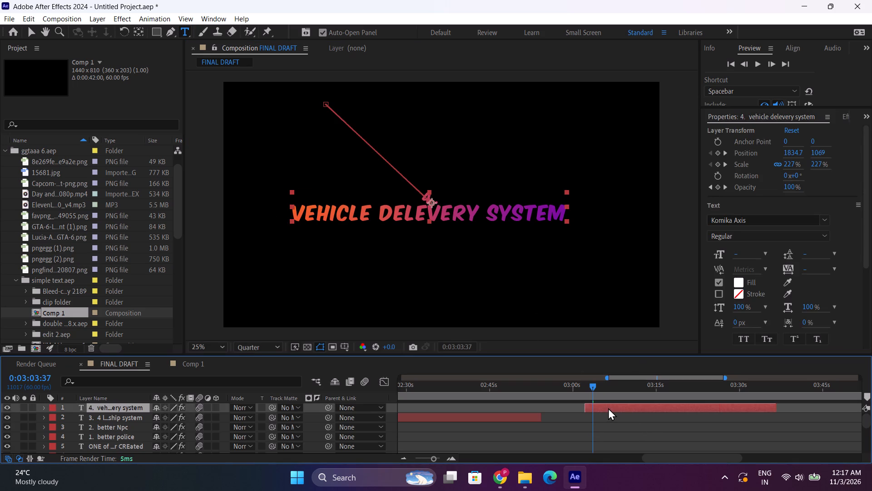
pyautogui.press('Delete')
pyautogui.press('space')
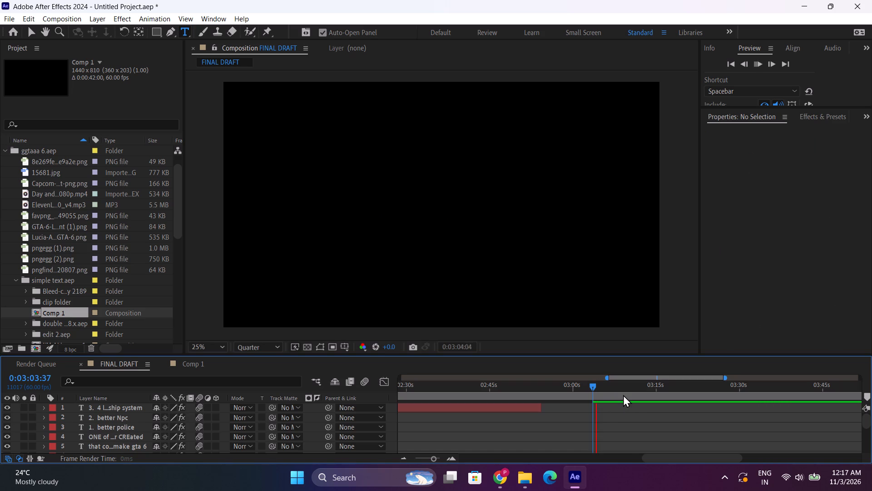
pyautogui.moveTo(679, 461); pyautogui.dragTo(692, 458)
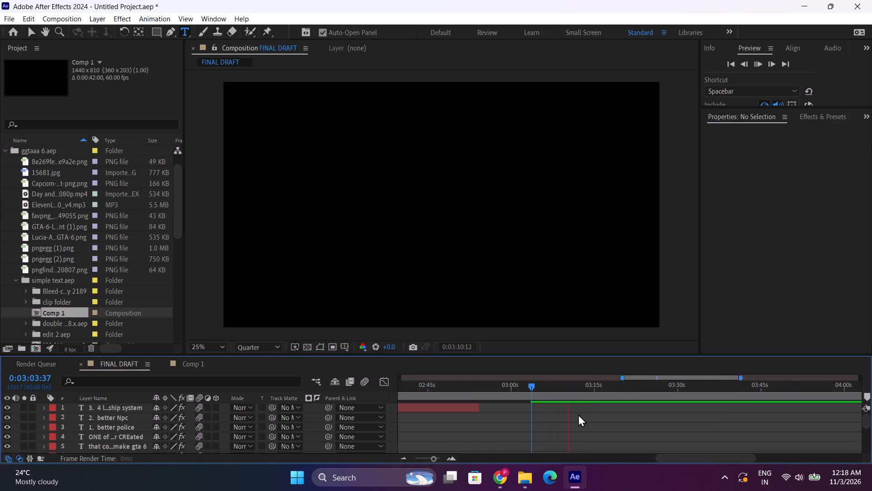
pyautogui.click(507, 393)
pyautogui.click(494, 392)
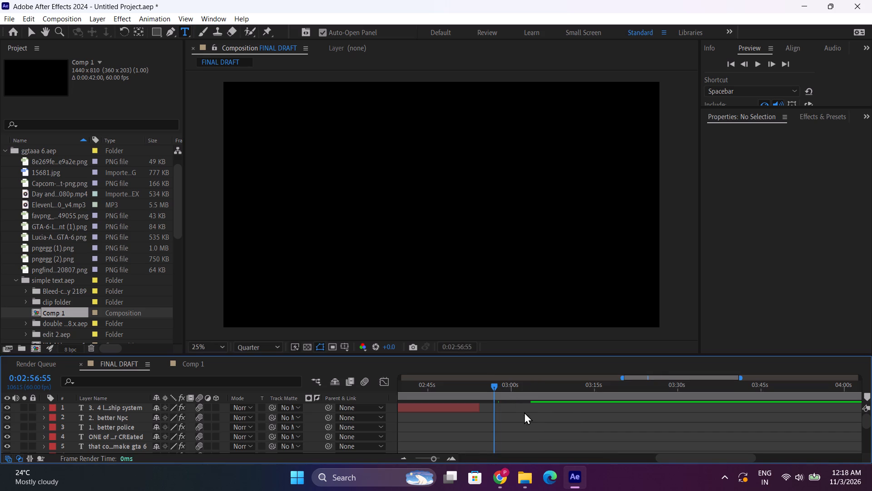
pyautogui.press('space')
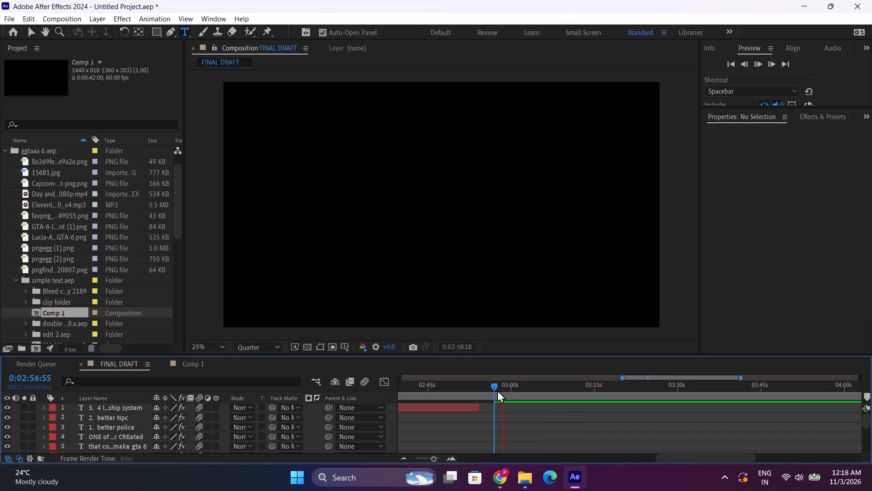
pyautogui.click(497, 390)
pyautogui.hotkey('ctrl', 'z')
# Move the vehicle delevery system layer earlier so it starts at about 2:56, previewing its entrance to check the timing.
pyautogui.moveTo(535, 409); pyautogui.dragTo(515, 407)
pyautogui.click(497, 390)
pyautogui.moveTo(518, 406); pyautogui.dragTo(512, 406)
pyautogui.click(490, 392)
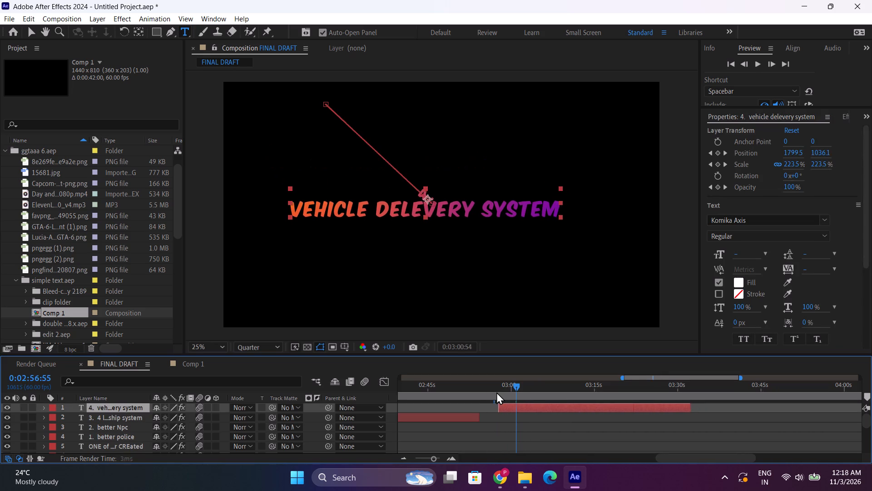
pyautogui.press('space')
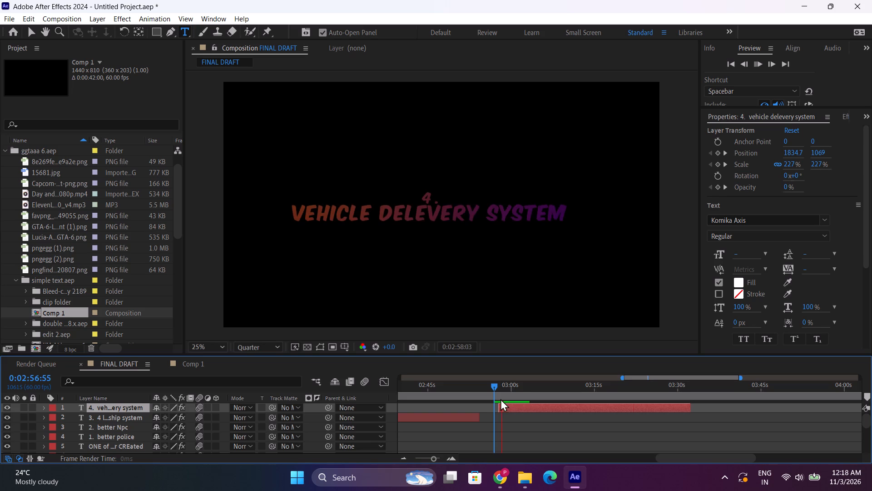
pyautogui.press('space')
pyautogui.click(482, 386)
pyautogui.press('space')
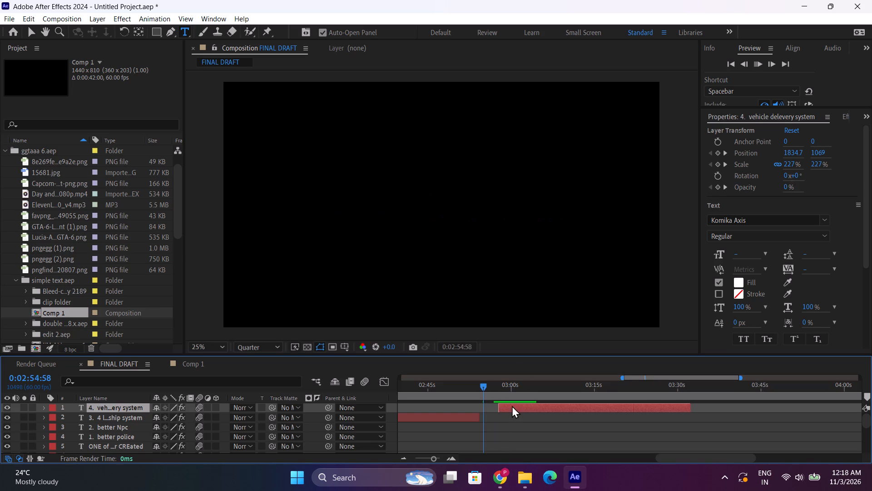
pyautogui.press('space')
pyautogui.moveTo(530, 409); pyautogui.dragTo(520, 411)
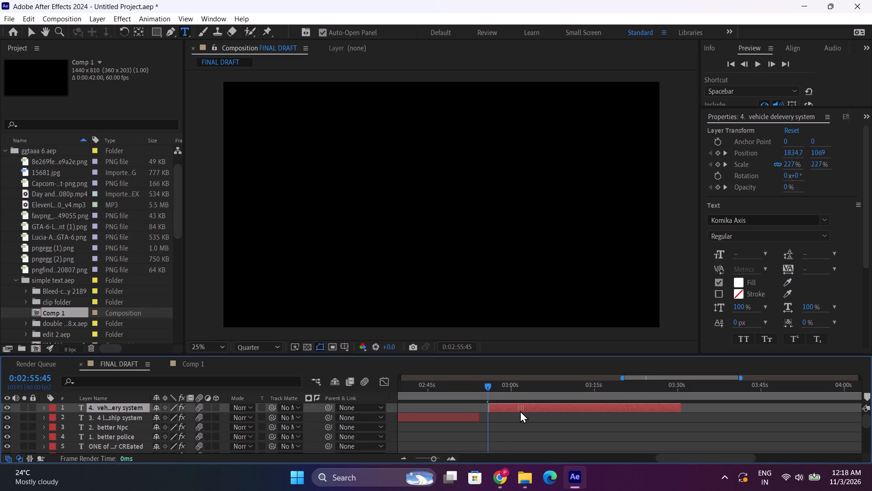
pyautogui.moveTo(520, 411); pyautogui.dragTo(520, 411)
pyautogui.press('space')
pyautogui.press('space')
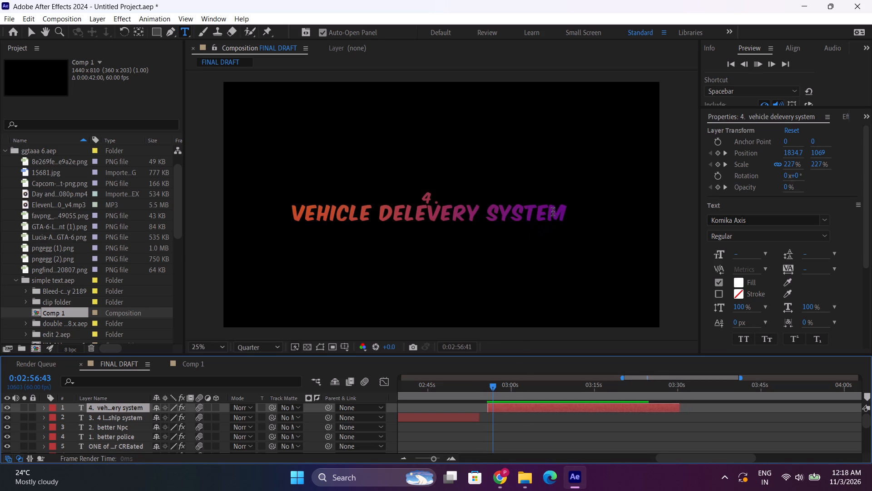
# Reword the number 4 text to "better vehicle" and play it from 0:02:55:53.
pyautogui.click(553, 212)
pyautogui.moveTo(563, 213); pyautogui.dragTo(296, 214)
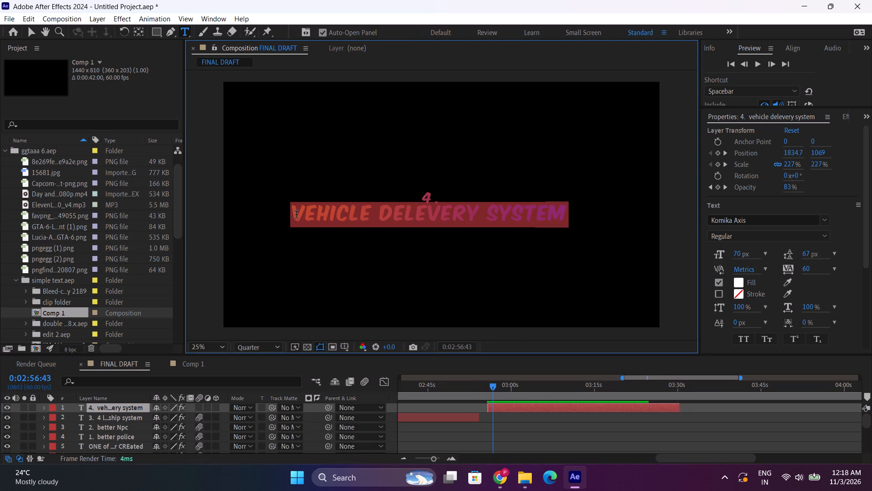
pyautogui.moveTo(296, 214); pyautogui.dragTo(377, 214)
pyautogui.press('BackSpace')
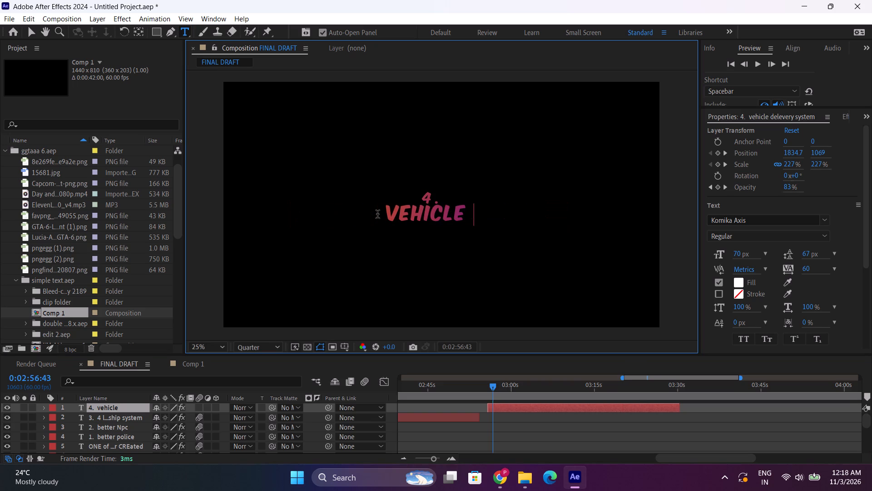
pyautogui.press('BackSpace')
pyautogui.click(384, 212)
pyautogui.write('better')
pyautogui.press('BackSpace')
pyautogui.press('BackSpace')
pyautogui.press('BackSpace')
pyautogui.press('BackSpace')
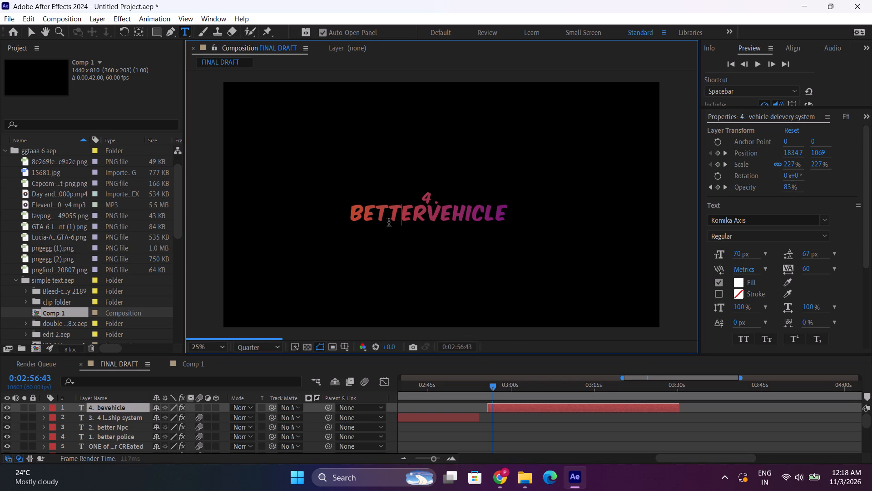
pyautogui.write('tter')
pyautogui.press('space')
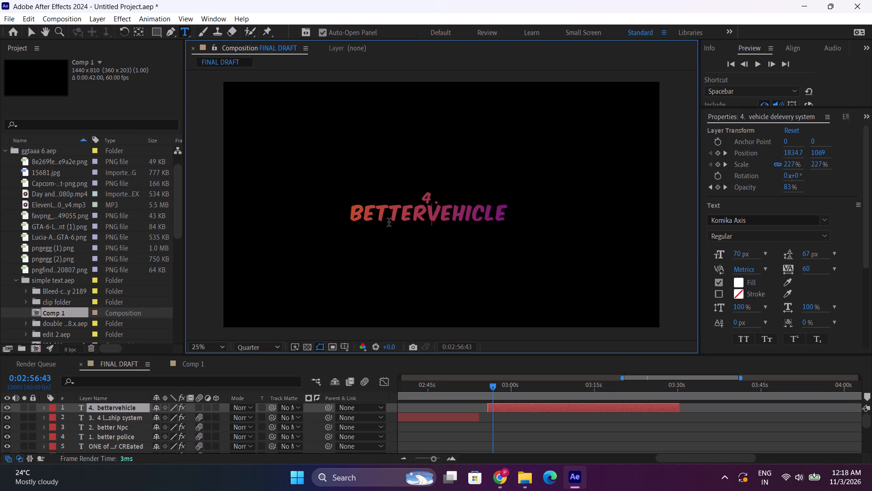
pyautogui.moveTo(489, 387); pyautogui.dragTo(485, 391)
pyautogui.press('space')
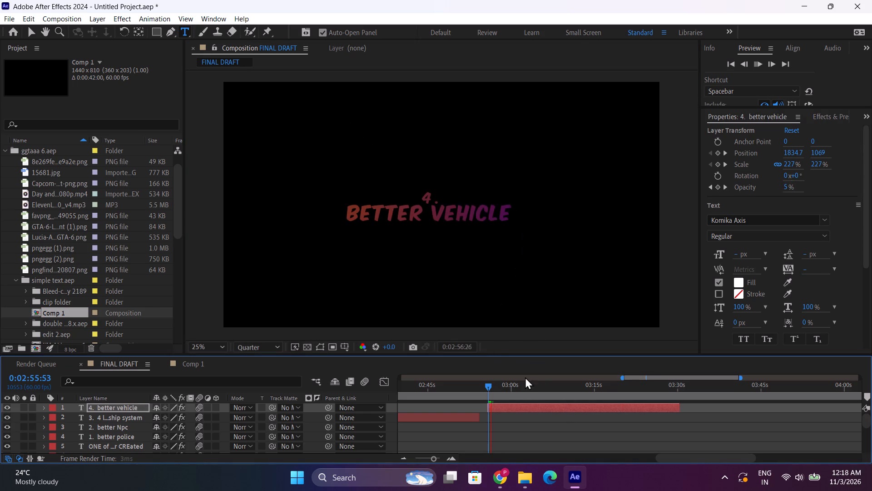
# Add the word "system" so that the number 4 text reads "better vehicle system".
pyautogui.moveTo(491, 386); pyautogui.dragTo(499, 382)
pyautogui.click(505, 211)
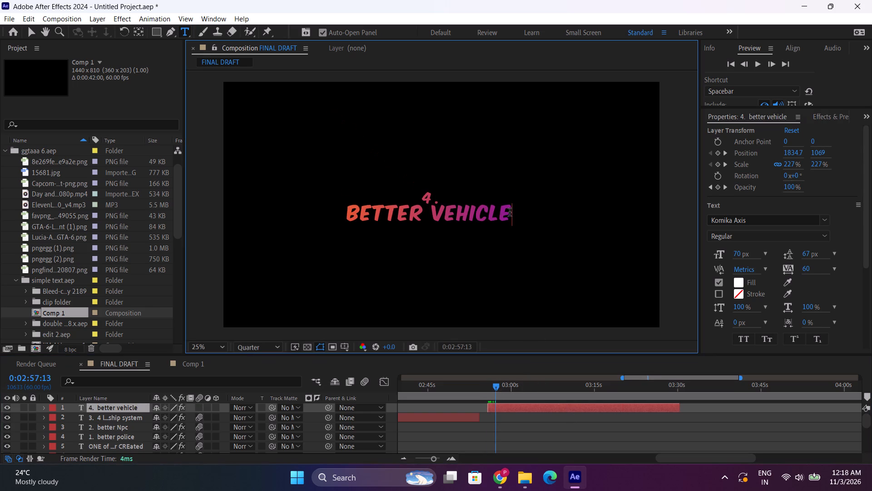
pyautogui.press('space')
pyautogui.press('s')
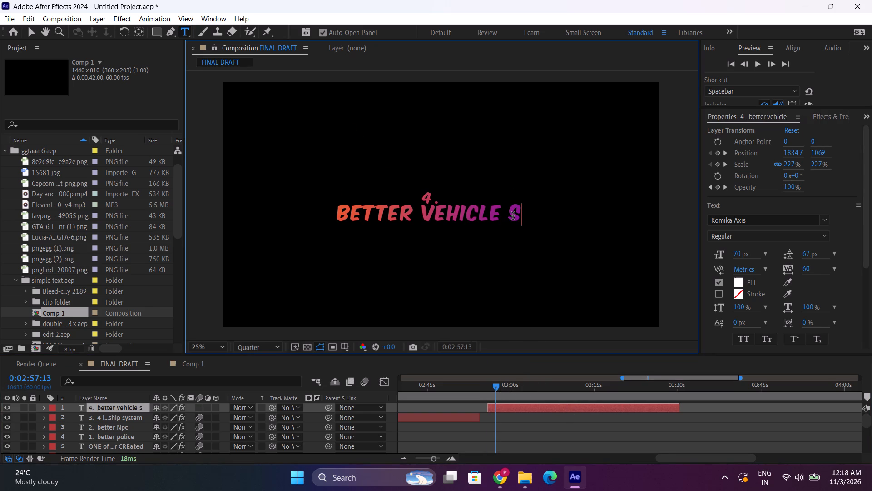
pyautogui.write('ystem')
pyautogui.press('space')
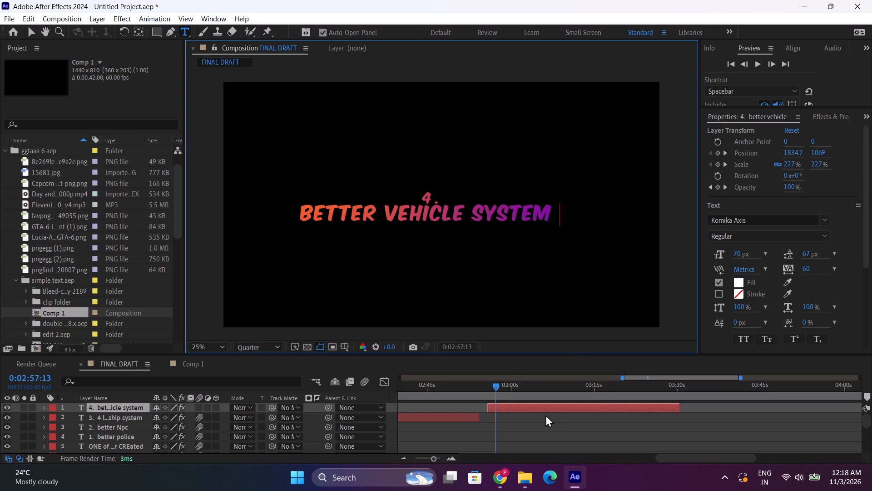
pyautogui.click(545, 415)
# Preview the better vehicle system text from 0:02:57:13 and again from 0:03:14:36.
pyautogui.press('space')
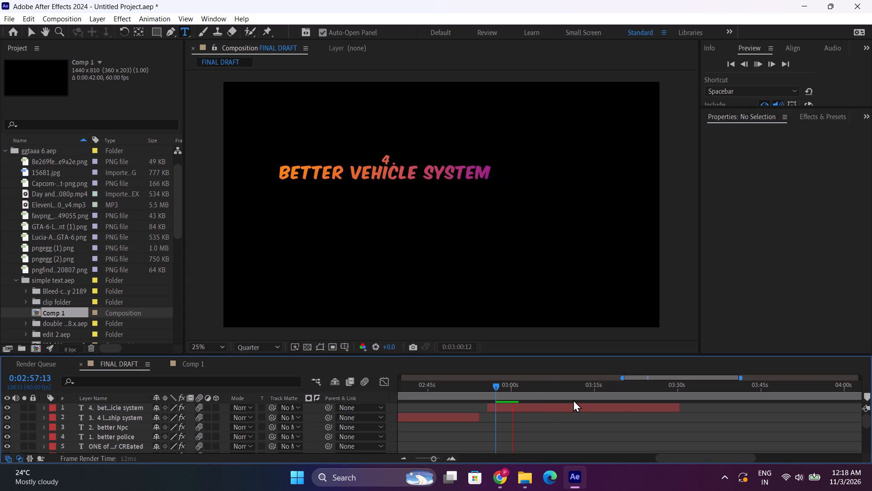
pyautogui.click(592, 398)
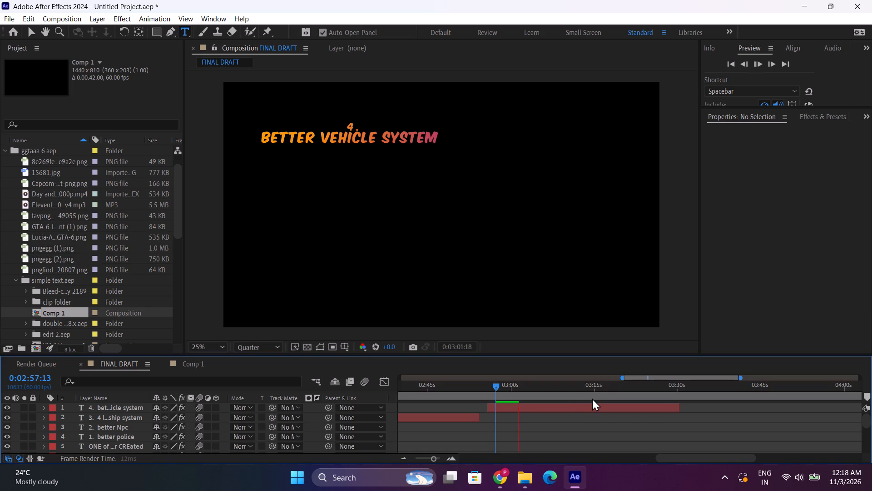
pyautogui.press('space')
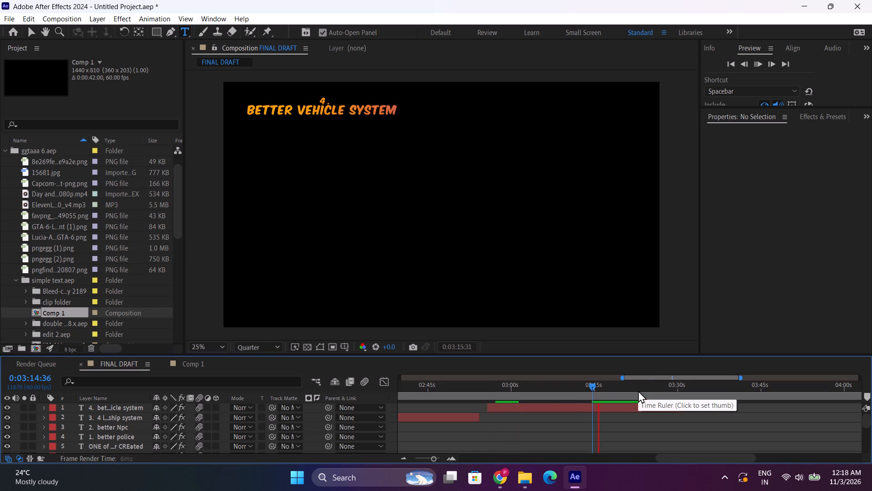
# At the better vehicle system layer's second Position keyframe, 0:03:02:44, set the X position to 778.7.
pyautogui.click(564, 408)
pyautogui.moveTo(537, 385); pyautogui.dragTo(532, 385)
pyautogui.press('u')
pyautogui.moveTo(530, 391); pyautogui.dragTo(525, 390)
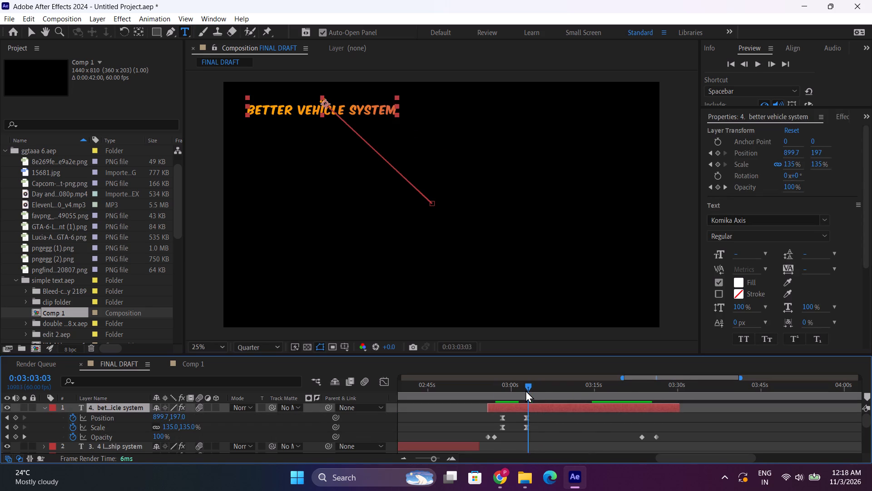
pyautogui.moveTo(525, 390); pyautogui.dragTo(524, 390)
pyautogui.tripleClick(453, 454)
pyautogui.click(453, 454)
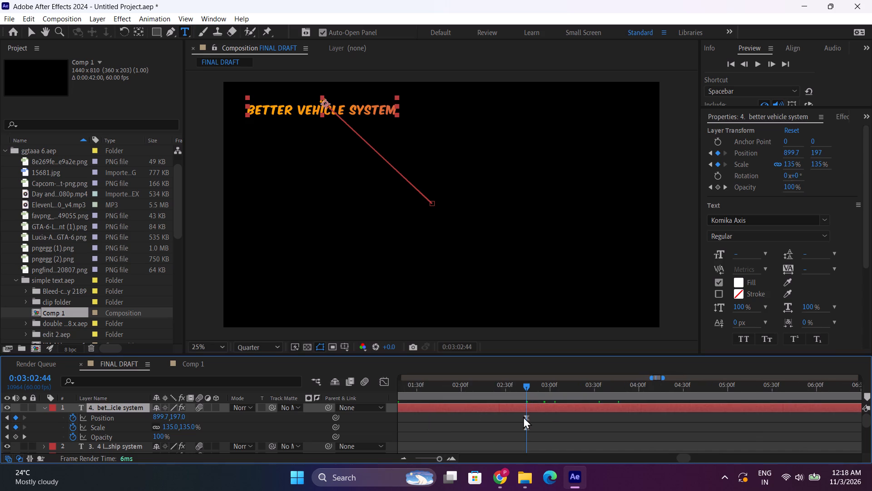
pyautogui.click(523, 416)
pyautogui.click(526, 417)
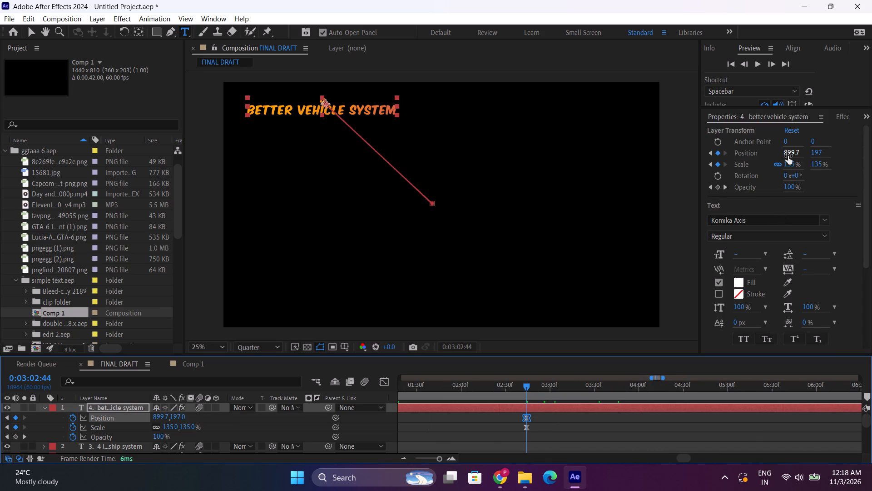
pyautogui.moveTo(789, 154); pyautogui.dragTo(739, 163)
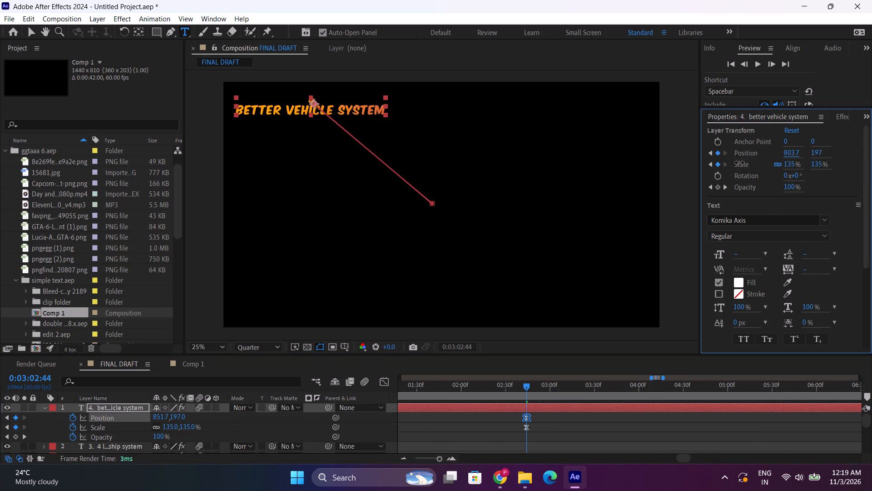
pyautogui.moveTo(739, 163); pyautogui.dragTo(729, 165)
# Play the repositioned better vehicle system text from 0:03:02:44 and collapse the layer's keyframed properties.
pyautogui.press('space')
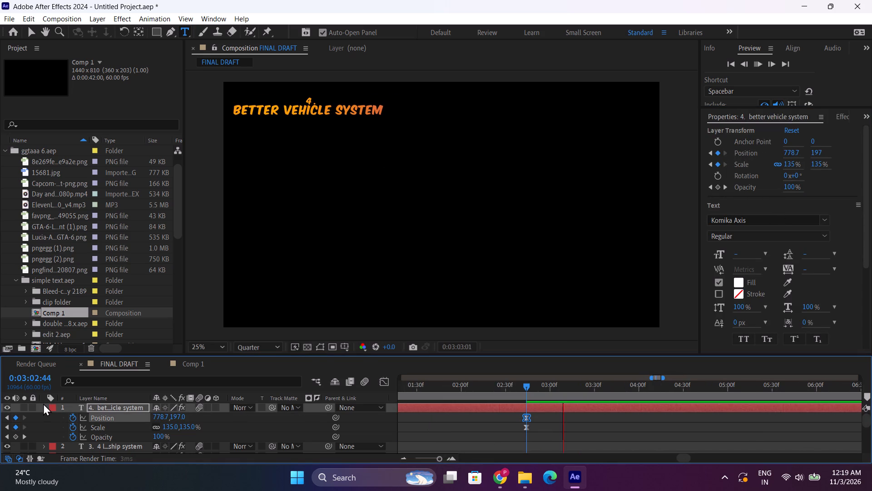
pyautogui.click(43, 403)
pyautogui.click(406, 455)
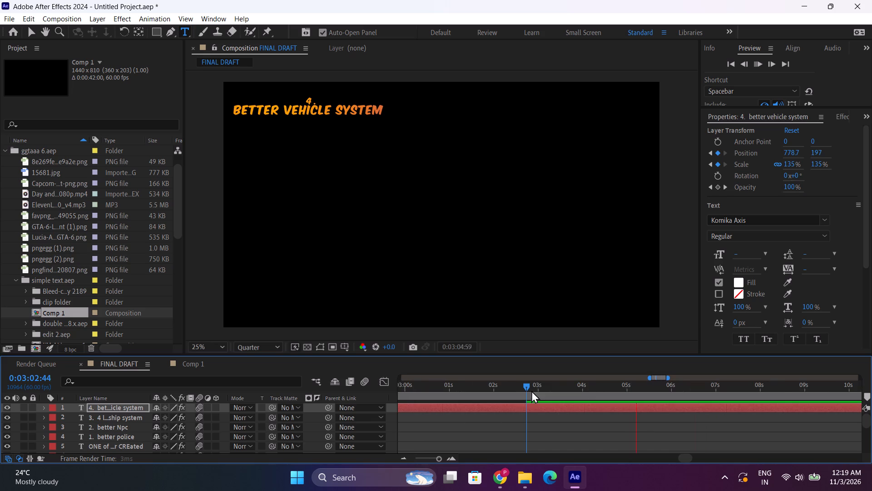
# Preview the better vehicle system text and the section after it, playing from 0:03:05:01, 0:03:10:33 and 0:03:21:45.
pyautogui.moveTo(518, 385); pyautogui.dragTo(630, 399)
pyautogui.press('space')
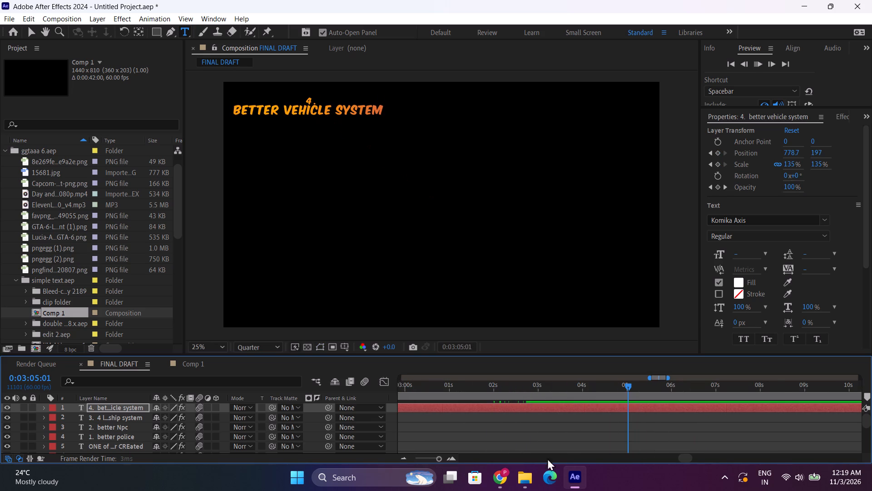
pyautogui.doubleClick(404, 456)
pyautogui.moveTo(648, 393); pyautogui.dragTo(674, 390)
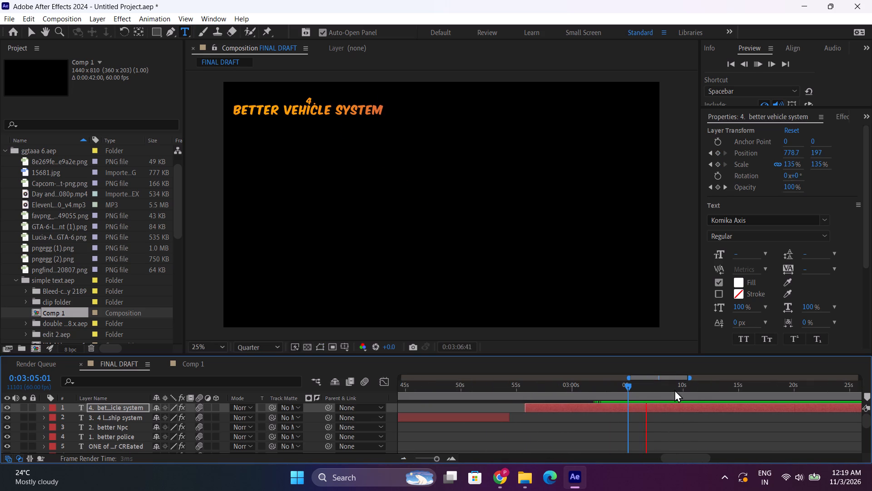
pyautogui.moveTo(674, 390); pyautogui.dragTo(689, 390)
pyautogui.press('space')
pyautogui.moveTo(679, 456); pyautogui.dragTo(699, 454)
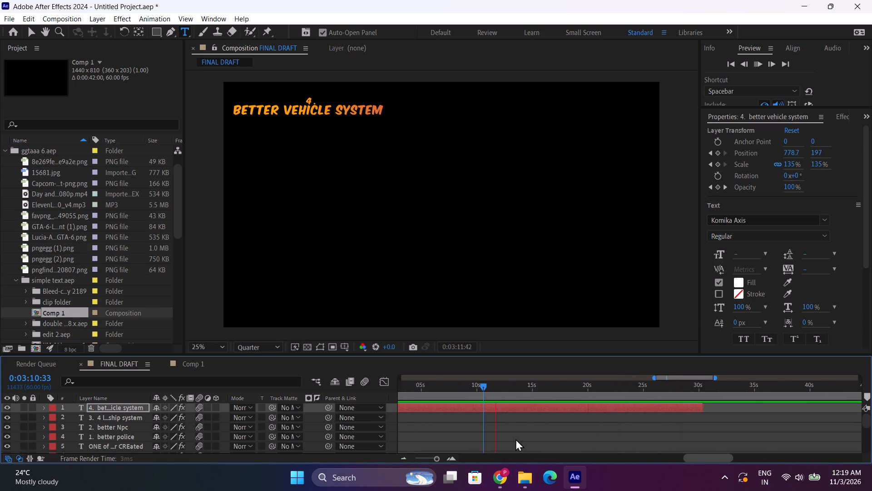
pyautogui.click(400, 455)
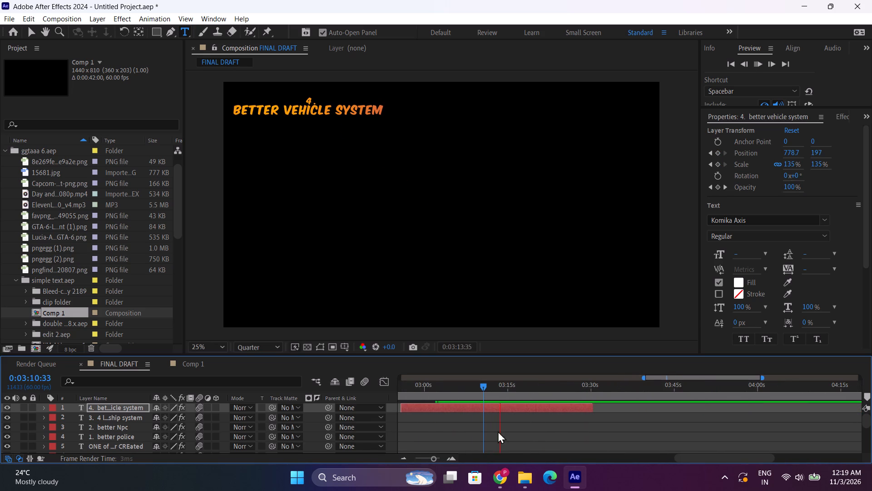
pyautogui.click(524, 395)
pyautogui.click(534, 394)
pyautogui.press('space')
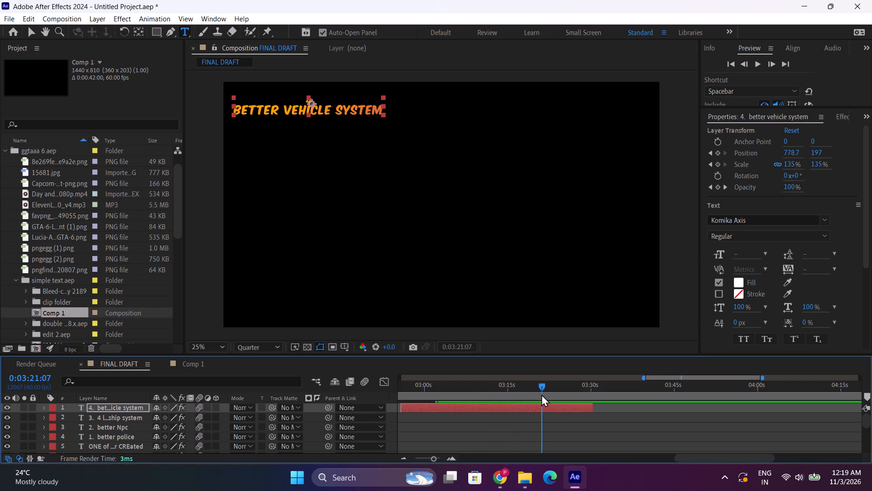
pyautogui.press('space')
pyautogui.press('space')
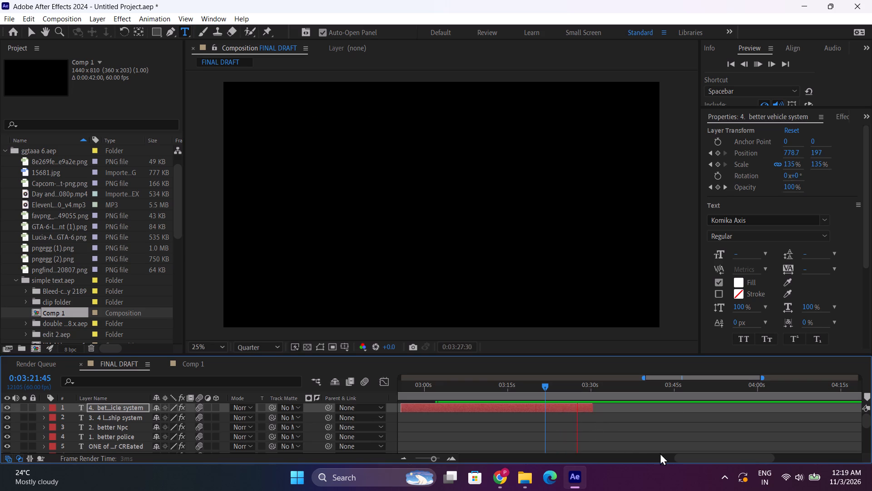
pyautogui.moveTo(709, 461); pyautogui.dragTo(720, 457)
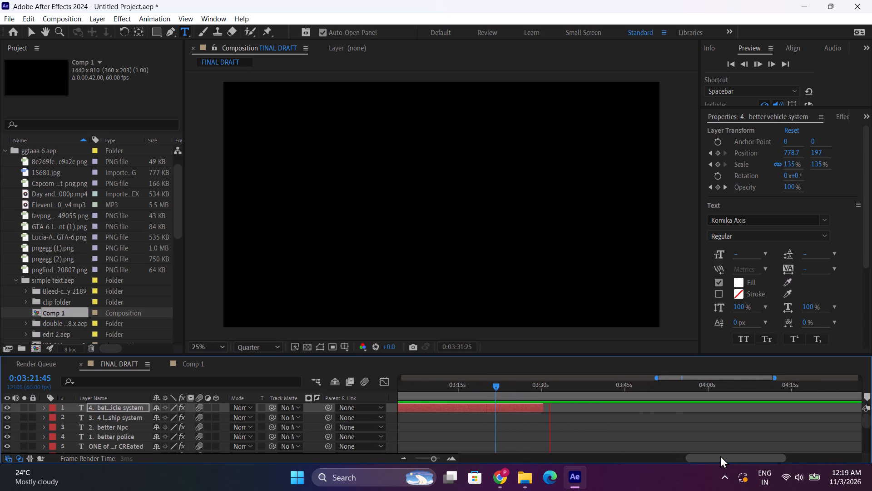
pyautogui.moveTo(720, 456); pyautogui.dragTo(738, 455)
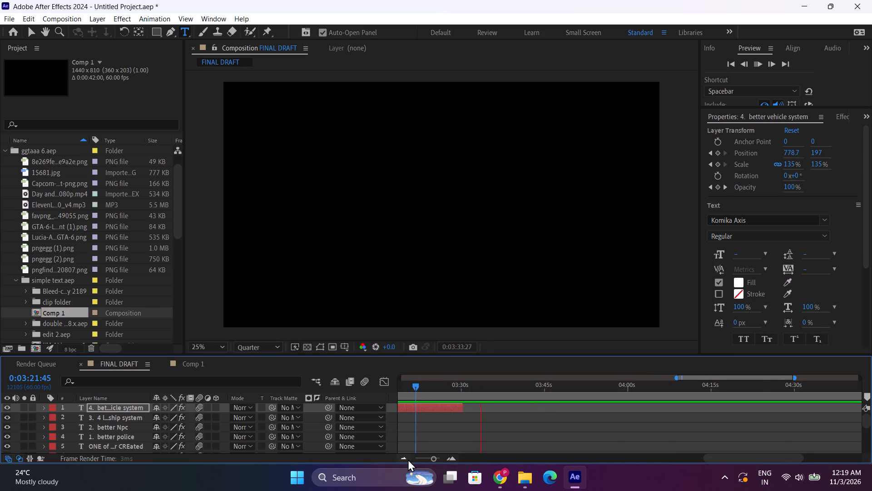
pyautogui.click(408, 459)
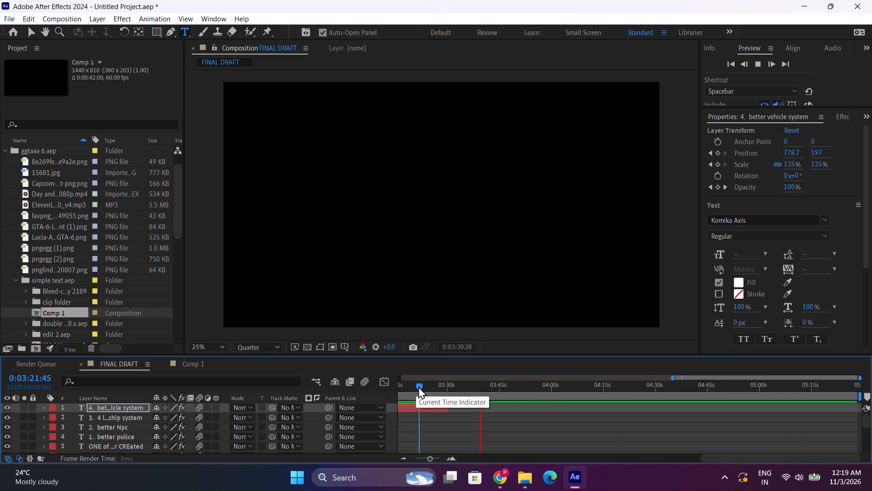
# Duplicate the better vehicle system layer and, checking with previews, slide the copy to start at about 0:03:40.
pyautogui.hotkey('ctrl', 'd')
pyautogui.click(476, 433)
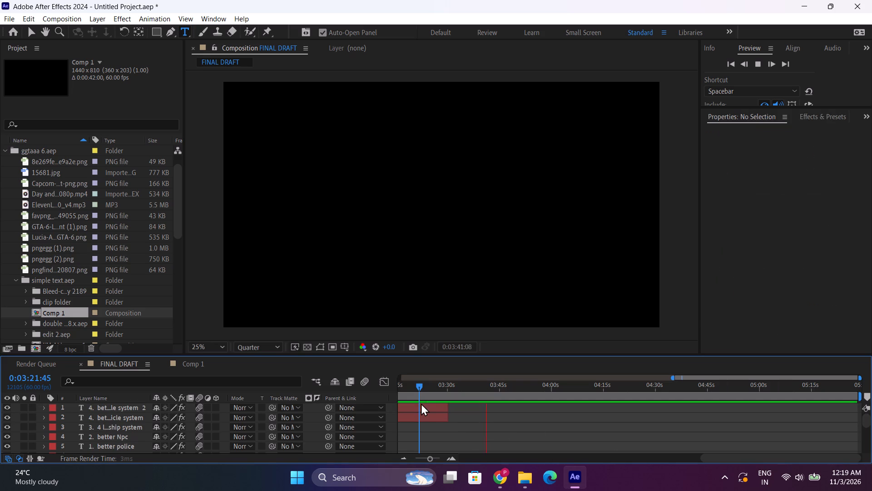
pyautogui.moveTo(421, 403); pyautogui.dragTo(557, 418)
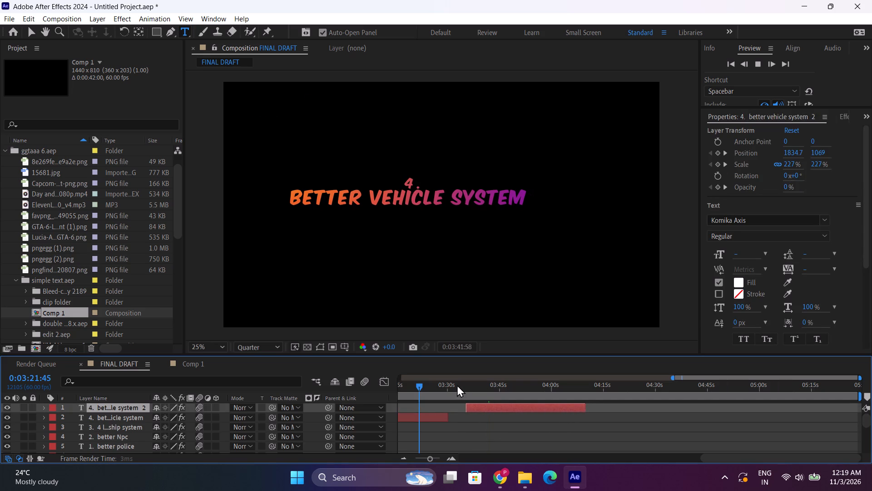
pyautogui.click(461, 388)
pyautogui.press('space')
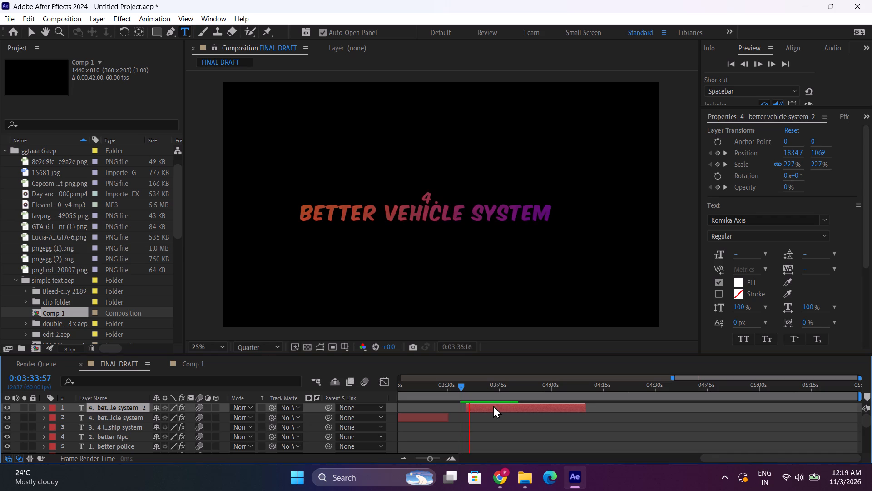
pyautogui.moveTo(493, 406); pyautogui.dragTo(517, 406)
pyautogui.click(481, 389)
pyautogui.press('space')
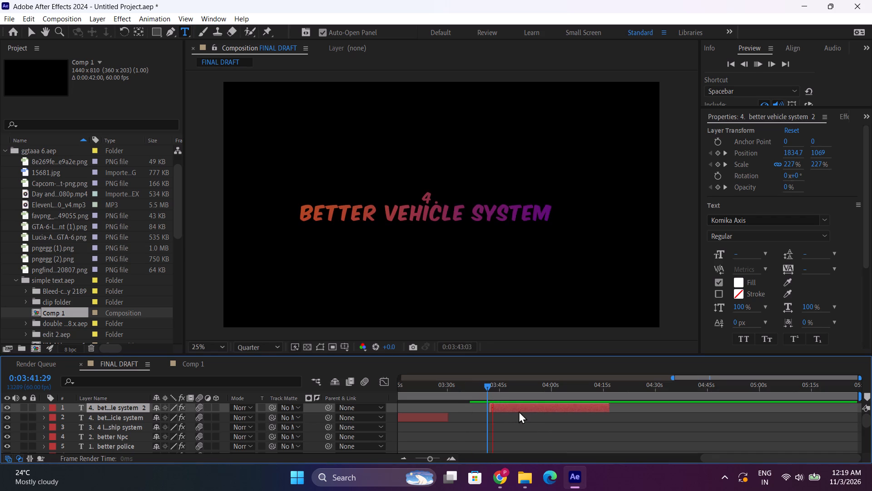
pyautogui.click(478, 389)
pyautogui.moveTo(500, 405); pyautogui.dragTo(493, 407)
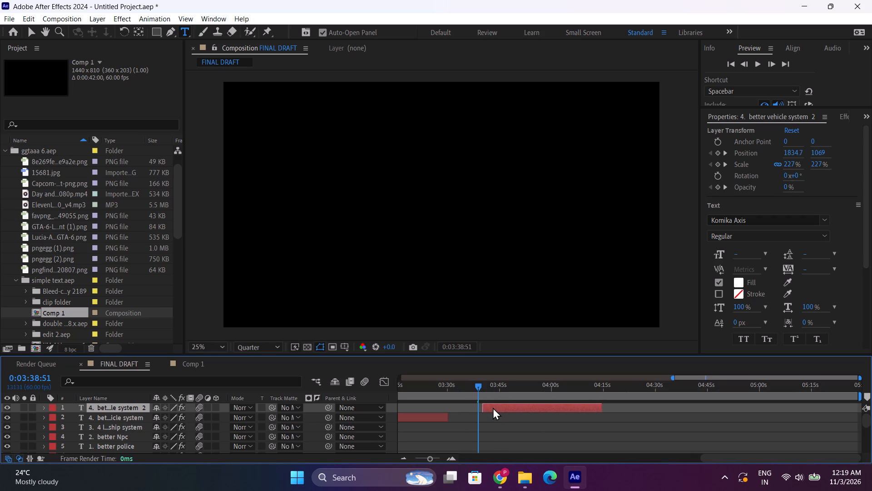
pyautogui.press('space')
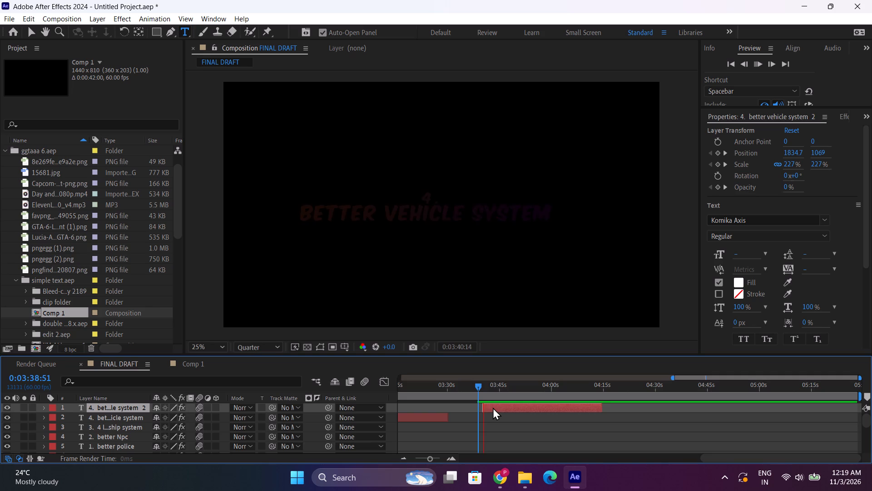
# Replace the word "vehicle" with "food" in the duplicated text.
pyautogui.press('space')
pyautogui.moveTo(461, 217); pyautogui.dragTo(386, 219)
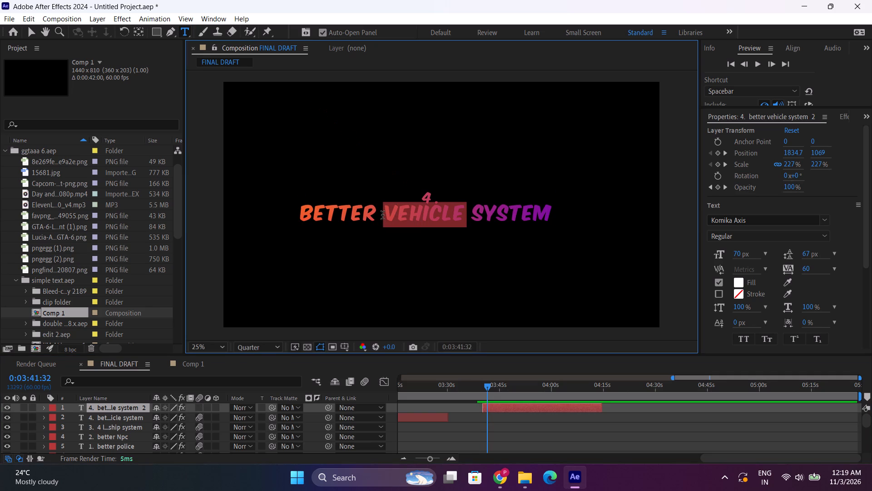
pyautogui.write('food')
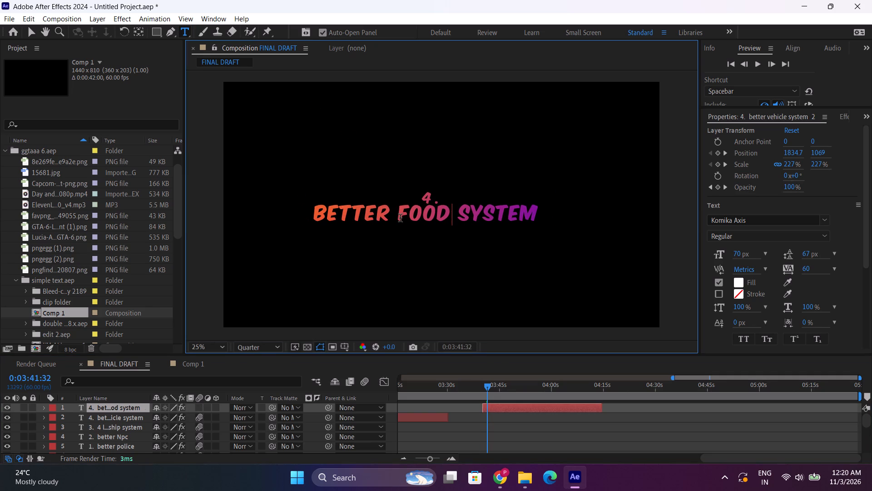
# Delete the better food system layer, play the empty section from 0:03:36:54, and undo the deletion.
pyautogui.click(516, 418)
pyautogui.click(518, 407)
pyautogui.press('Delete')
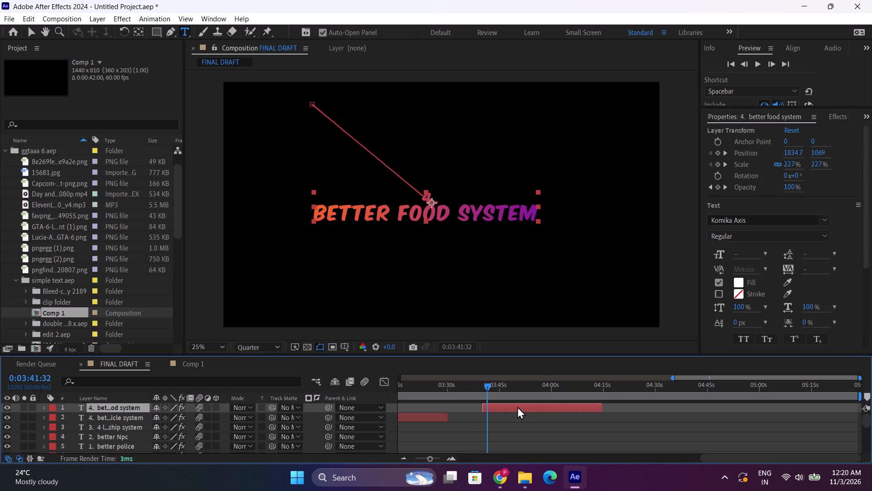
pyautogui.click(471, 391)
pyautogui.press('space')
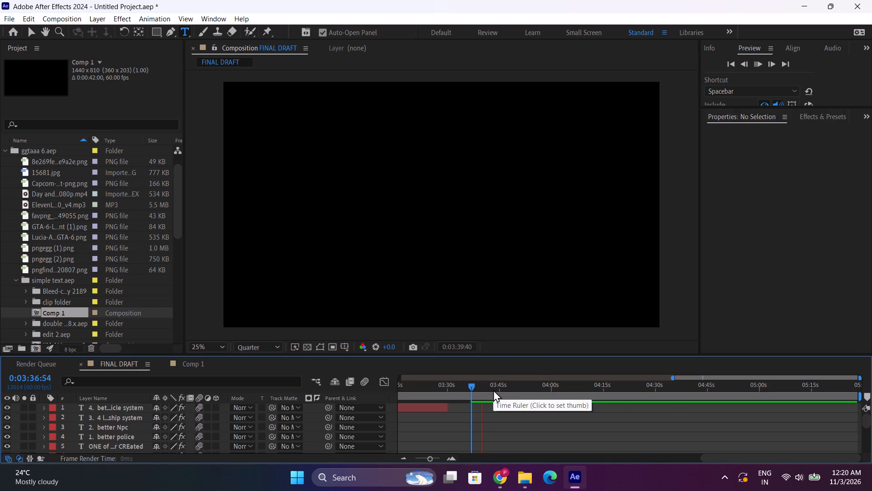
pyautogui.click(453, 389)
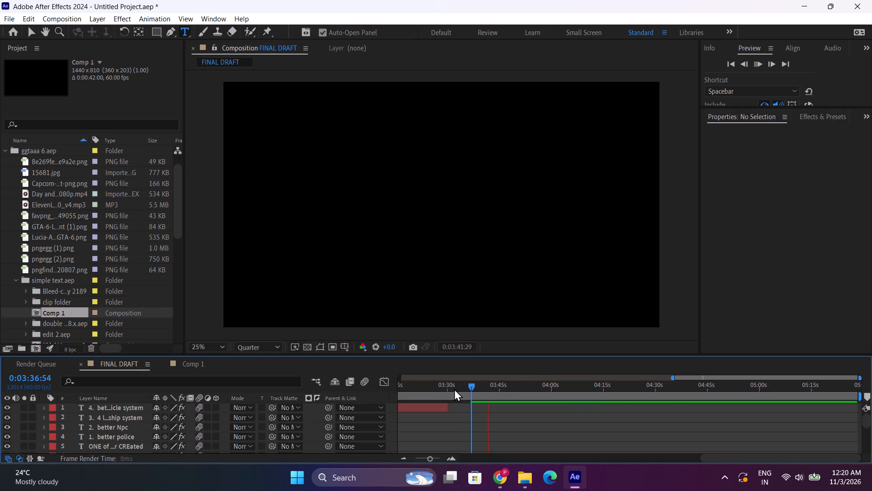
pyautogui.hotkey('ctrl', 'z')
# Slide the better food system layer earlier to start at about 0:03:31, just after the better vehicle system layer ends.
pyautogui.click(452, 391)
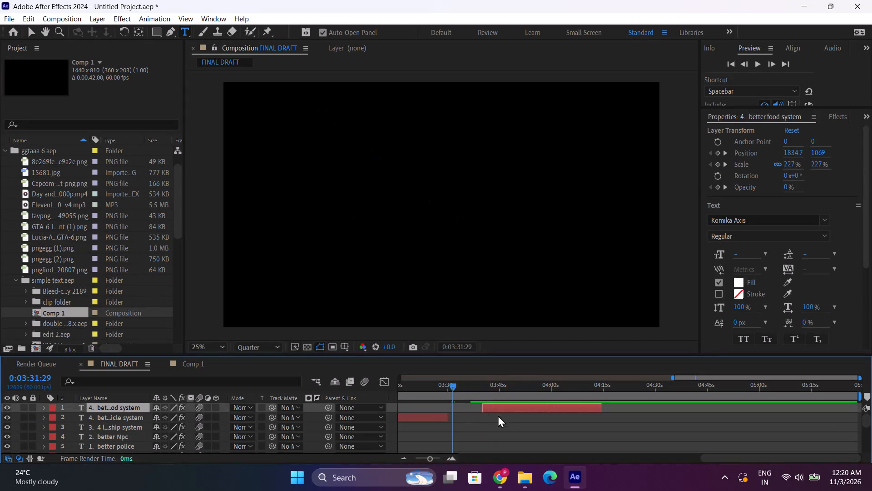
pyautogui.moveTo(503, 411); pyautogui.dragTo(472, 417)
# Preview the better food system text, playing from 0:03:31:29, 0:03:34:26 and 0:03:32:09.
pyautogui.press('space')
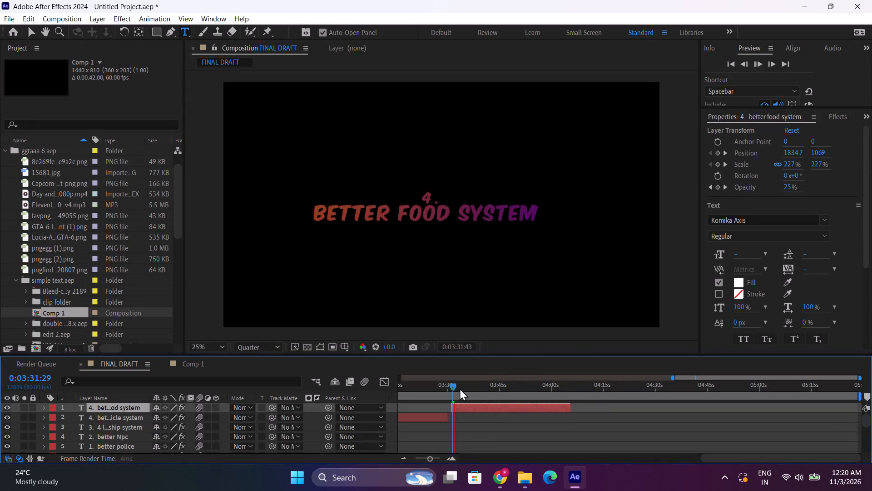
pyautogui.click(447, 389)
pyautogui.press('space')
pyautogui.click(459, 393)
pyautogui.click(462, 392)
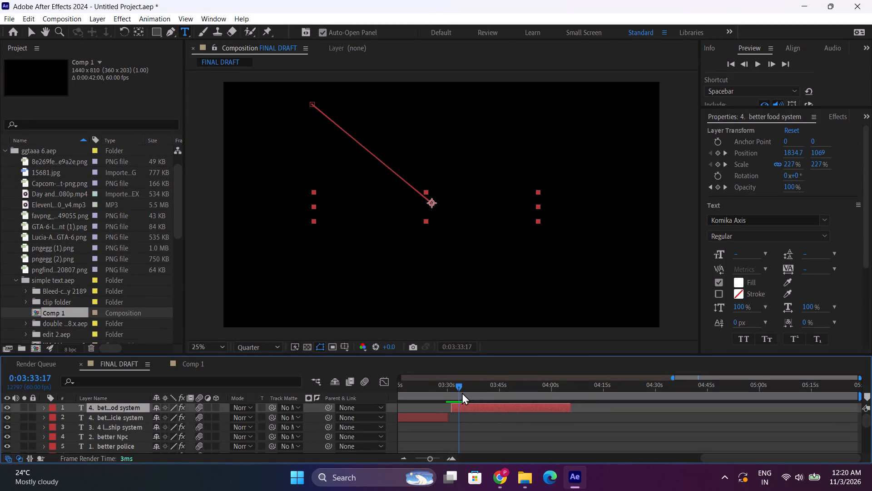
pyautogui.press('space')
pyautogui.press('space')
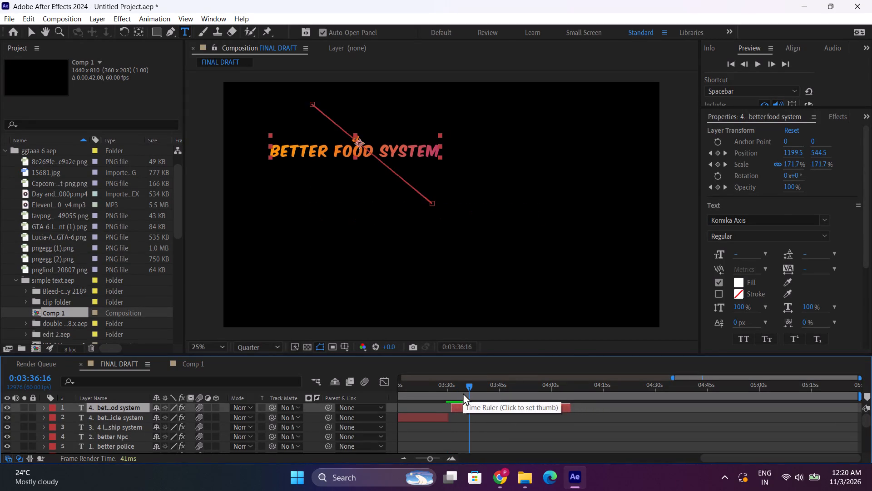
pyautogui.click(463, 393)
pyautogui.press('space')
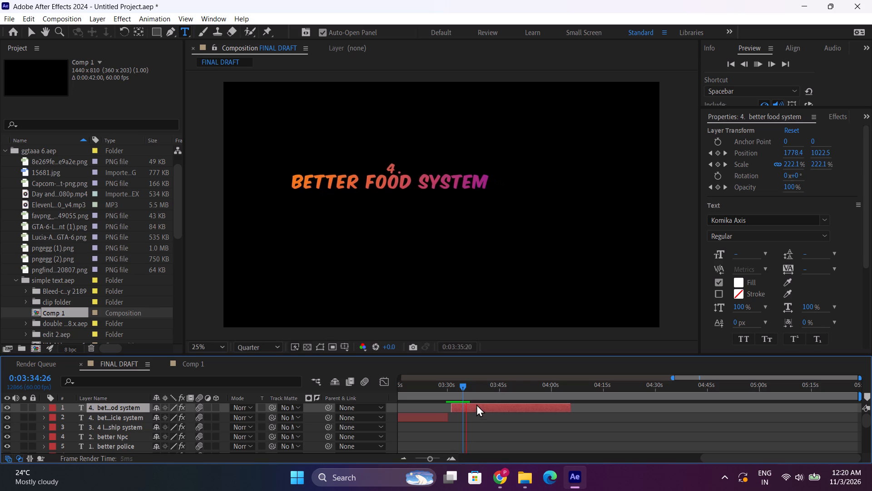
pyautogui.click(455, 391)
pyautogui.press('space')
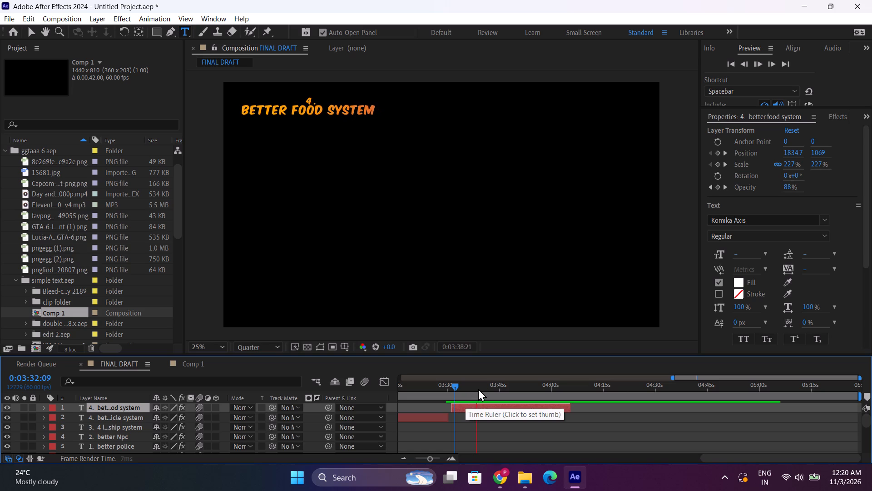
# Slide the better food system layer to start at about 0:03:37, with the current time at 0:03:37:53.
pyautogui.click(478, 389)
pyautogui.click(475, 393)
pyautogui.moveTo(475, 405); pyautogui.dragTo(491, 405)
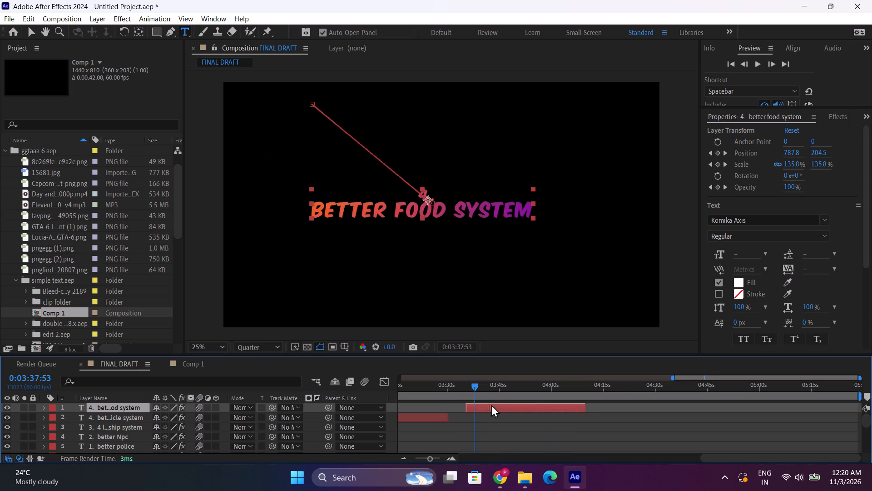
pyautogui.moveTo(491, 405); pyautogui.dragTo(494, 405)
# Replace the words "better food system" with "Several everyday interaction", keeping the number line above.
pyautogui.moveTo(538, 215); pyautogui.dragTo(314, 214)
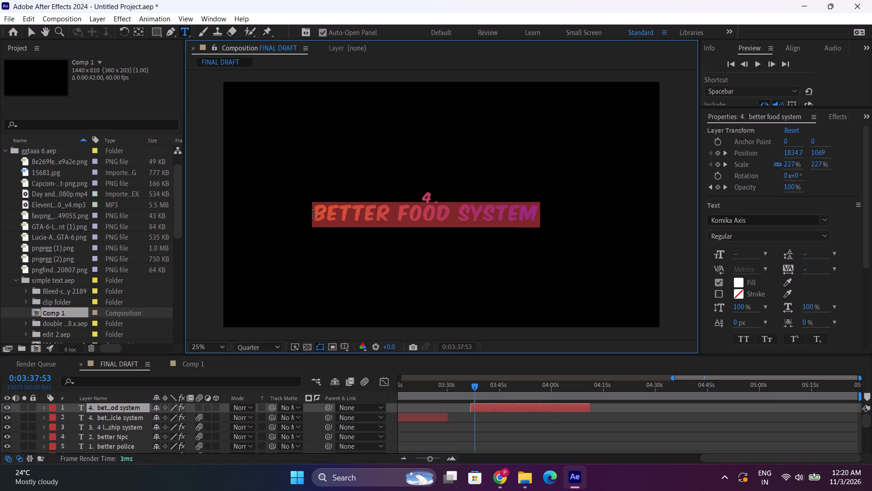
pyautogui.moveTo(314, 214); pyautogui.dragTo(313, 214)
pyautogui.write('Several ever')
pyautogui.write('yda')
pyautogui.write('y interactio')
pyautogui.press('n')
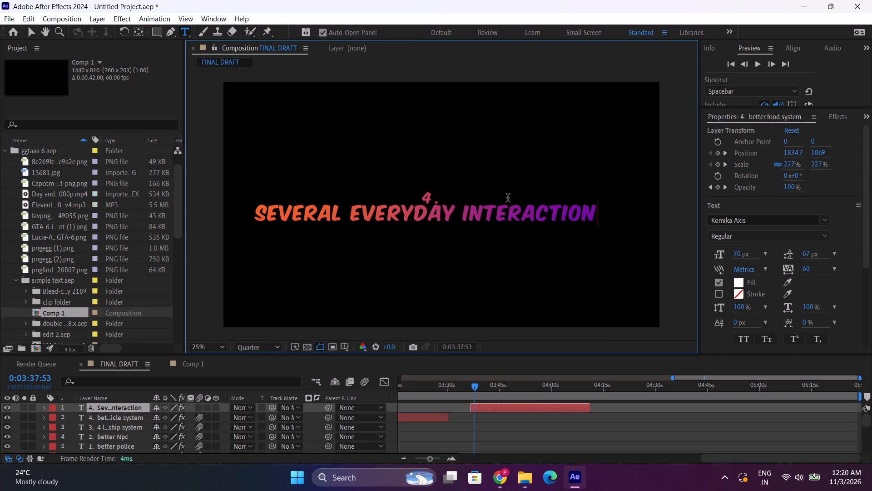
# Align the Several everyday interaction text to the horizontal center of the composition at 0:03:37:53.
pyautogui.click(794, 51)
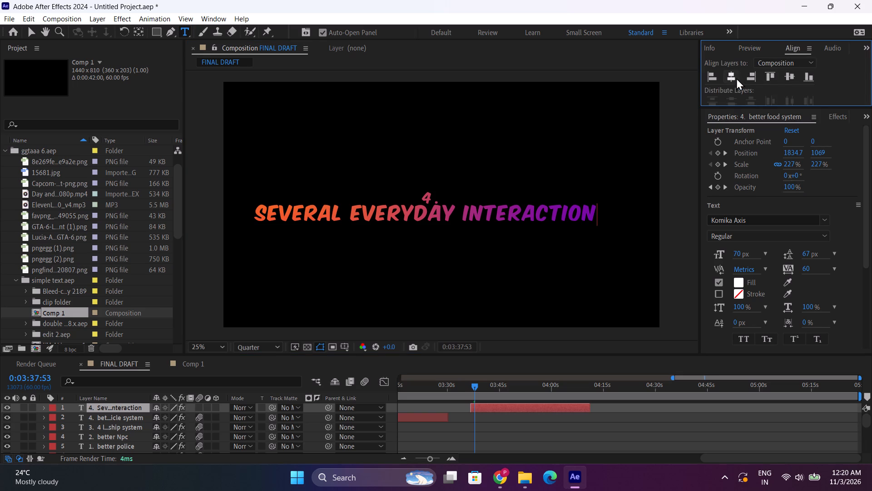
pyautogui.click(736, 78)
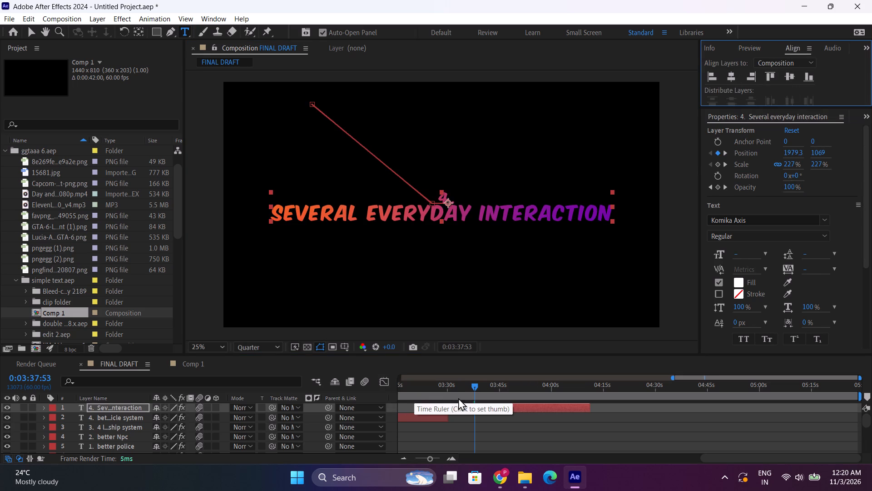
# Apply horizontal center alignment to the better vehicle system layer at 0:03:37:53.
pyautogui.click(436, 413)
pyautogui.click(735, 74)
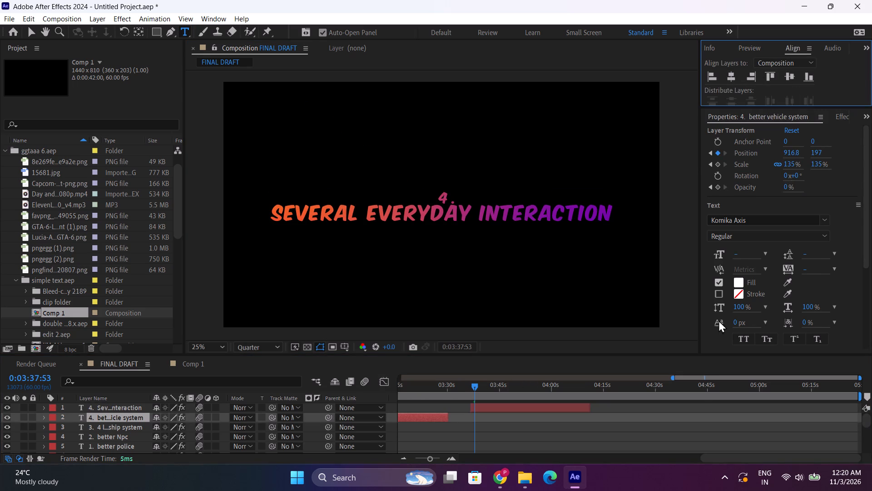
# Apply horizontal center alignment to the 4 level relationship system layer and check its text at 0:02:49:10.
pyautogui.moveTo(741, 457); pyautogui.dragTo(644, 462)
pyautogui.click(560, 423)
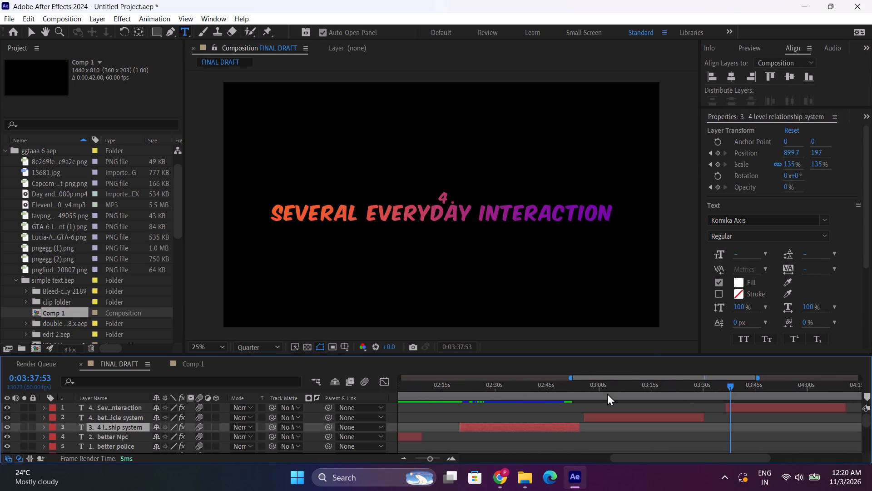
pyautogui.click(731, 74)
pyautogui.moveTo(539, 387); pyautogui.dragTo(561, 389)
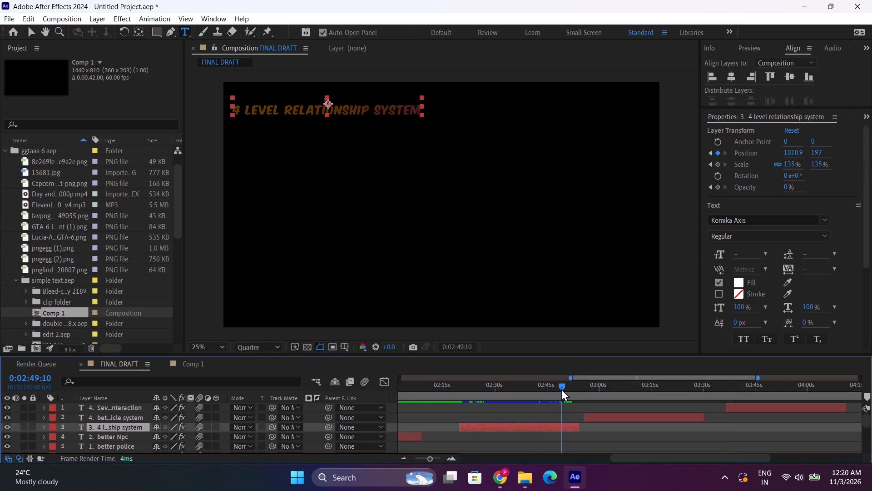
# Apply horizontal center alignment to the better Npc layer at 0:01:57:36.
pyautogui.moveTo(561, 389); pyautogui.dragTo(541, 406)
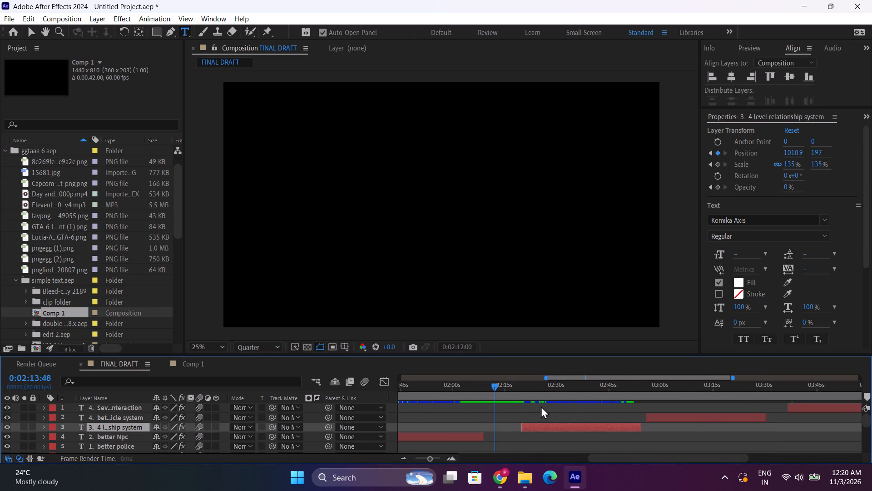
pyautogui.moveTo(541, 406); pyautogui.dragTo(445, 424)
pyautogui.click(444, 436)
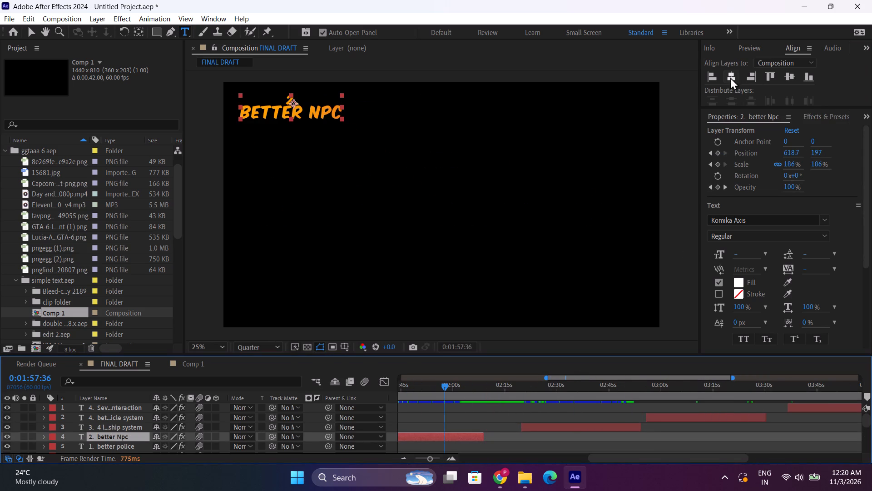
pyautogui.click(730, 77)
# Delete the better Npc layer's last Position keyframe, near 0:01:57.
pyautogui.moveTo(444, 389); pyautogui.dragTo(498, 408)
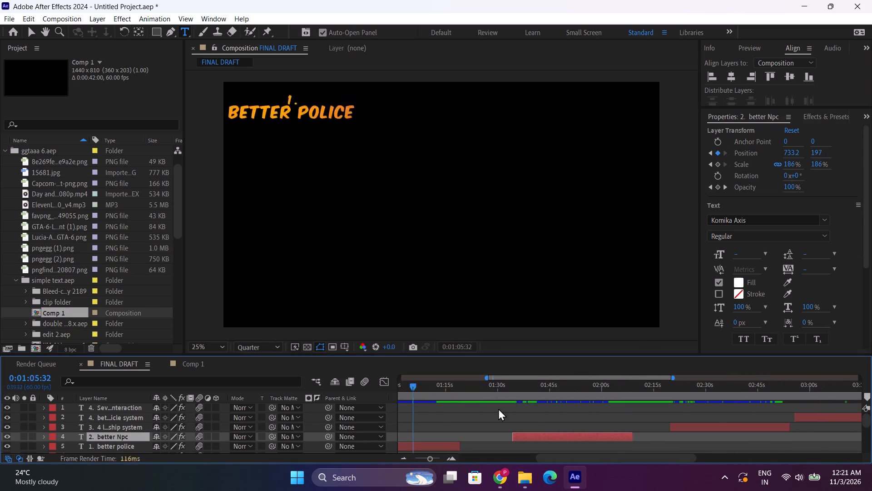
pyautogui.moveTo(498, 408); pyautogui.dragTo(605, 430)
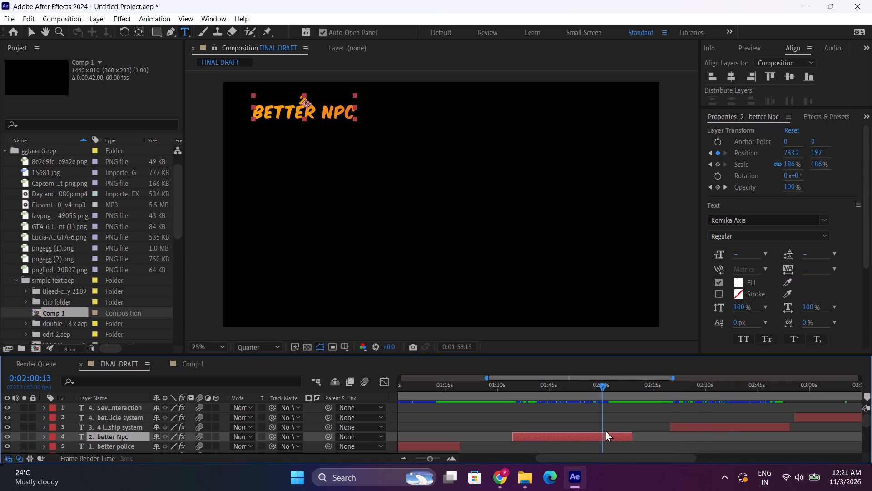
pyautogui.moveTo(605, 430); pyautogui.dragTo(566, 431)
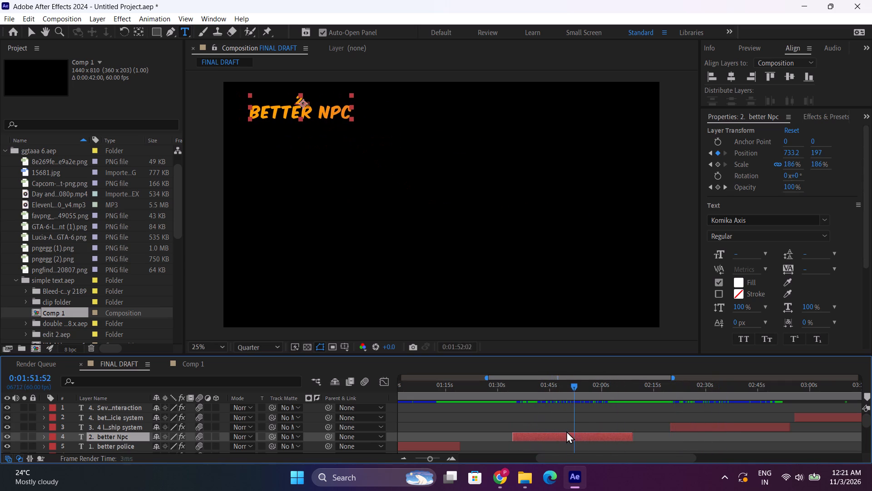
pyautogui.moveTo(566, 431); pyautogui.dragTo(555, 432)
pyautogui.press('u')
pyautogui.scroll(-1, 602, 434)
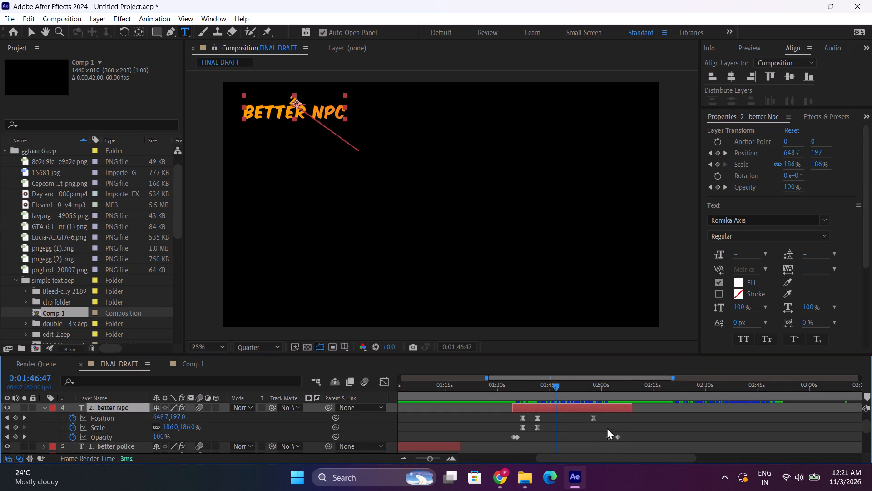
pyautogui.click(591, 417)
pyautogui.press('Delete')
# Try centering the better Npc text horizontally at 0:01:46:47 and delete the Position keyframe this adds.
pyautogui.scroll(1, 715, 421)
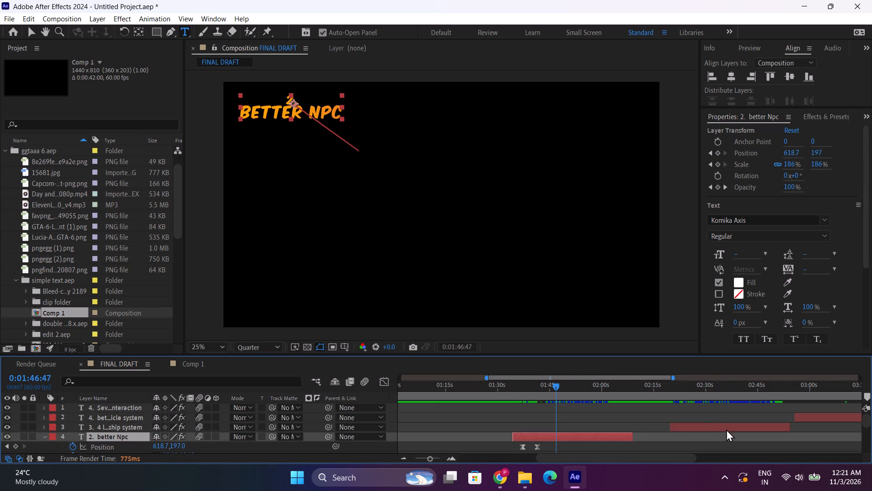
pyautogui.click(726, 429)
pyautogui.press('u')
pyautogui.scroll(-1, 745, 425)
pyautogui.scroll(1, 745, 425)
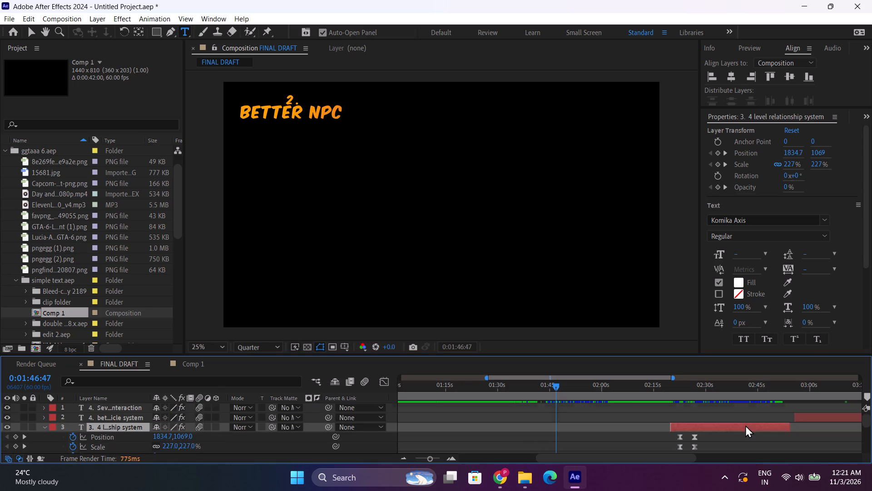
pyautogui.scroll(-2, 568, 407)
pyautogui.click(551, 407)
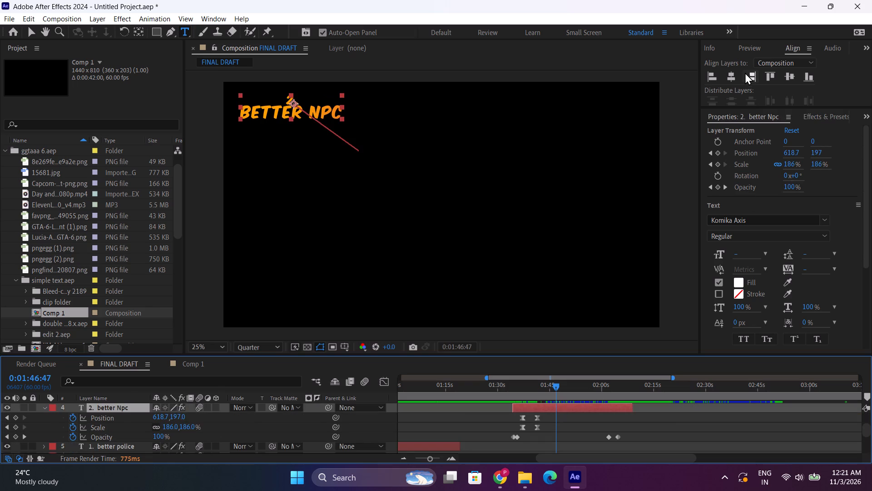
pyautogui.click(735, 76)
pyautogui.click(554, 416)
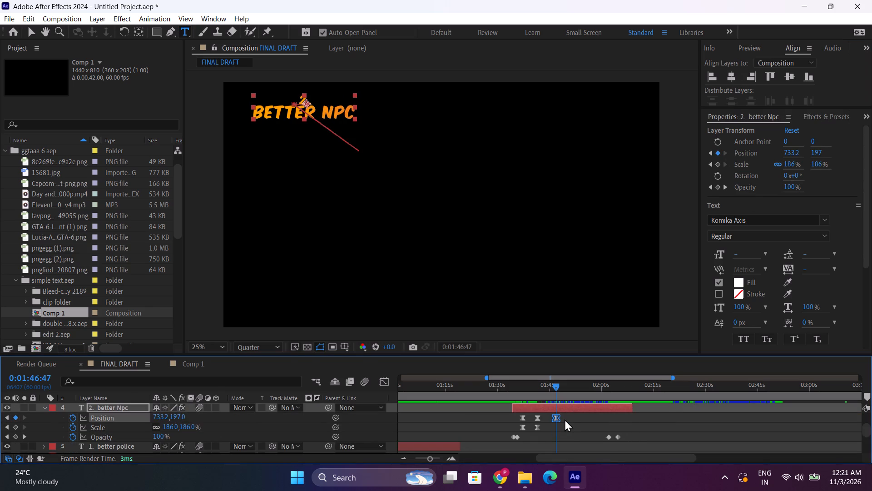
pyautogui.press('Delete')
# Examine the animation of the better Npc text and the 4 level relationship system text through its fade-out near 0:02:50.
pyautogui.moveTo(525, 379); pyautogui.dragTo(520, 383)
pyautogui.moveTo(535, 391); pyautogui.dragTo(534, 393)
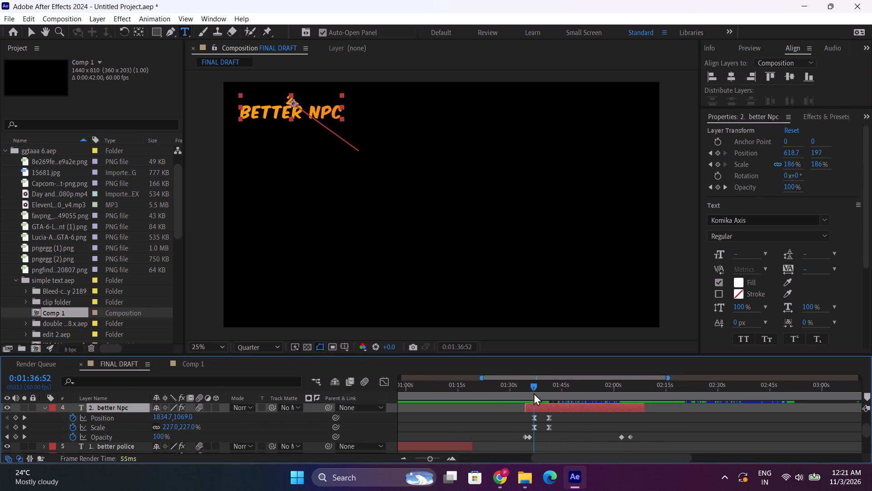
pyautogui.moveTo(534, 393); pyautogui.dragTo(743, 397)
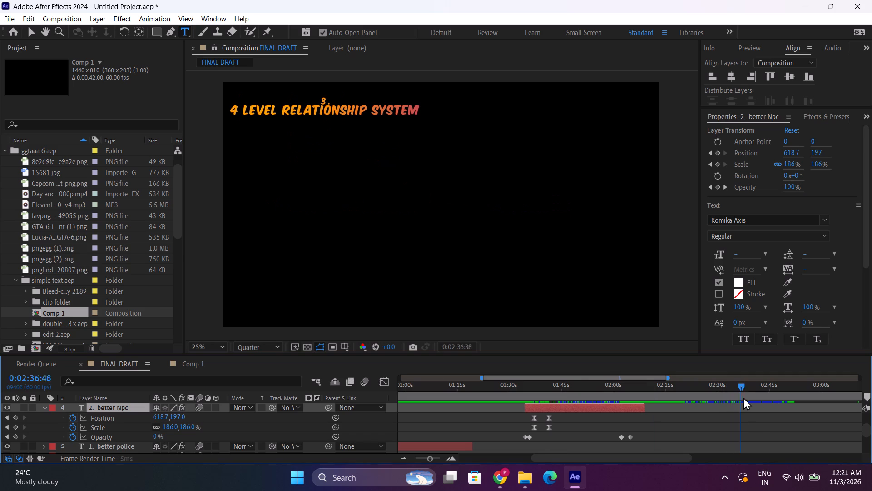
pyautogui.moveTo(743, 397); pyautogui.dragTo(781, 395)
pyautogui.scroll(2, 765, 422)
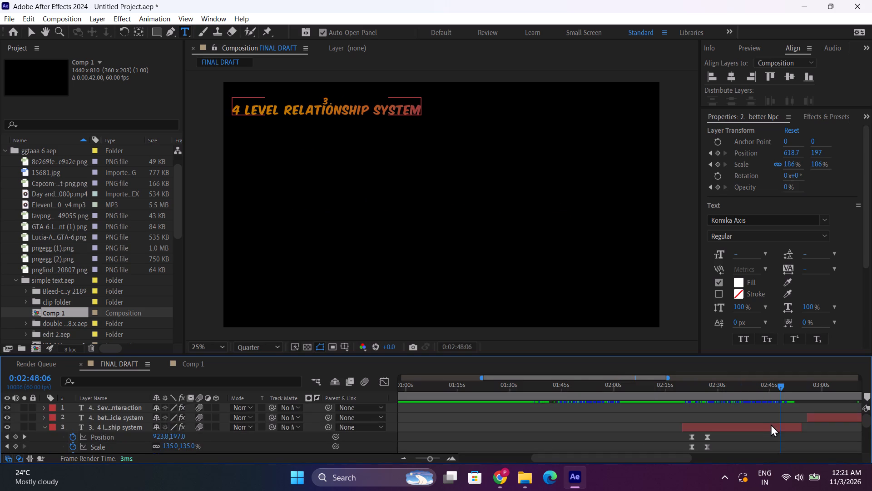
pyautogui.scroll(-1, 773, 431)
pyautogui.click(780, 427)
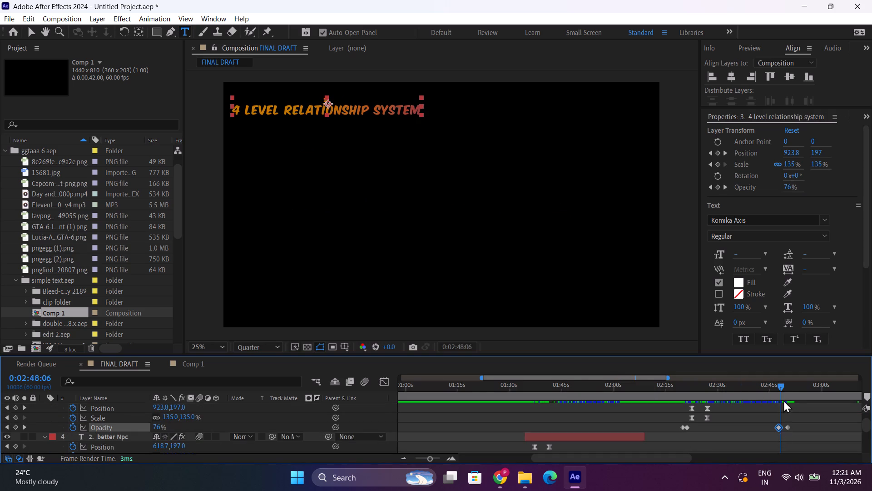
pyautogui.moveTo(783, 399); pyautogui.dragTo(788, 405)
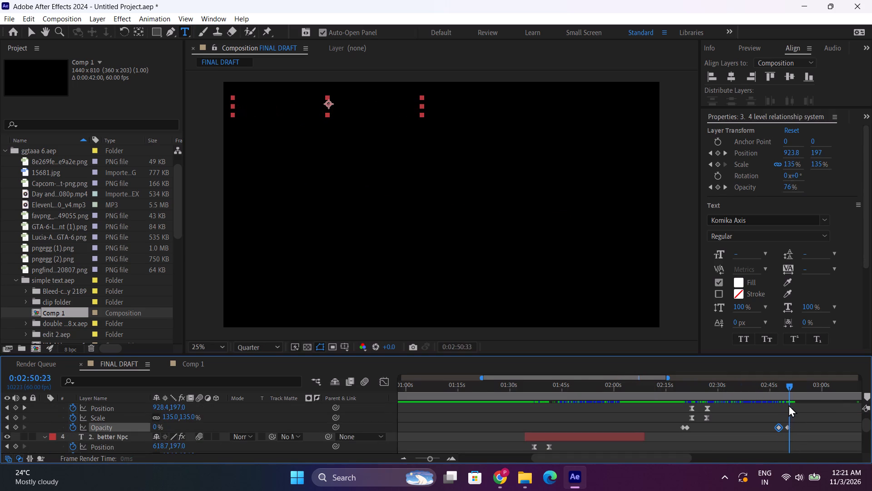
pyautogui.moveTo(788, 405); pyautogui.dragTo(788, 405)
pyautogui.scroll(1, 768, 413)
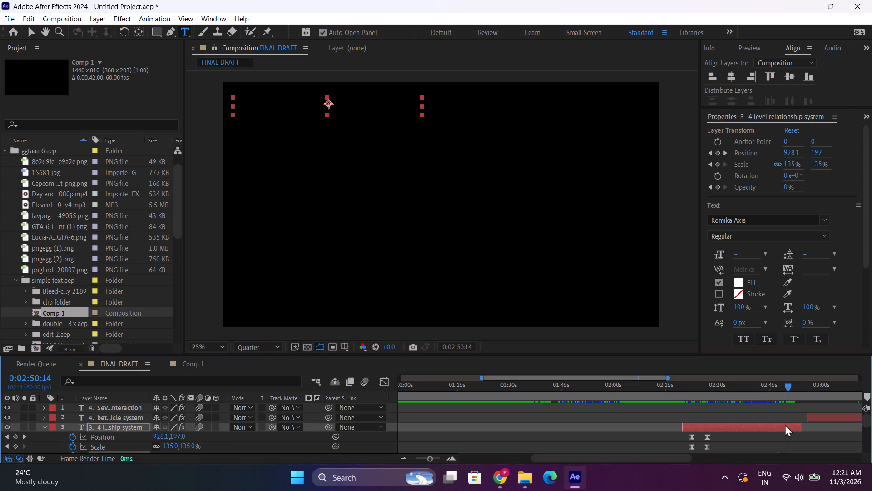
# Extend the end of the 4 level relationship system layer and delete its stray Position keyframe near 0:03:38.
pyautogui.click(798, 424)
pyautogui.moveTo(804, 426); pyautogui.dragTo(730, 436)
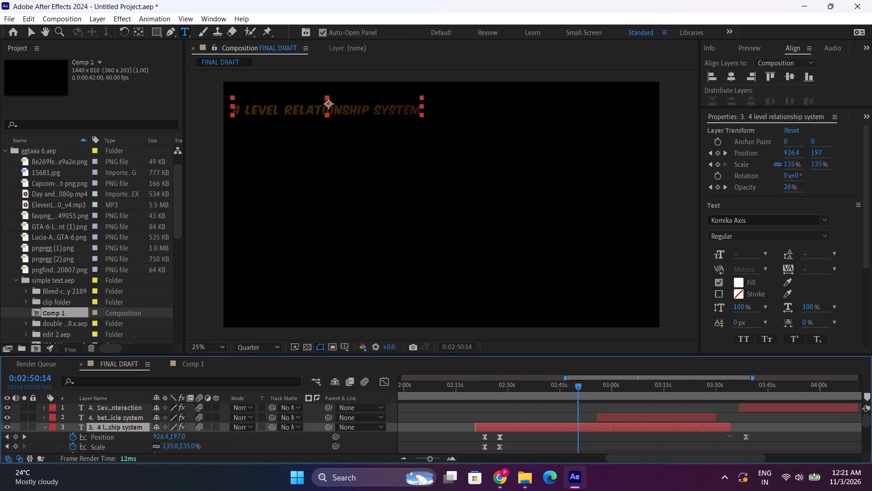
pyautogui.moveTo(730, 436); pyautogui.dragTo(812, 433)
pyautogui.click(747, 440)
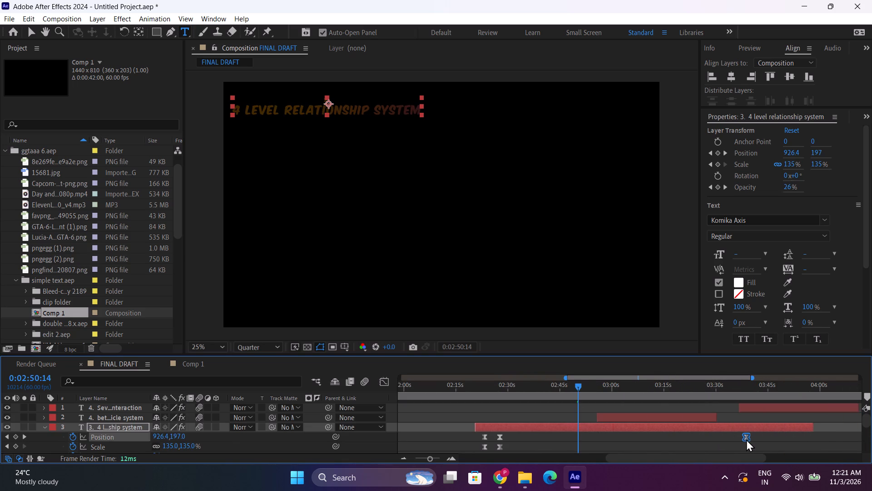
pyautogui.press('Delete')
# Trim the end of the 4 level relationship system layer to about 0:02:51, just past its last Opacity keyframe.
pyautogui.moveTo(815, 424); pyautogui.dragTo(577, 439)
pyautogui.scroll(-2, 575, 439)
pyautogui.scroll(2, 574, 428)
pyautogui.scroll(-1, 574, 428)
pyautogui.scroll(1, 580, 422)
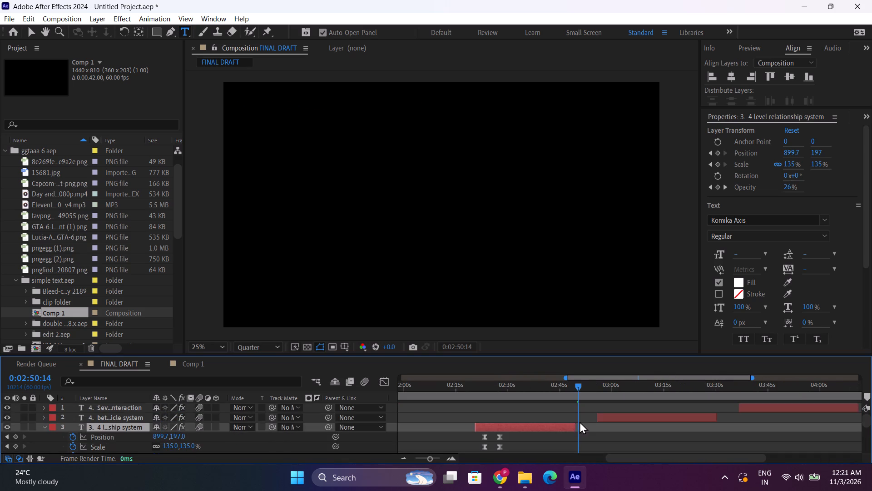
pyautogui.moveTo(576, 426); pyautogui.dragTo(585, 425)
pyautogui.scroll(-1, 591, 426)
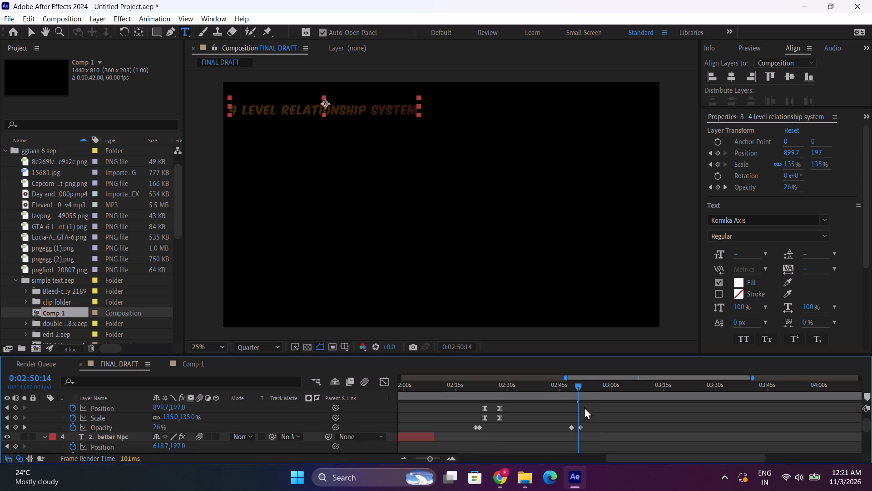
pyautogui.moveTo(581, 391); pyautogui.dragTo(585, 391)
pyautogui.scroll(2, 608, 423)
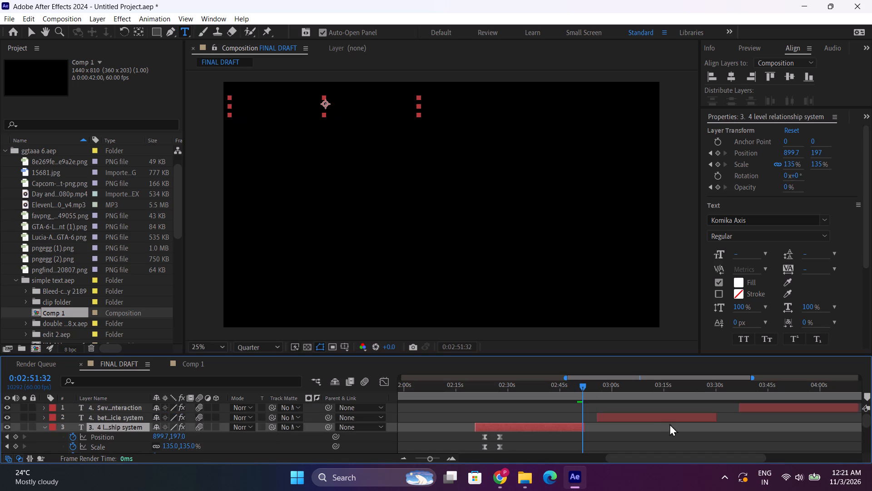
# Delete the better vehicle system layer's stray Position keyframe beyond the layer's end, near 0:03:38.
pyautogui.click(699, 416)
pyautogui.press('u')
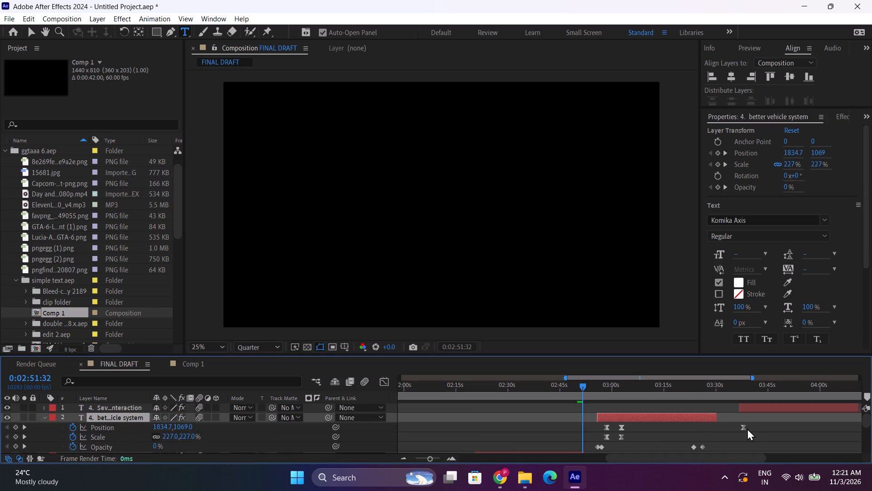
pyautogui.click(747, 429)
pyautogui.click(743, 431)
pyautogui.press('Delete')
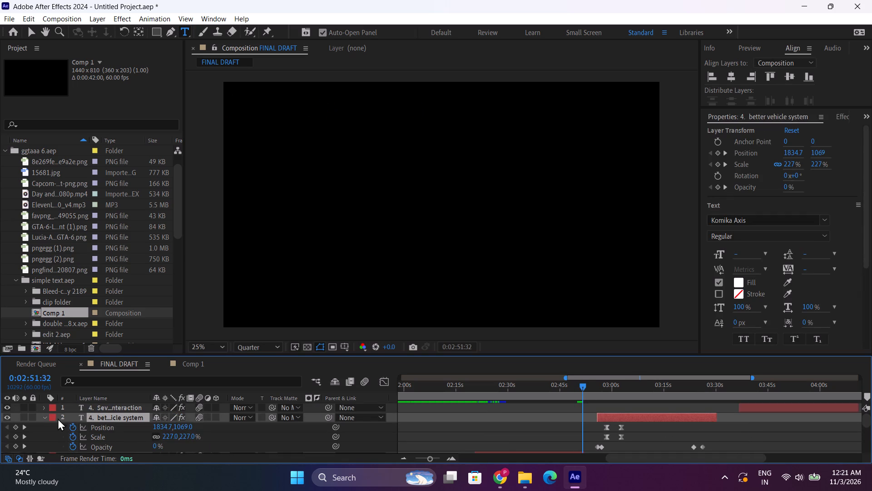
pyautogui.click(45, 417)
# Delete the extra first Position keyframe of the Several everyday interaction layer, just before its paired Position and Scale keyframes.
pyautogui.moveTo(684, 389); pyautogui.dragTo(871, 407)
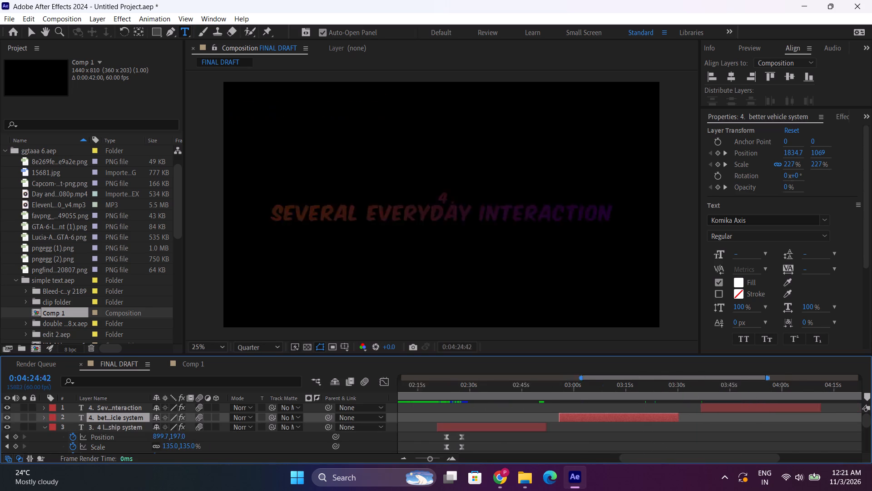
pyautogui.moveTo(871, 407); pyautogui.dragTo(643, 407)
pyautogui.click(643, 403)
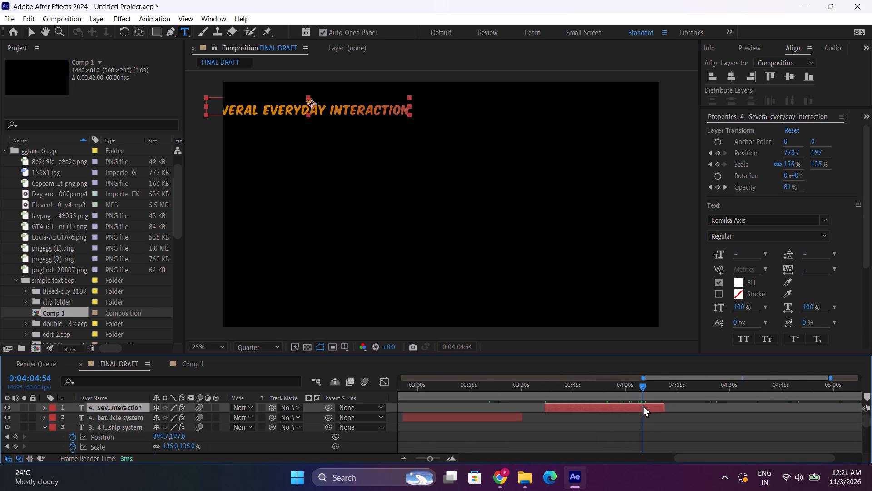
pyautogui.moveTo(560, 388); pyautogui.dragTo(559, 396)
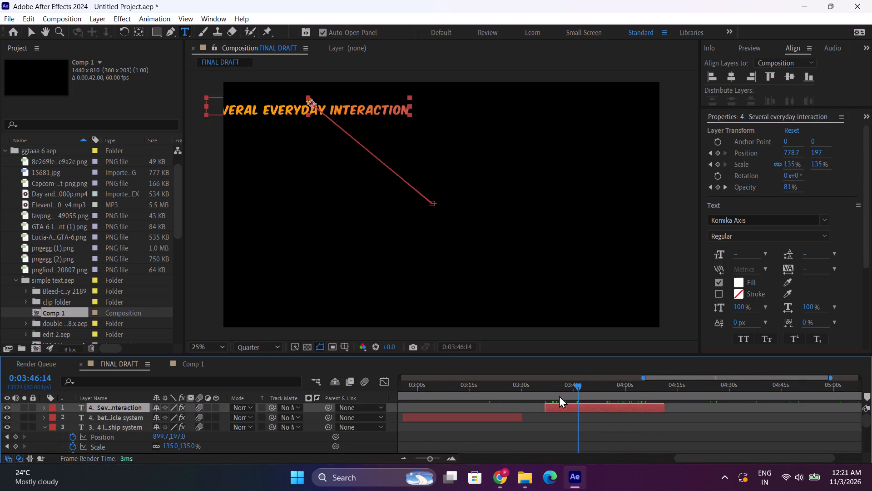
pyautogui.moveTo(559, 396); pyautogui.dragTo(560, 396)
pyautogui.press('u')
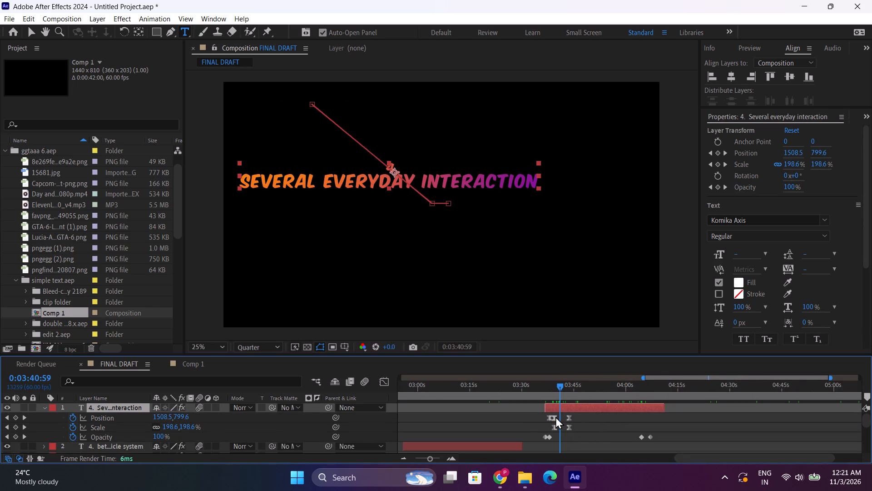
pyautogui.click(555, 416)
pyautogui.click(550, 420)
pyautogui.press('Delete')
# Preview the Several everyday interaction layer and delete all its remaining Position and Scale keyframes with the time at 0:03:37:52.
pyautogui.press('space')
pyautogui.write('v')
pyautogui.moveTo(558, 379); pyautogui.dragTo(552, 384)
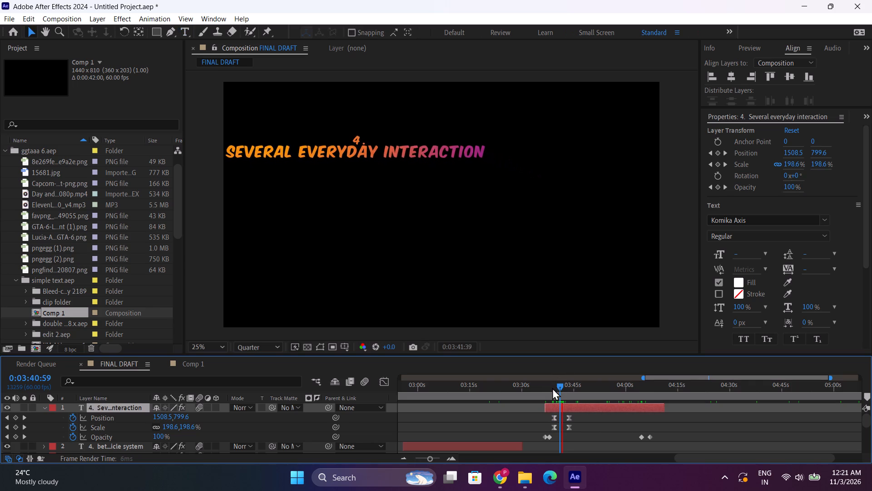
pyautogui.click(552, 388)
pyautogui.moveTo(544, 416); pyautogui.dragTo(578, 426)
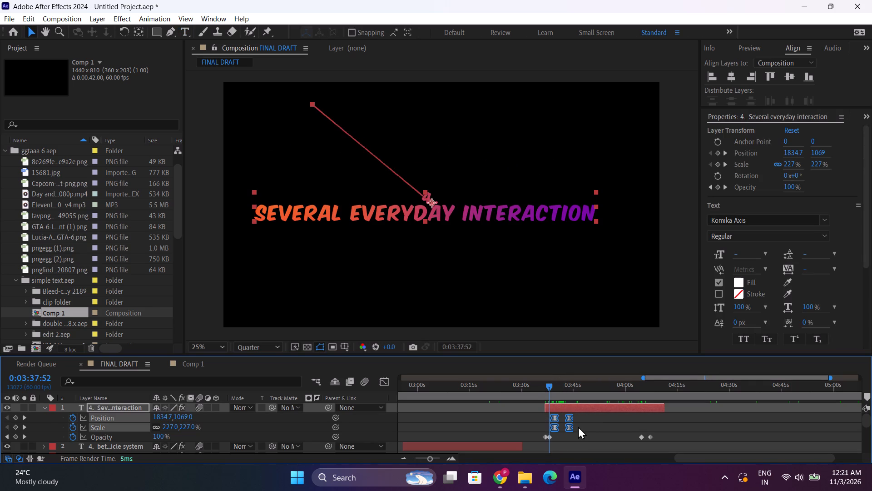
pyautogui.press('Delete')
pyautogui.moveTo(549, 391); pyautogui.dragTo(540, 392)
pyautogui.press('space')
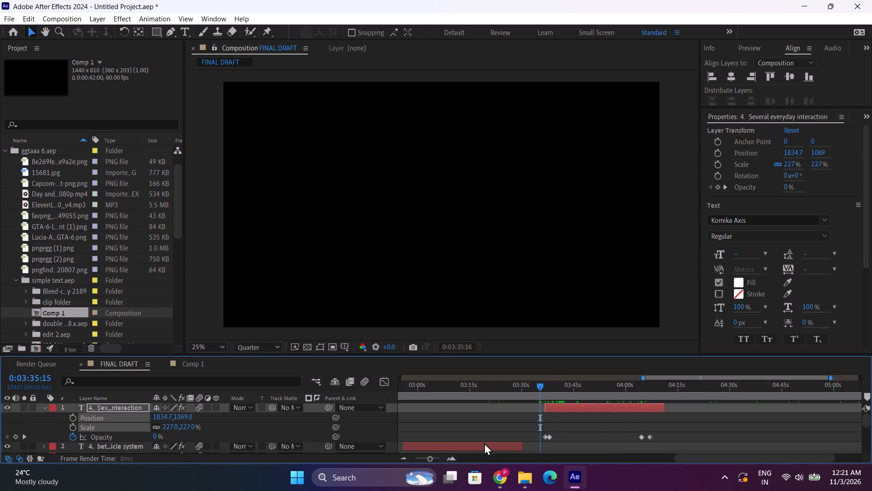
# Align the Several everyday interaction text to the horizontal center of the composition at 0:03:37:23.
pyautogui.click(43, 405)
pyautogui.click(550, 389)
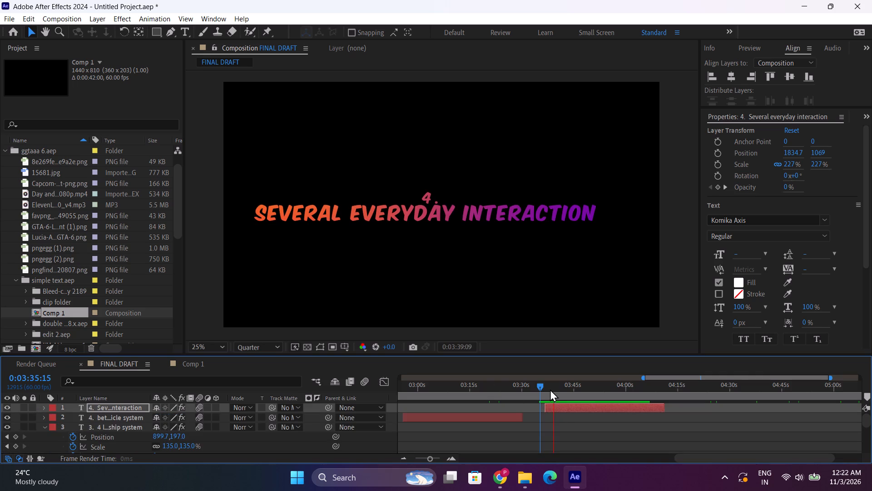
pyautogui.click(728, 80)
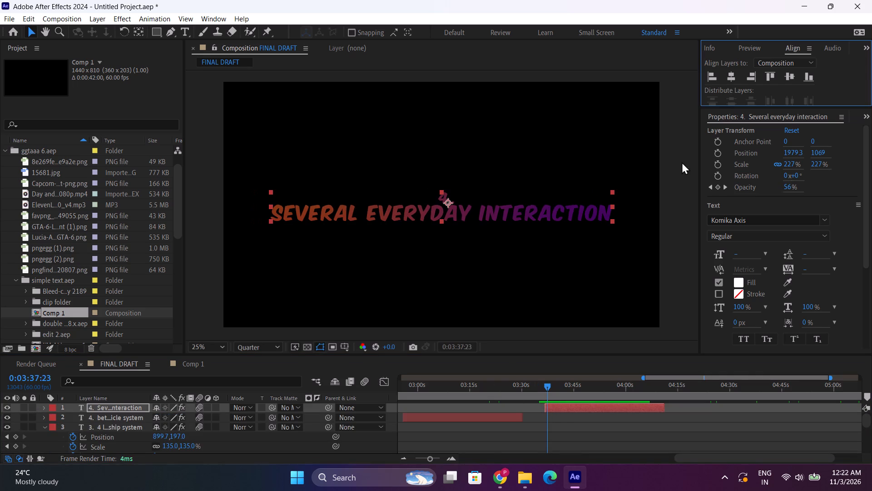
# Remove the "4." number line above the Several everyday interaction text, with the time at 0:03:39:18.
pyautogui.press('u')
pyautogui.doubleClick(446, 457)
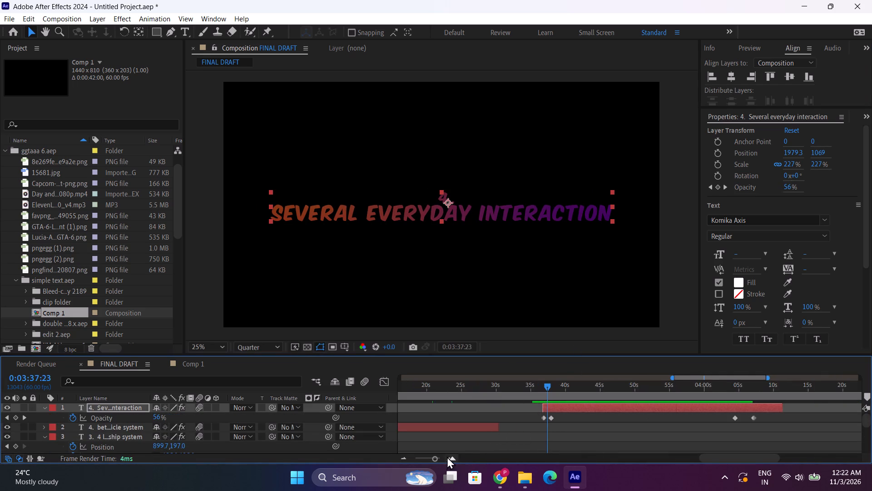
pyautogui.click(540, 388)
pyautogui.press('space')
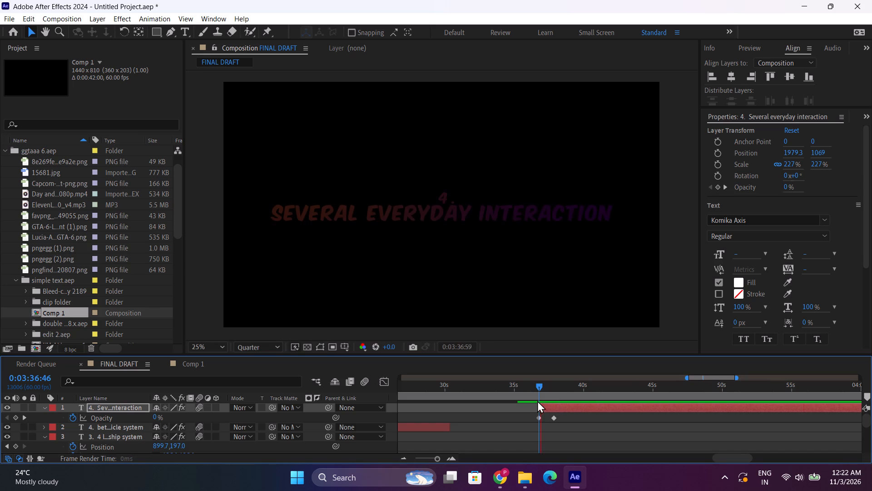
pyautogui.click(458, 194)
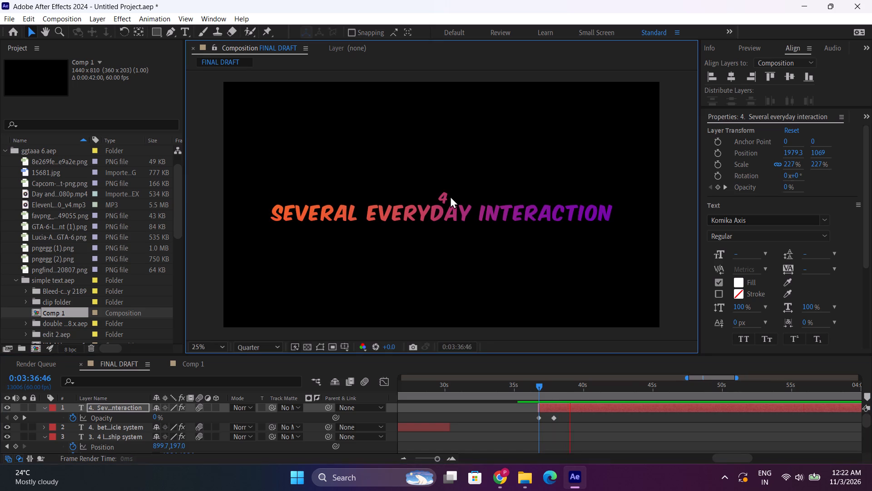
pyautogui.moveTo(571, 393); pyautogui.dragTo(574, 386)
pyautogui.doubleClick(444, 198)
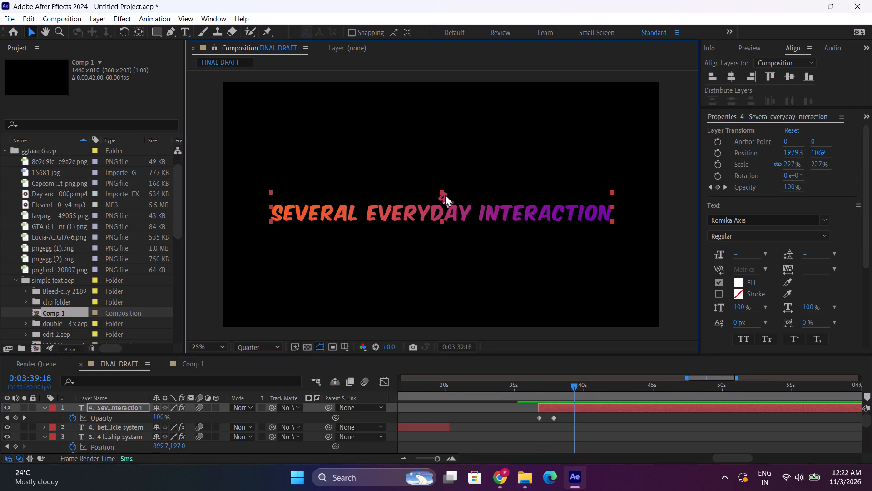
pyautogui.click(458, 195)
pyautogui.doubleClick(459, 210)
pyautogui.click(448, 190)
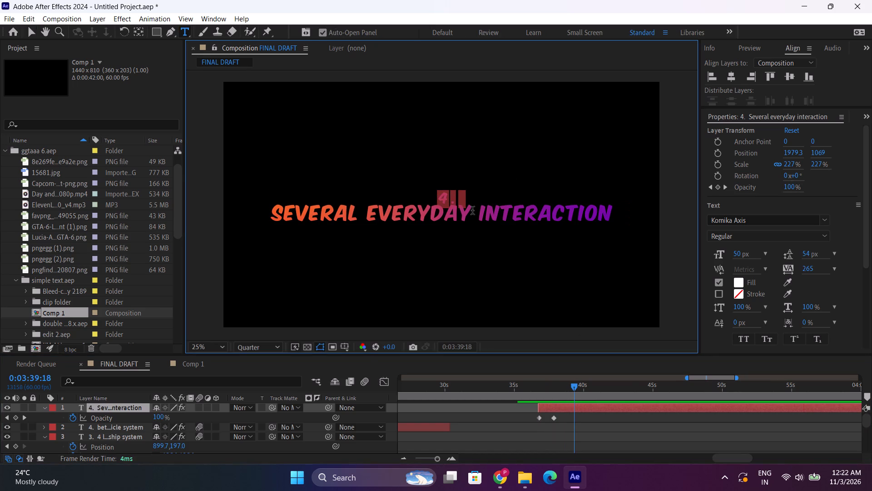
pyautogui.press('BackSpace')
pyautogui.click(275, 215)
pyautogui.press('BackSpace')
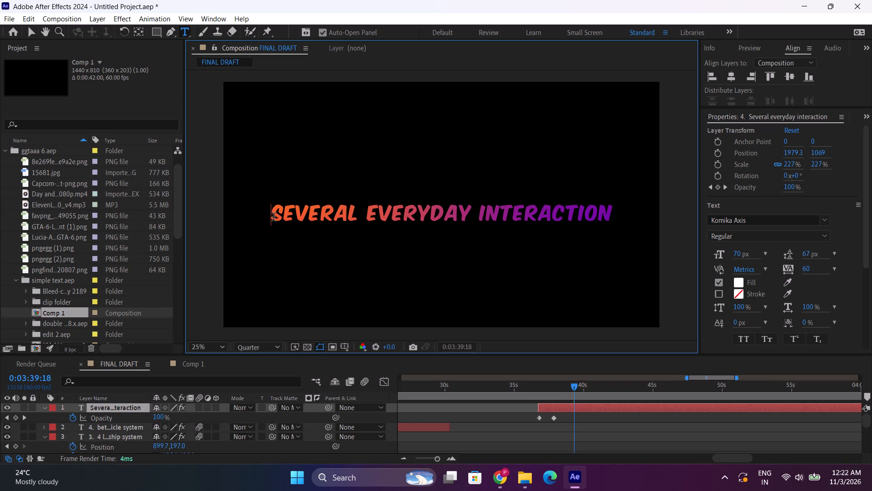
# Center the Several everyday interaction text horizontally in the composition and preview it from 0:03:37:18.
pyautogui.click(728, 76)
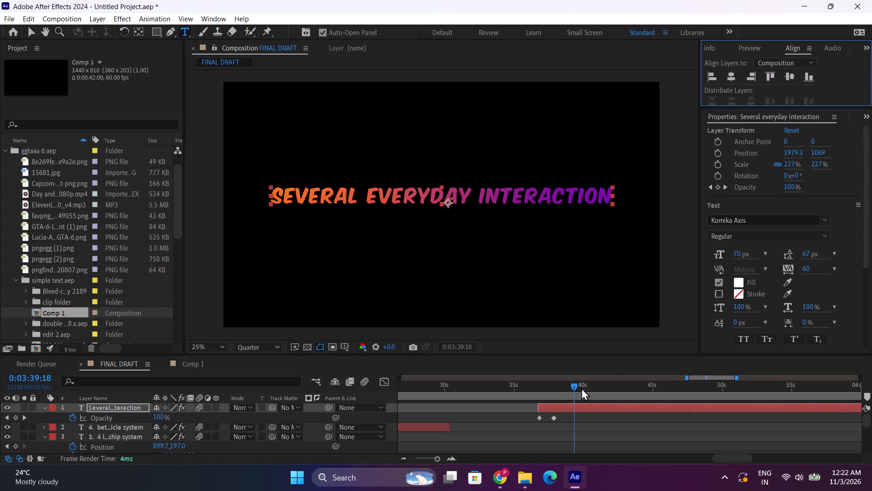
pyautogui.moveTo(550, 395); pyautogui.dragTo(546, 390)
pyautogui.press('space')
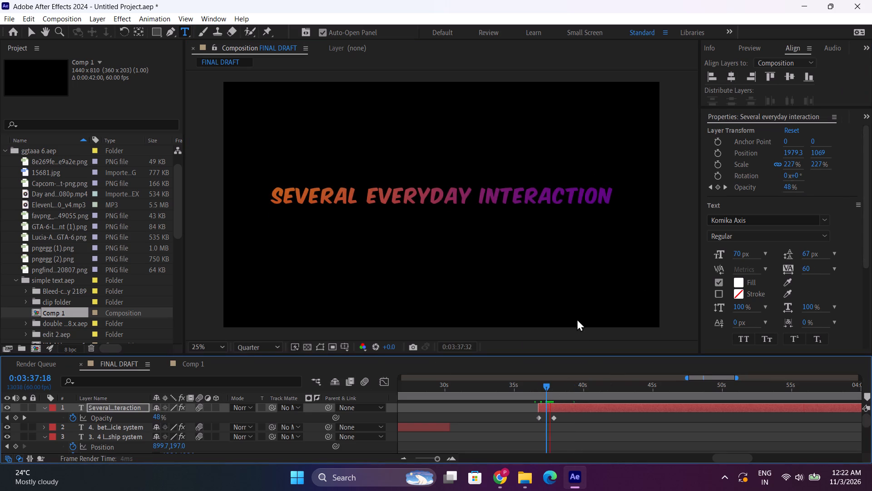
pyautogui.click(45, 406)
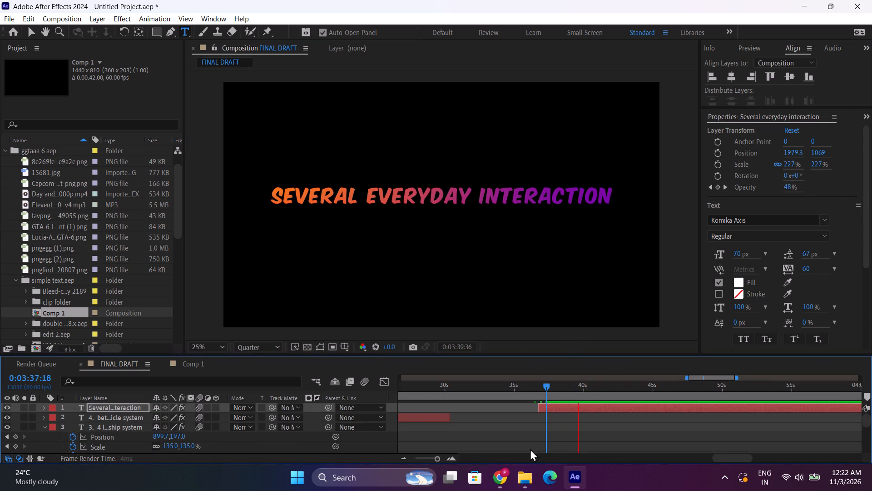
# Move the Several everyday interaction layer's last two Opacity keyframes earlier, to about 0:03:39:30 and 0:03:40:45.
pyautogui.doubleClick(397, 456)
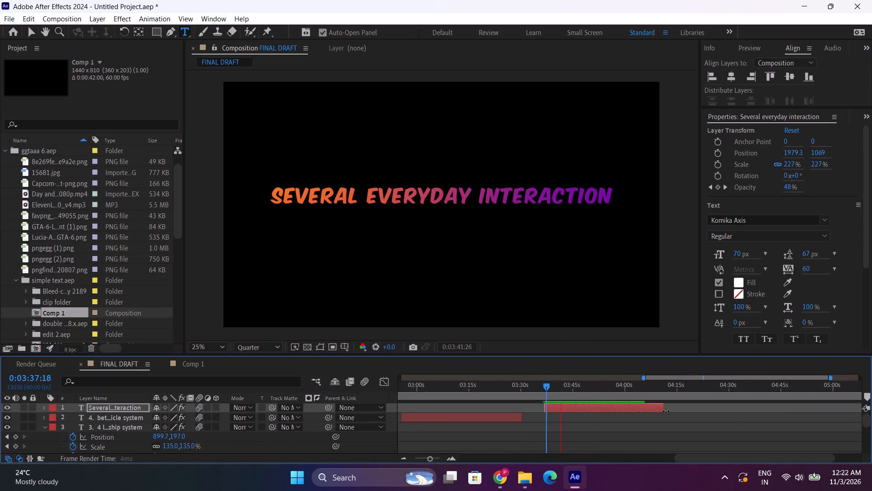
pyautogui.press('u')
pyautogui.click(563, 389)
pyautogui.moveTo(629, 416); pyautogui.dragTo(669, 425)
pyautogui.moveTo(652, 417); pyautogui.dragTo(571, 422)
pyautogui.press('space')
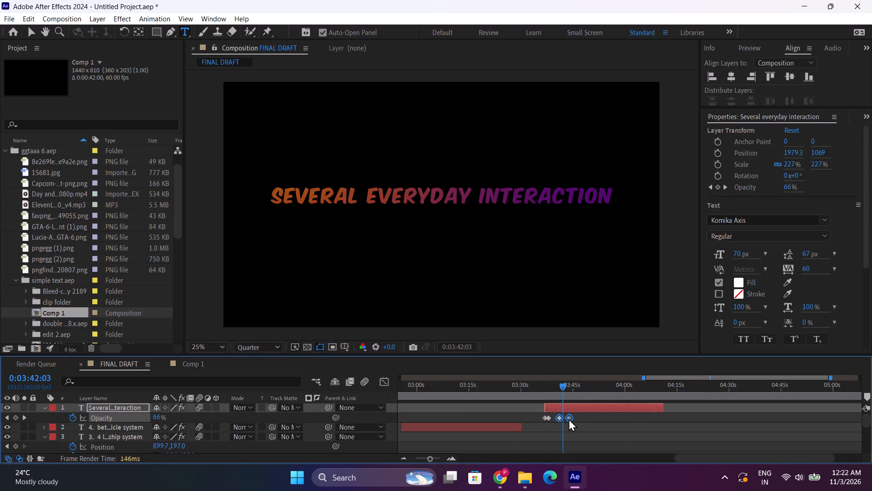
pyautogui.press('space')
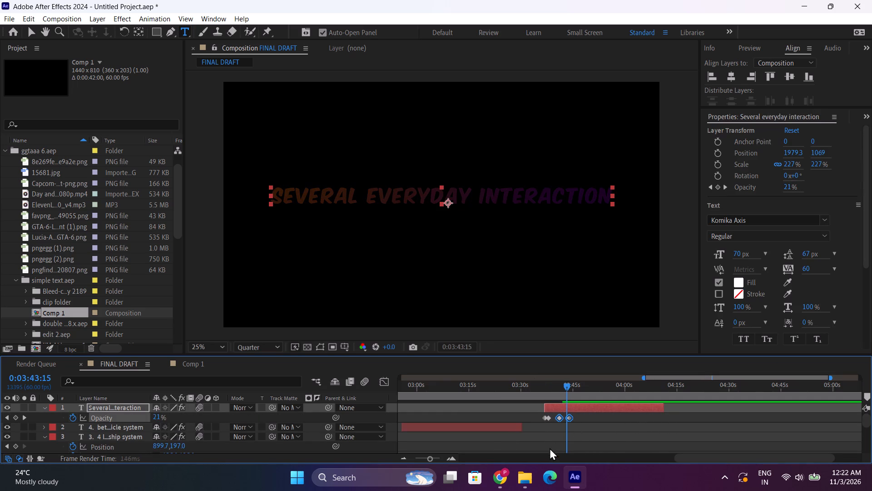
pyautogui.tripleClick(452, 460)
pyautogui.click(565, 433)
pyautogui.moveTo(504, 418); pyautogui.dragTo(498, 419)
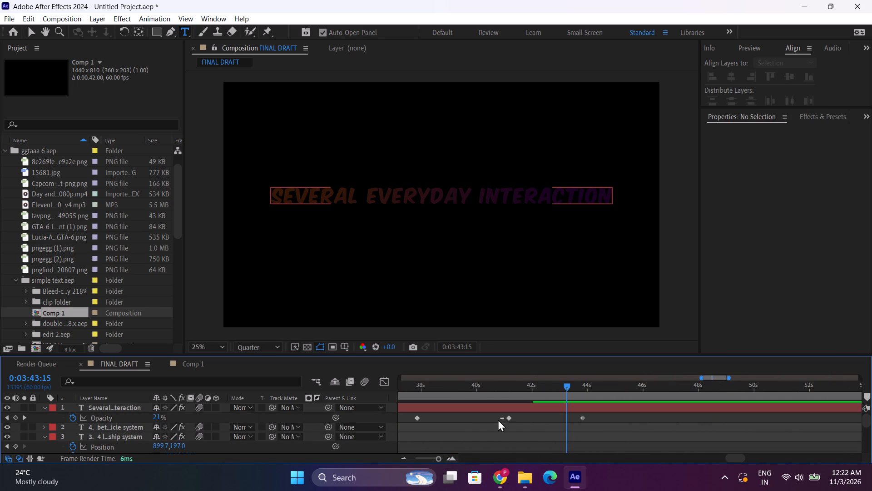
pyautogui.moveTo(498, 419); pyautogui.dragTo(490, 422)
pyautogui.moveTo(511, 417); pyautogui.dragTo(467, 420)
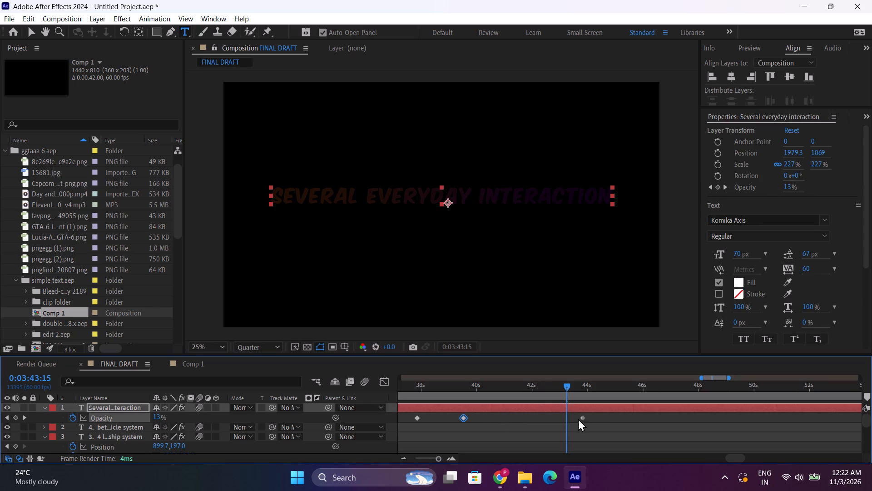
pyautogui.moveTo(579, 419); pyautogui.dragTo(552, 421)
pyautogui.moveTo(581, 415); pyautogui.dragTo(498, 425)
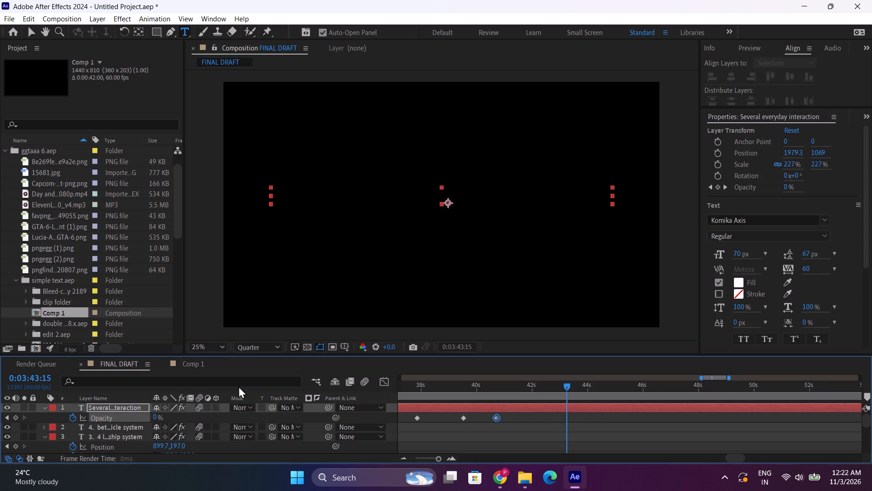
# Split the Several everyday interaction layer at 0:03:43:15 and delete the part after it.
pyautogui.click(47, 406)
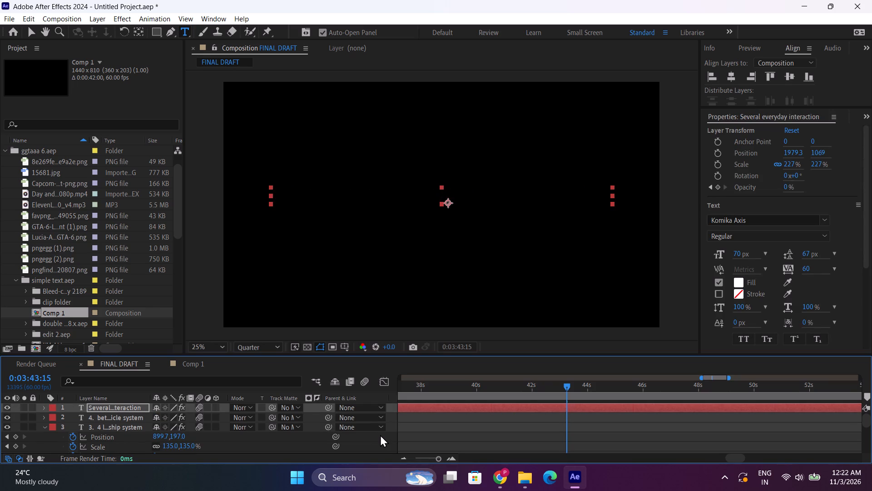
pyautogui.hotkey('ctrl', 'shift', 'd')
pyautogui.press('Delete')
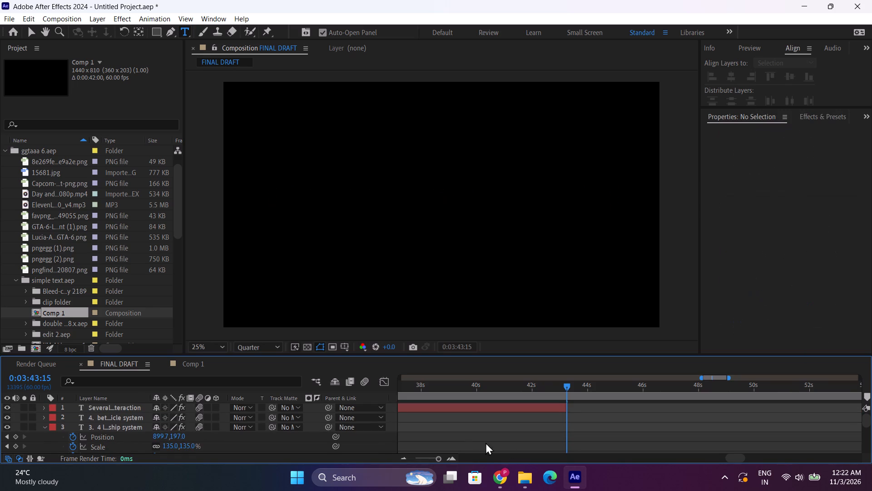
# Duplicate the Several everyday interaction layer and shift the copy in time to start at about 0:03:43.
pyautogui.click(551, 403)
pyautogui.hotkey('ctrl', 'd')
pyautogui.moveTo(527, 408); pyautogui.dragTo(711, 418)
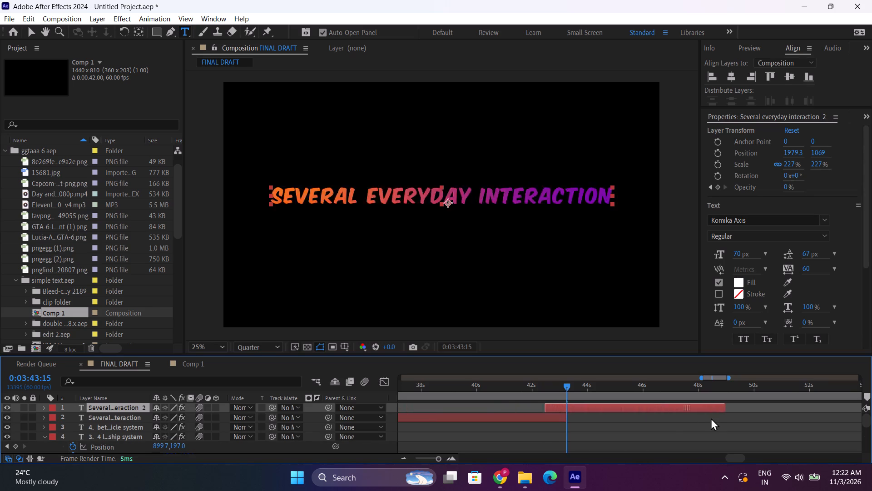
pyautogui.moveTo(711, 418); pyautogui.dragTo(712, 418)
pyautogui.moveTo(681, 415); pyautogui.dragTo(670, 414)
pyautogui.moveTo(667, 402); pyautogui.dragTo(657, 406)
pyautogui.moveTo(654, 407); pyautogui.dragTo(641, 409)
pyautogui.press('space')
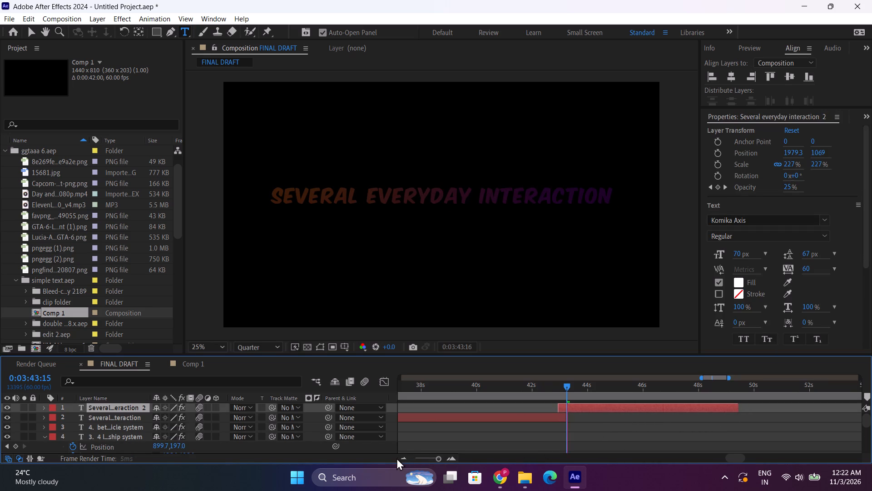
pyautogui.doubleClick(398, 457)
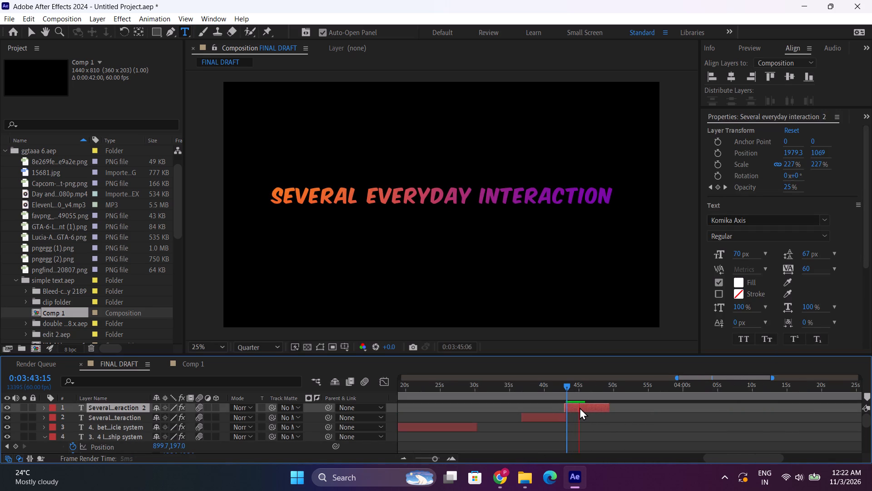
# Preview the change between the two text layers and shift the copy to start at about 0:03:42, overlapping the original's end.
pyautogui.click(580, 407)
pyautogui.click(566, 391)
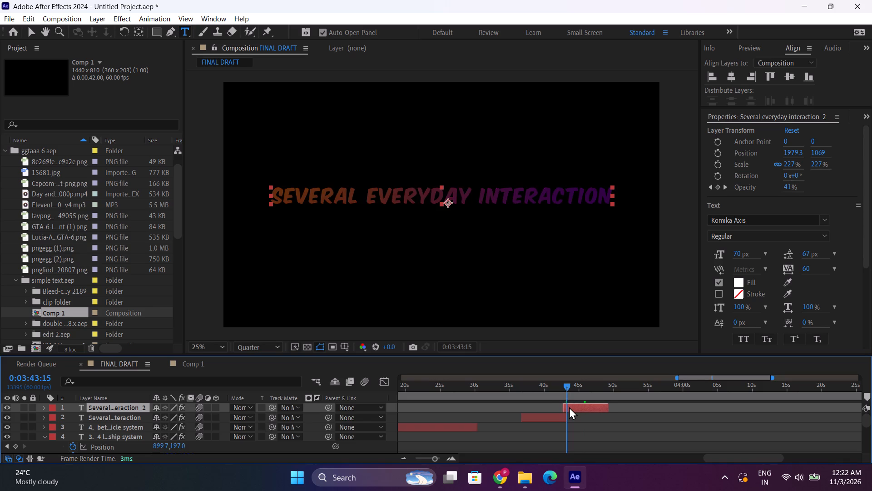
pyautogui.click(569, 407)
pyautogui.press('space')
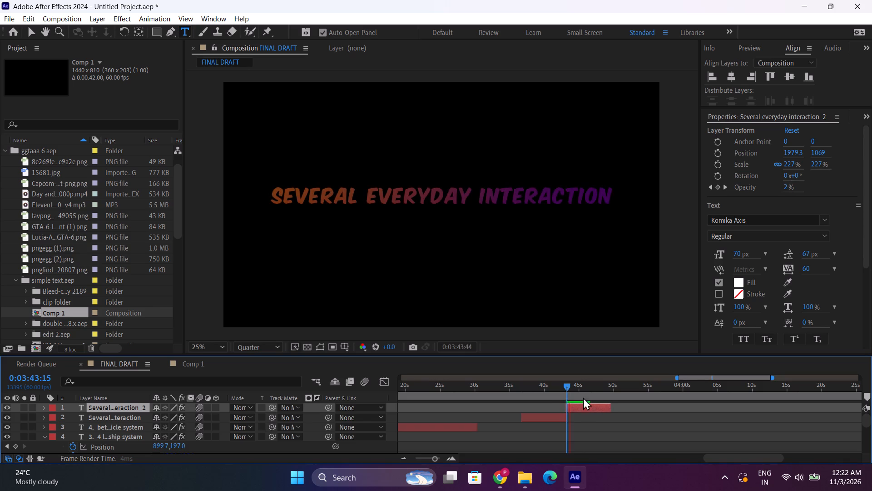
pyautogui.press('space')
pyautogui.click(545, 390)
pyautogui.press('space')
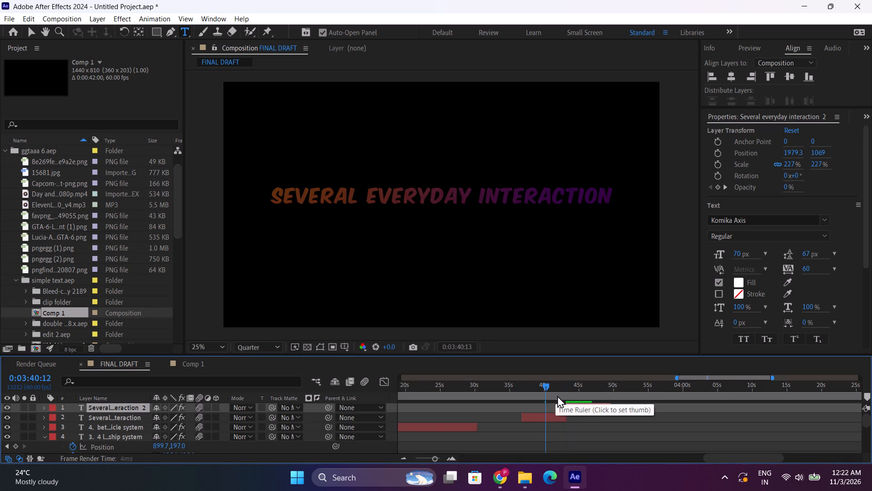
pyautogui.press('space')
pyautogui.press('space')
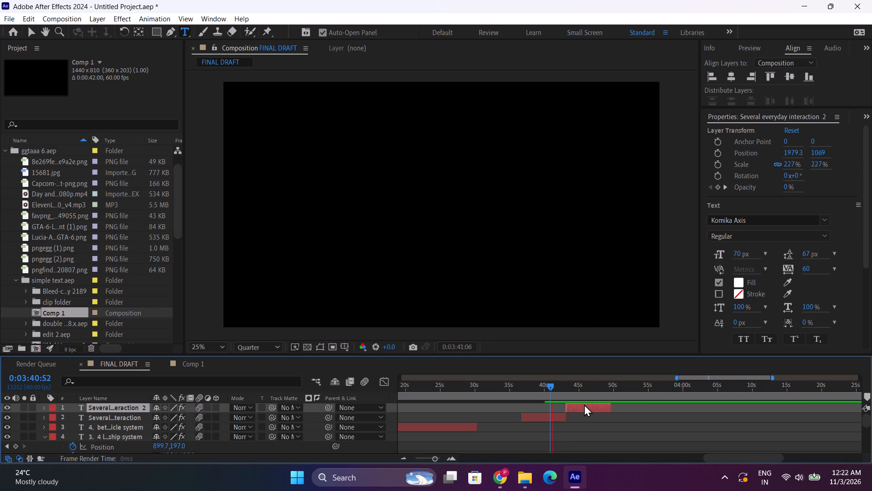
pyautogui.press('space')
pyautogui.moveTo(585, 404); pyautogui.dragTo(576, 409)
pyautogui.press('space')
pyautogui.press('space')
# Replace the duplicated layer's text with "food and drinks have" and, on a second line, "gameplay effect".
pyautogui.doubleClick(608, 195)
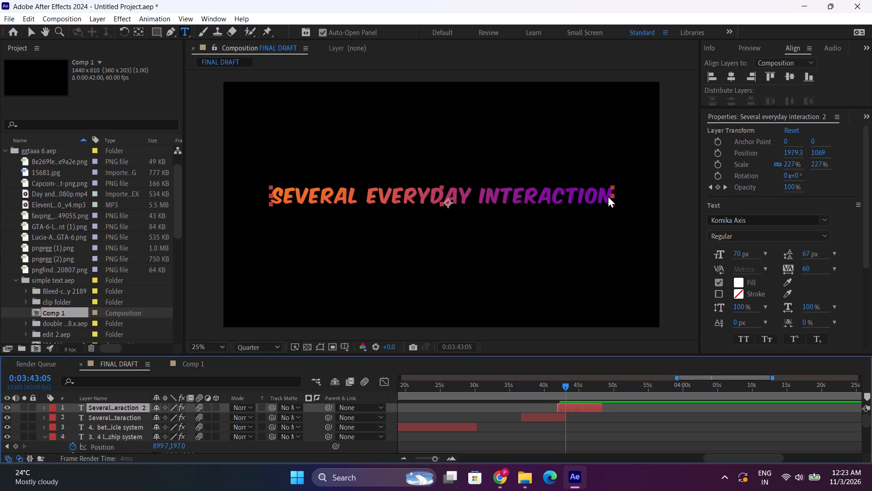
pyautogui.press('BackSpace')
pyautogui.press('BackSpace')
pyautogui.press('BackSpace')
pyautogui.press('BackSpace')
pyautogui.press('BackSpace')
pyautogui.press('BackSpace')
pyautogui.press('BackSpace')
pyautogui.press('BackSpace')
pyautogui.press('BackSpace')
pyautogui.press('BackSpace')
pyautogui.press('BackSpace')
pyautogui.press('BackSpace')
pyautogui.press('BackSpace')
pyautogui.press('BackSpace')
pyautogui.press('BackSpace')
pyautogui.press('BackSpace')
pyautogui.press('BackSpace')
pyautogui.press('BackSpace')
pyautogui.press('BackSpace')
pyautogui.press('BackSpace')
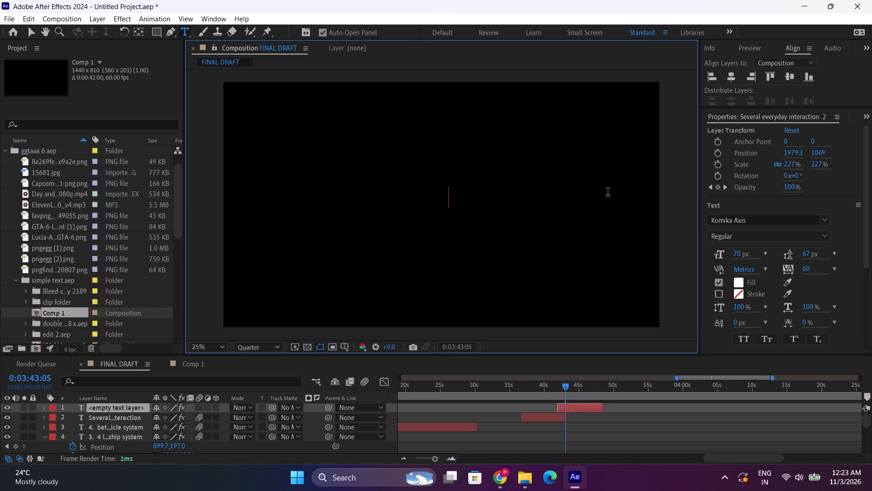
pyautogui.write('food and drink')
pyautogui.write('s have')
pyautogui.press('space')
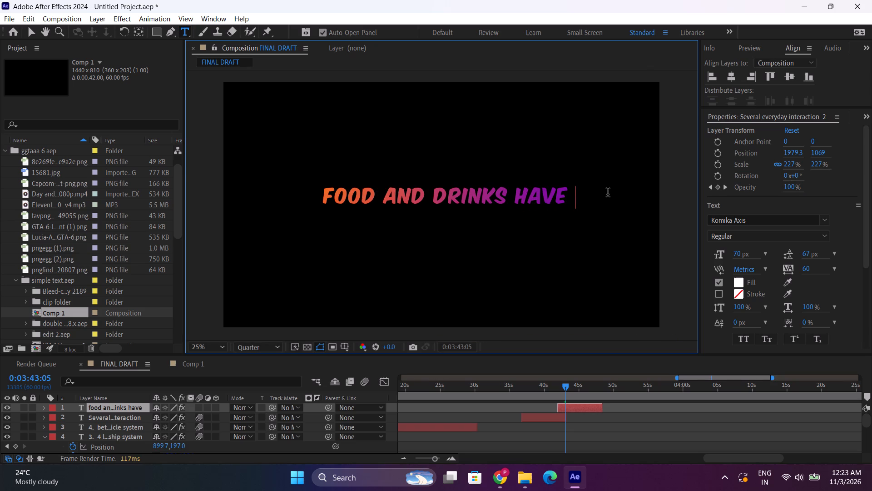
pyautogui.hotkey('shift', 'Return')
pyautogui.write('game')
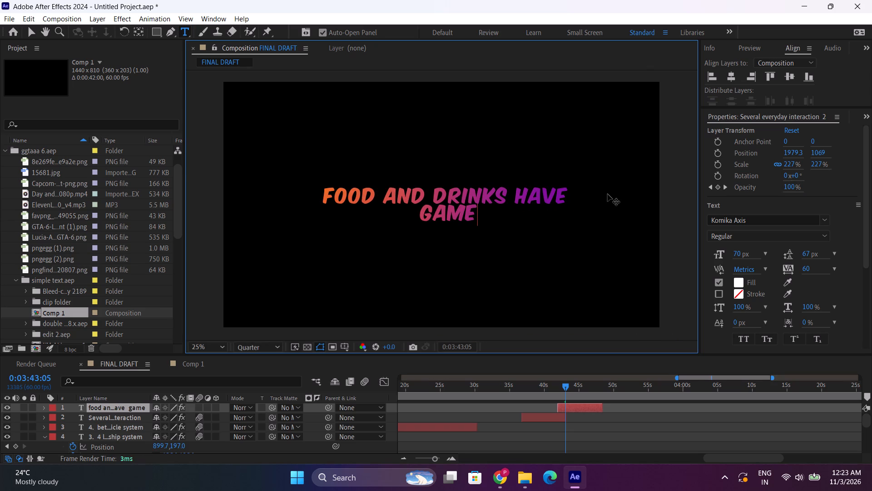
pyautogui.write('play effect')
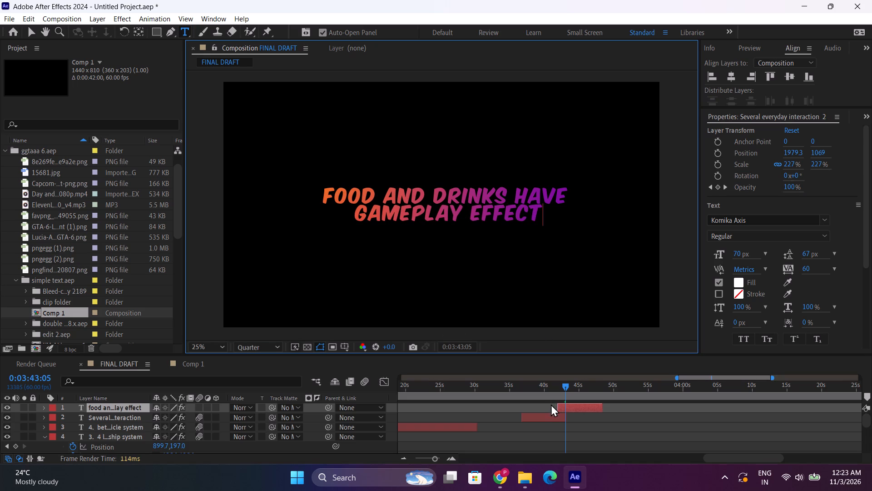
# Preview the food and drinks text from 0:03:41:30 and the sequence from 0:03:36:41, and review the better vehicle system text before it.
pyautogui.click(555, 387)
pyautogui.press('space')
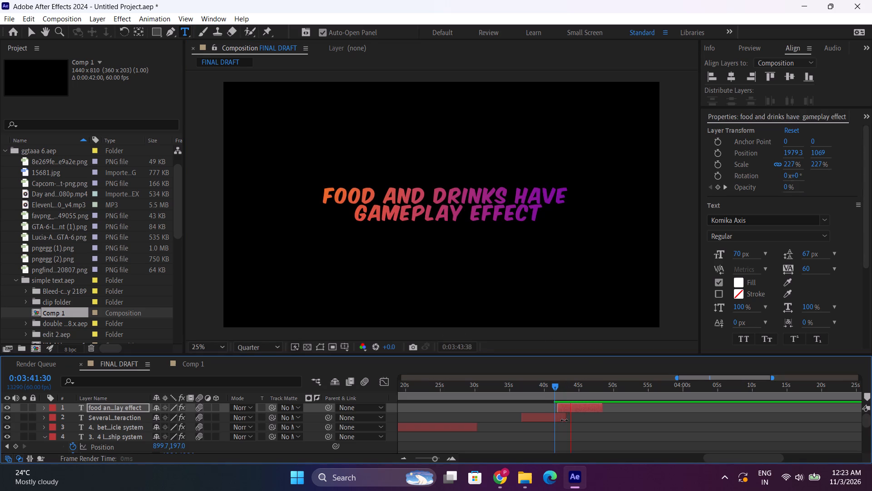
pyautogui.moveTo(526, 392); pyautogui.dragTo(521, 393)
pyautogui.press('space')
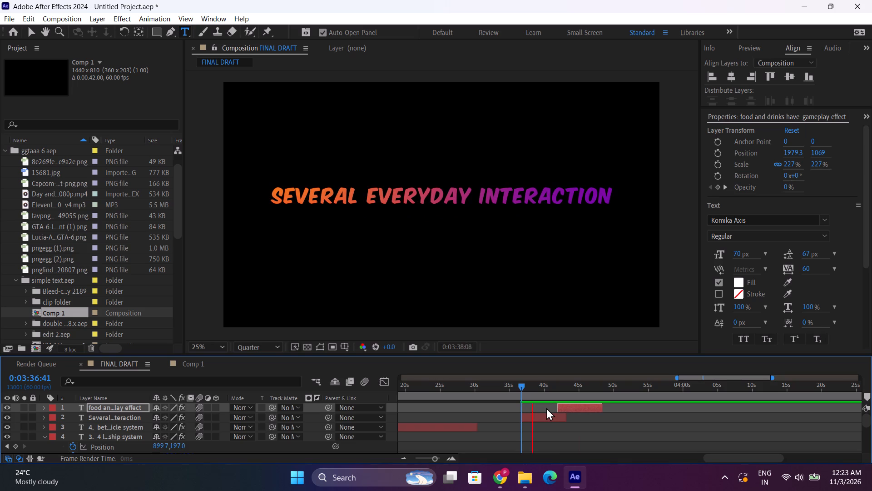
pyautogui.click(449, 392)
pyautogui.moveTo(448, 391); pyautogui.dragTo(424, 393)
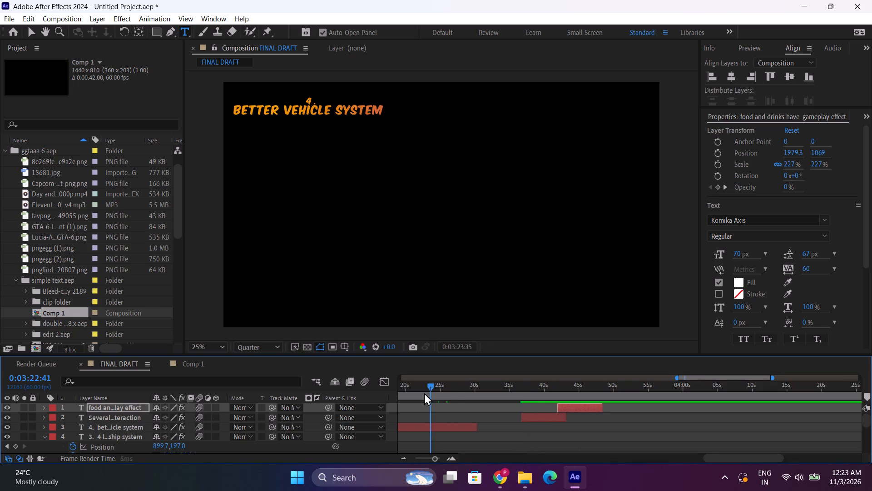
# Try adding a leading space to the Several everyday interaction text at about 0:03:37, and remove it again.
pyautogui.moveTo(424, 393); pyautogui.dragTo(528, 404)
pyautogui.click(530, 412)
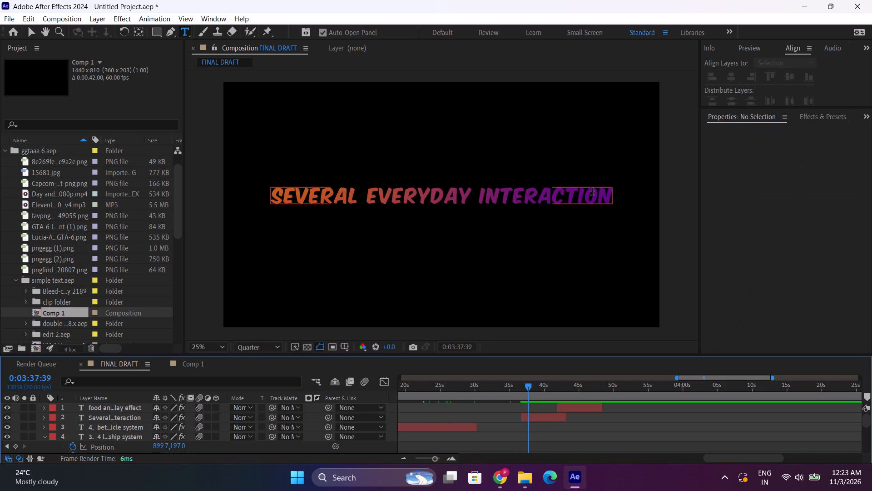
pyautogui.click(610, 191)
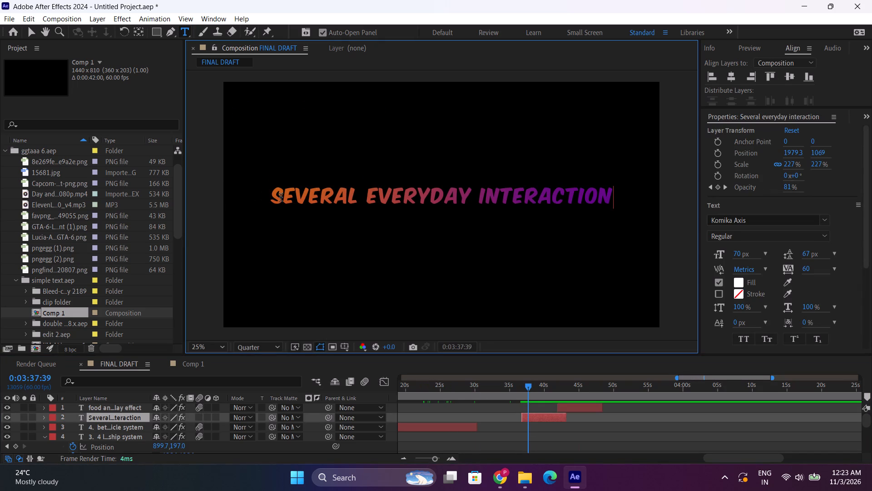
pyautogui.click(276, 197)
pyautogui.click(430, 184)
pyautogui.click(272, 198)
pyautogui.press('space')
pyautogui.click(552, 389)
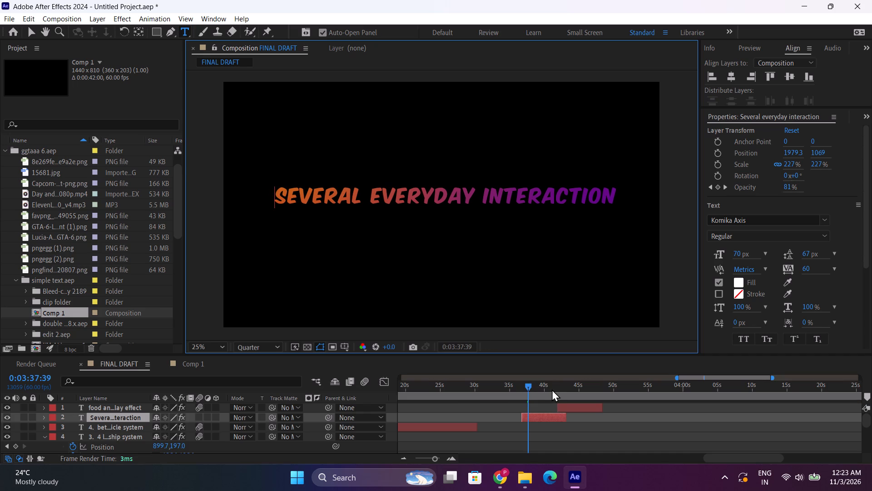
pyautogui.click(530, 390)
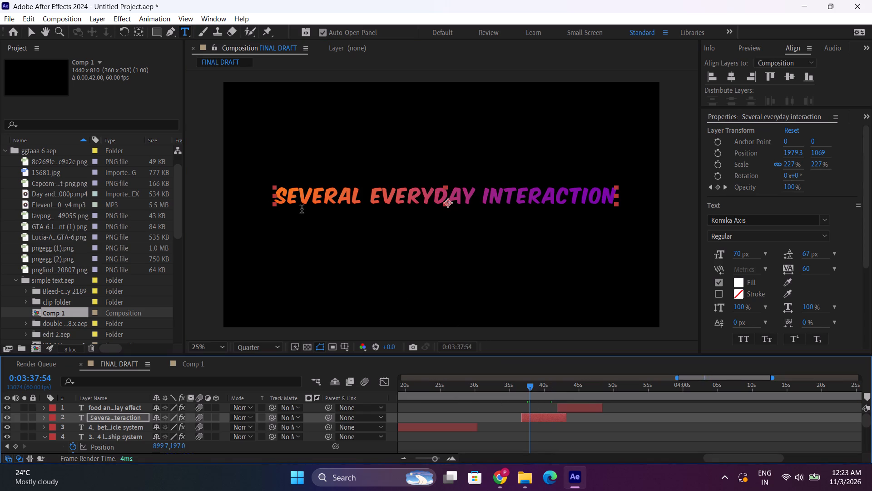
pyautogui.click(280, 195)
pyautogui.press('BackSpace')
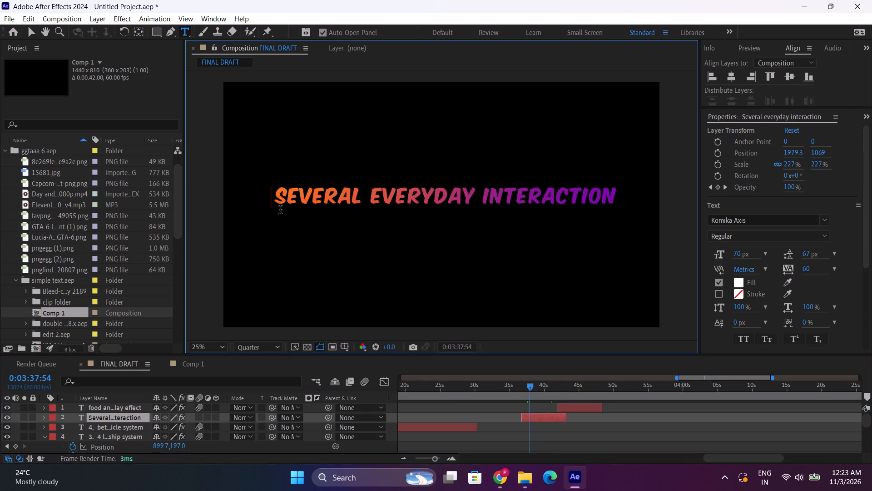
# Delete the number "4." above the better vehicle system text, working at 0:03:21:12.
pyautogui.moveTo(430, 386); pyautogui.dragTo(414, 386)
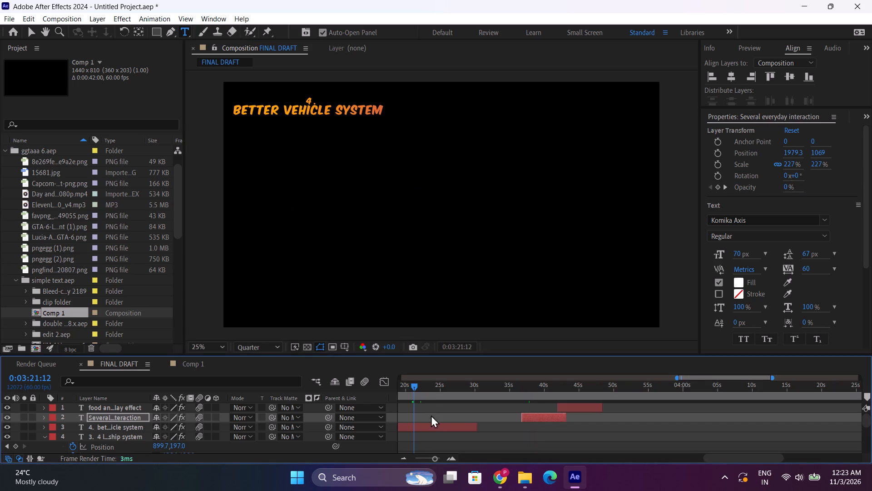
pyautogui.click(432, 423)
pyautogui.click(315, 98)
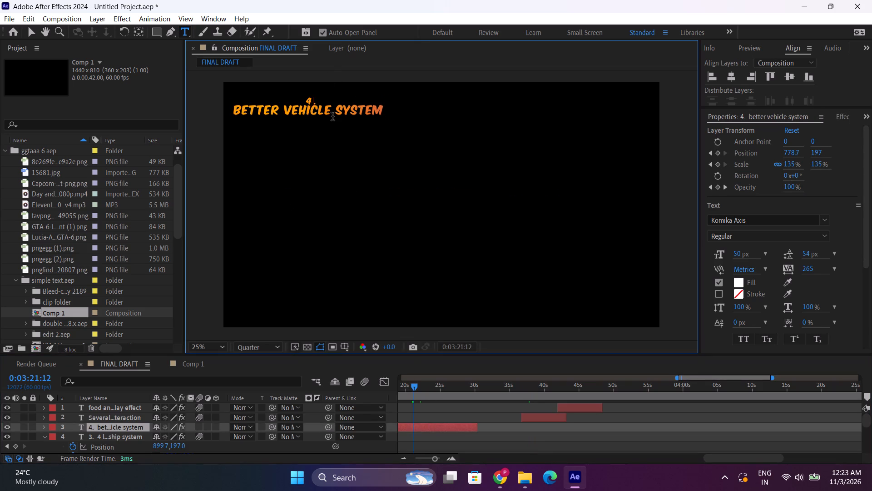
pyautogui.press('BackSpace')
pyautogui.click(319, 101)
pyautogui.press('BackSpace')
pyautogui.press('BackSpace')
# Bring the timeline to 0:02:30:16, where the 4 level relationship system text is shown.
pyautogui.moveTo(729, 457); pyautogui.dragTo(643, 458)
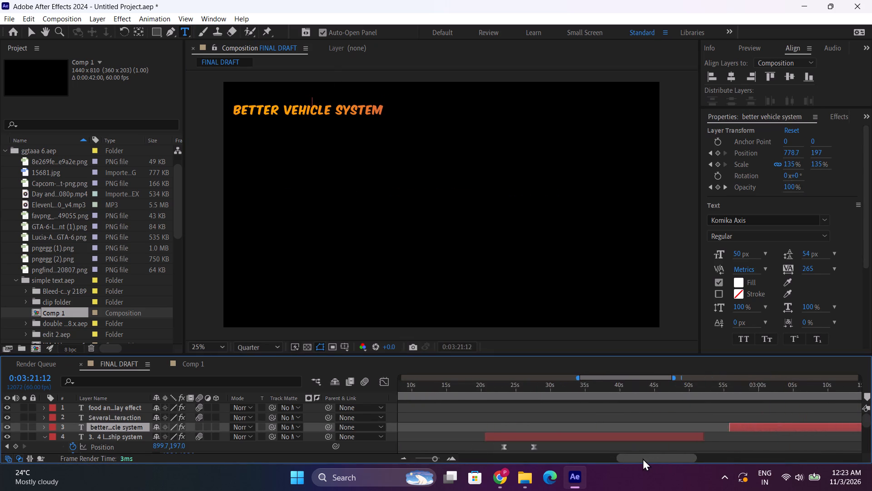
pyautogui.moveTo(643, 458); pyautogui.dragTo(638, 455)
pyautogui.click(565, 432)
pyautogui.click(563, 387)
pyautogui.click(571, 431)
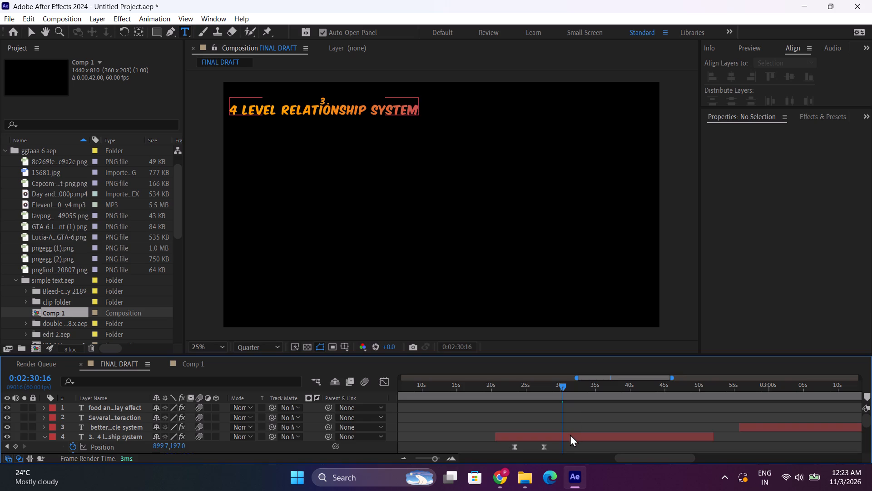
pyautogui.click(568, 437)
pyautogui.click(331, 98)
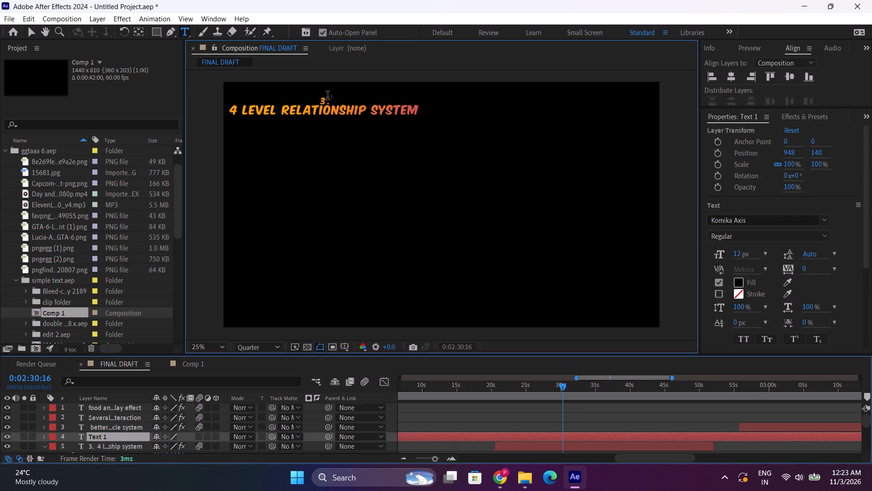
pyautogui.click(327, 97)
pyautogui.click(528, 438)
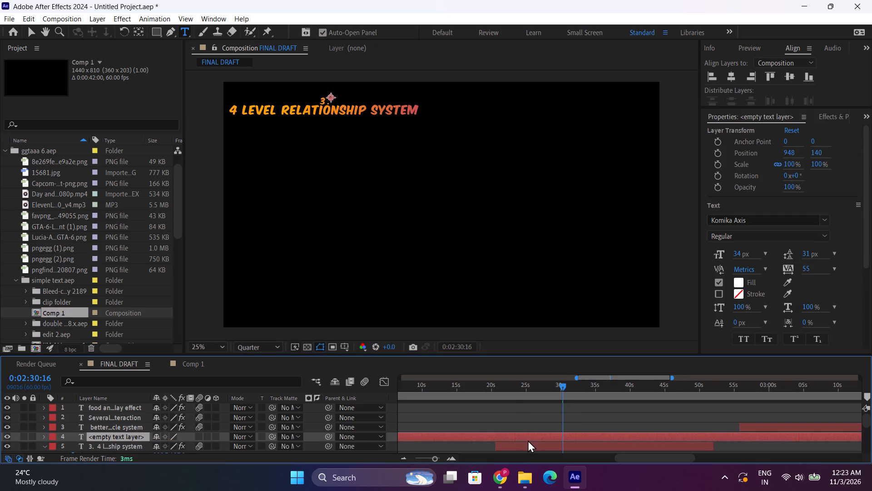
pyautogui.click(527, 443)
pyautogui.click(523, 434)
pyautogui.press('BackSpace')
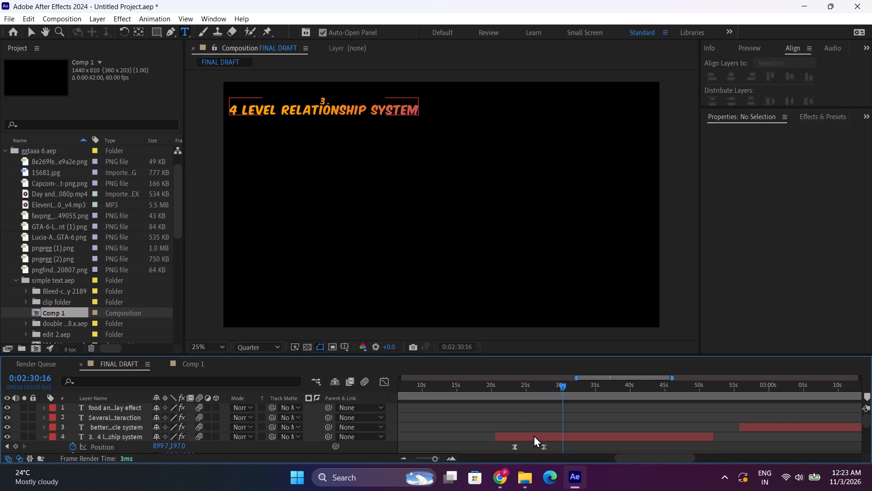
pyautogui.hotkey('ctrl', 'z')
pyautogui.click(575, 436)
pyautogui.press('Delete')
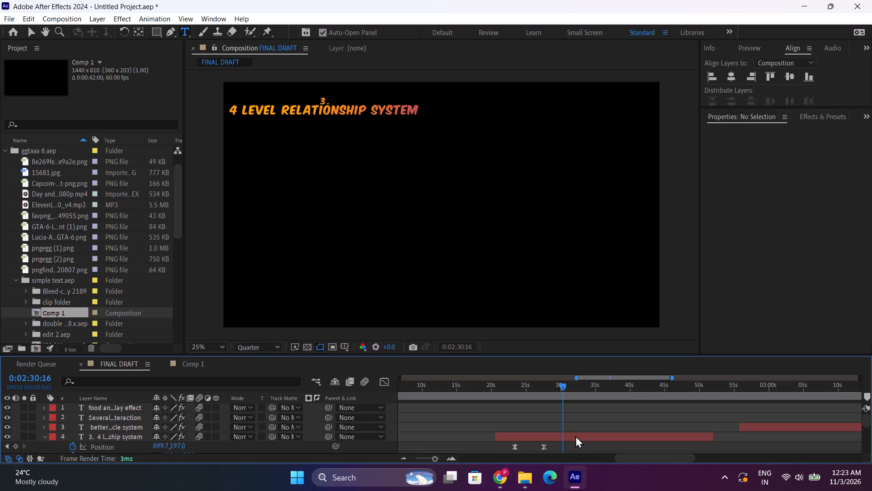
# Delete the number "3." above the 4 level relationship system text.
pyautogui.click(575, 437)
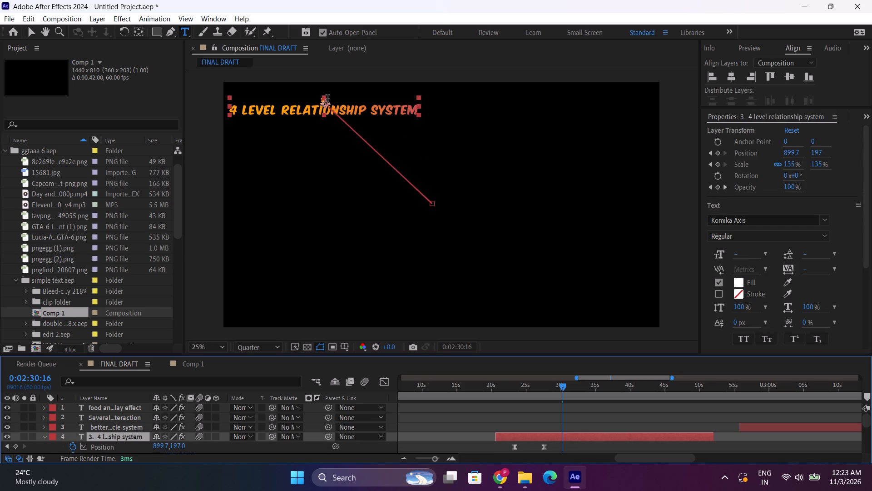
pyautogui.click(327, 98)
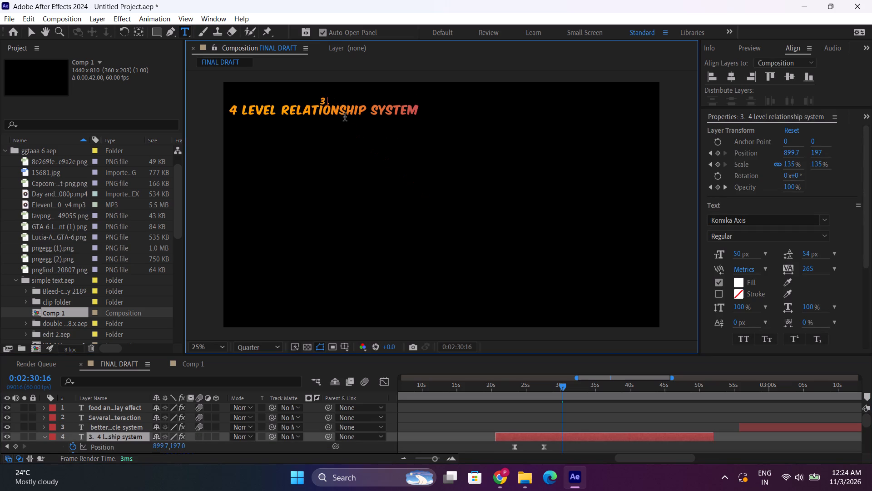
pyautogui.press('Right')
pyautogui.press('BackSpace')
pyautogui.press('BackSpace')
pyautogui.press('BackSpace')
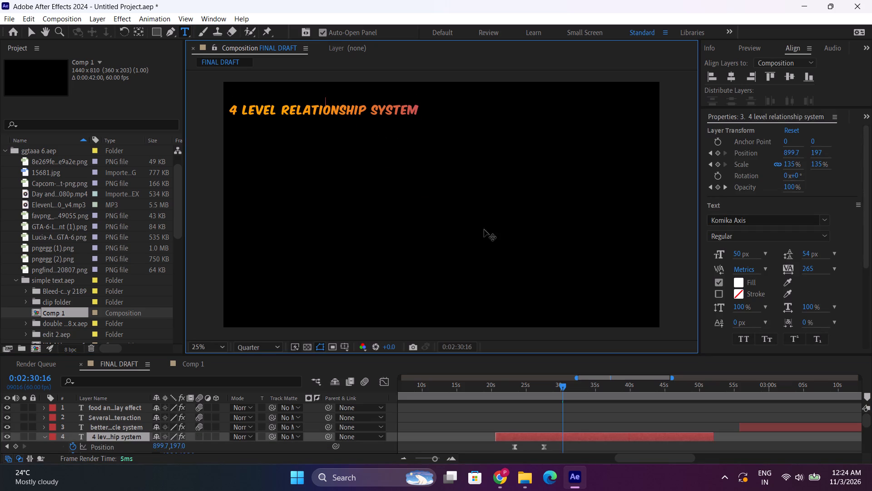
# Delete the number "2." above the better Npc text, working at 0:01:55:27.
pyautogui.moveTo(656, 462); pyautogui.dragTo(626, 459)
pyautogui.scroll(-2, 605, 407)
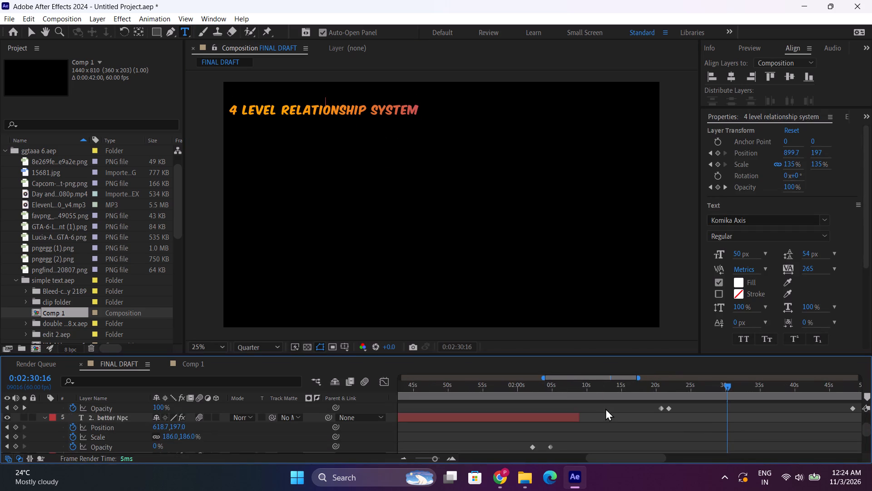
pyautogui.scroll(1, 604, 408)
pyautogui.click(534, 443)
pyautogui.moveTo(495, 388); pyautogui.dragTo(486, 387)
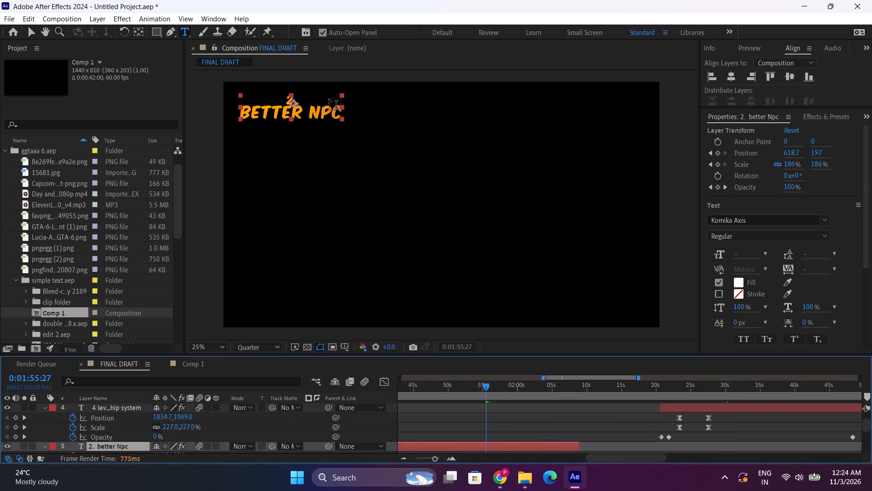
pyautogui.click(297, 97)
pyautogui.press('BackSpace')
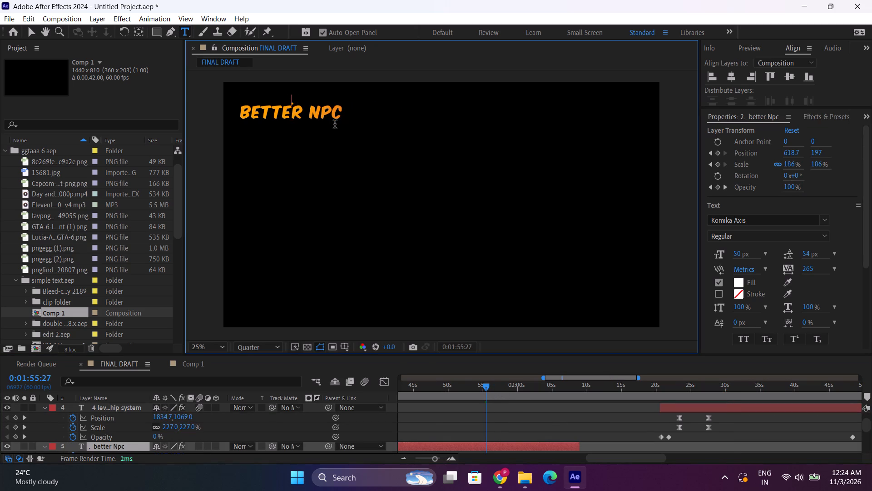
pyautogui.press('Right')
pyautogui.press('BackSpace')
# Remove the empty first line of the better Npc text, working at 0:01:36:52.
pyautogui.moveTo(600, 460); pyautogui.dragTo(538, 458)
pyautogui.scroll(-2, 536, 429)
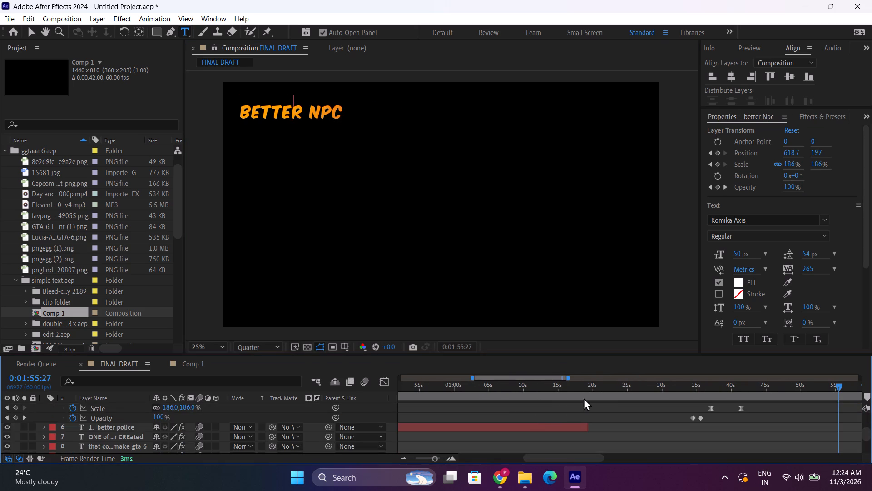
pyautogui.scroll(1, 732, 404)
pyautogui.moveTo(743, 383); pyautogui.dragTo(737, 387)
pyautogui.moveTo(736, 388); pyautogui.dragTo(698, 391)
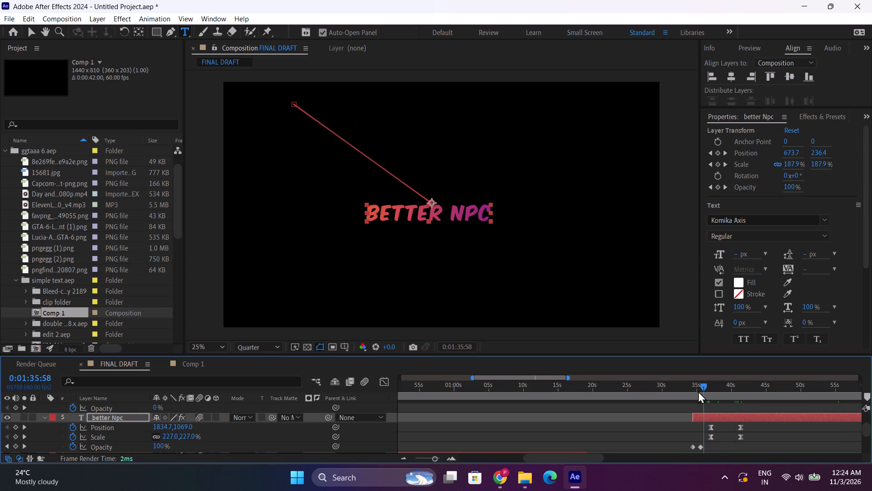
pyautogui.moveTo(698, 391); pyautogui.dragTo(709, 392)
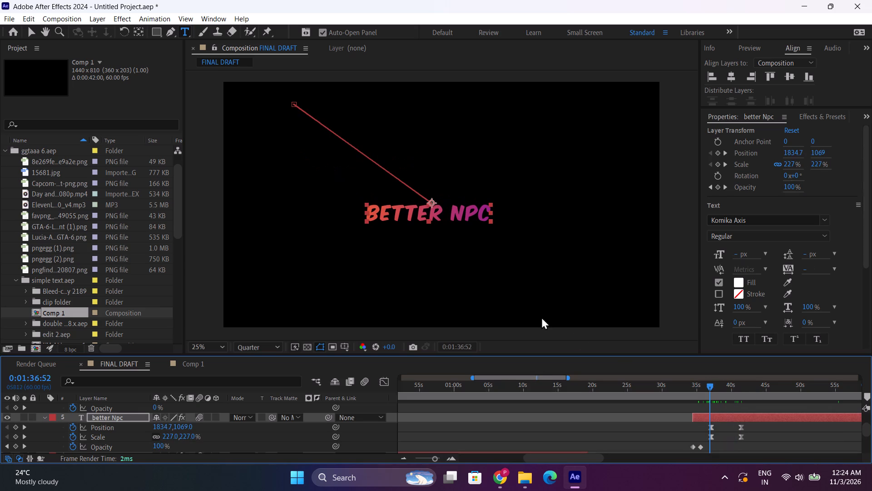
pyautogui.click(365, 212)
pyautogui.press('BackSpace')
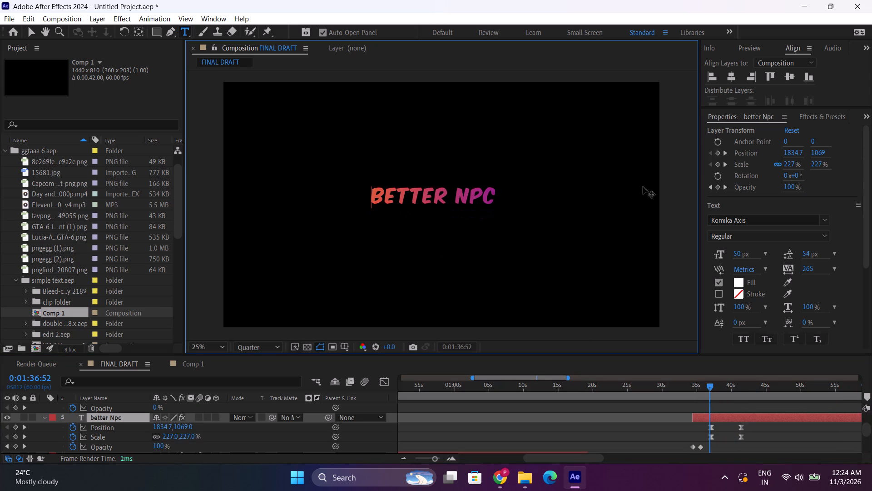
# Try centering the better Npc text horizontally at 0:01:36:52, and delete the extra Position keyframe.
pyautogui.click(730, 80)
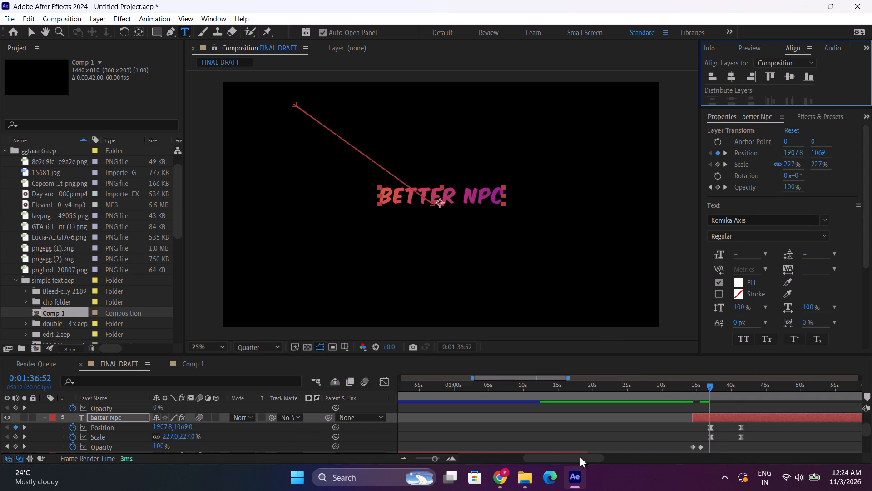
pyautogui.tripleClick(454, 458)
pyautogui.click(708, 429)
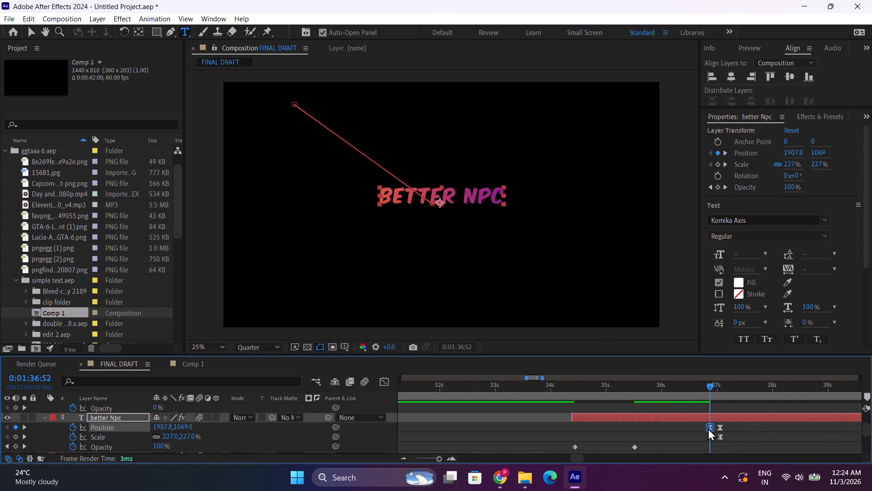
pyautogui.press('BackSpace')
# At the better Npc layer's first Position keyframe, 0:01:37:03, recenter the text by setting its Position to 1865.8, 1108.
pyautogui.moveTo(711, 387); pyautogui.dragTo(721, 385)
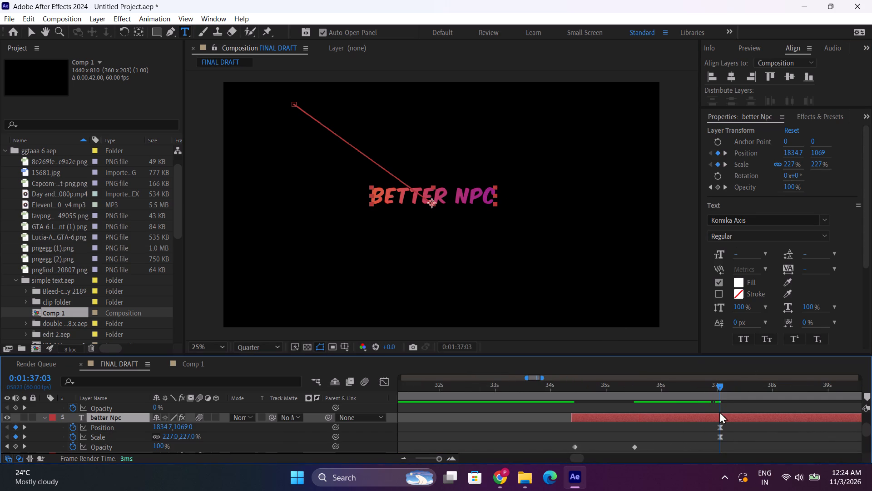
pyautogui.click(718, 429)
pyautogui.click(733, 75)
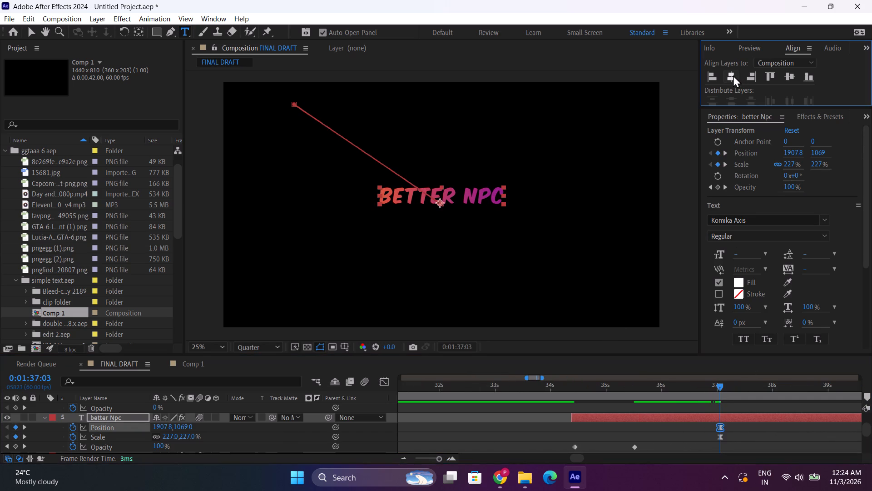
pyautogui.moveTo(793, 154); pyautogui.dragTo(785, 154)
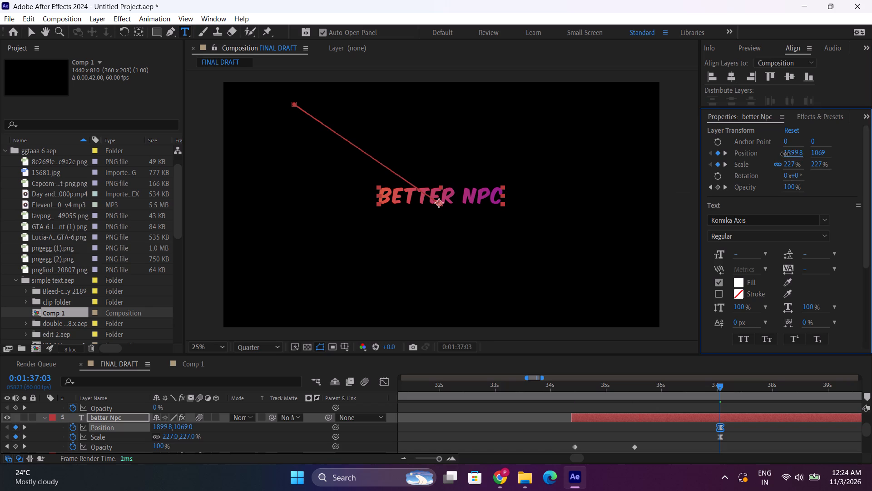
pyautogui.moveTo(785, 154); pyautogui.dragTo(768, 155)
pyautogui.moveTo(813, 150); pyautogui.dragTo(839, 148)
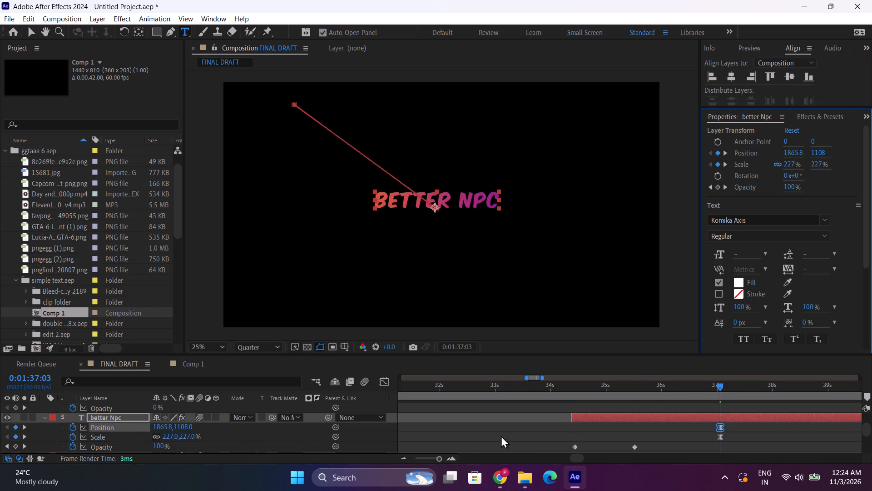
# Delete the number "1." above the better police text, working at 0:00:46:44.
pyautogui.moveTo(713, 387); pyautogui.dragTo(538, 398)
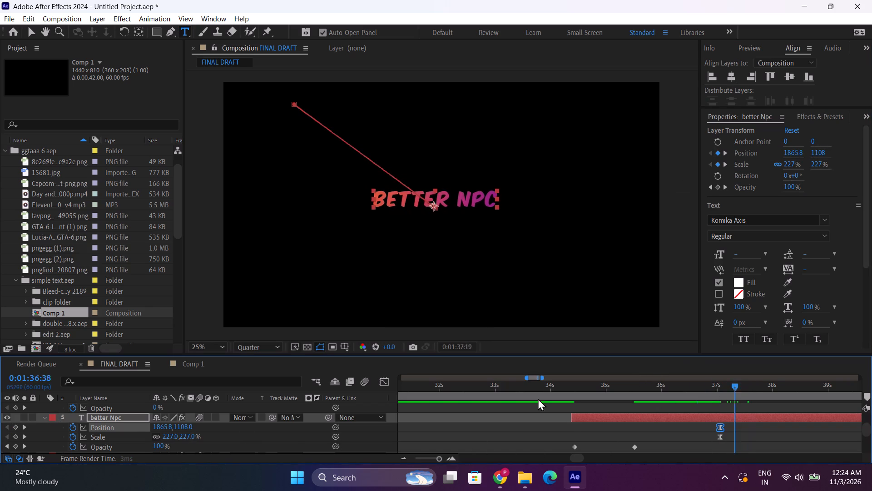
pyautogui.moveTo(538, 398); pyautogui.dragTo(397, 401)
pyautogui.scroll(-1, 401, 403)
pyautogui.scroll(1, 92, 419)
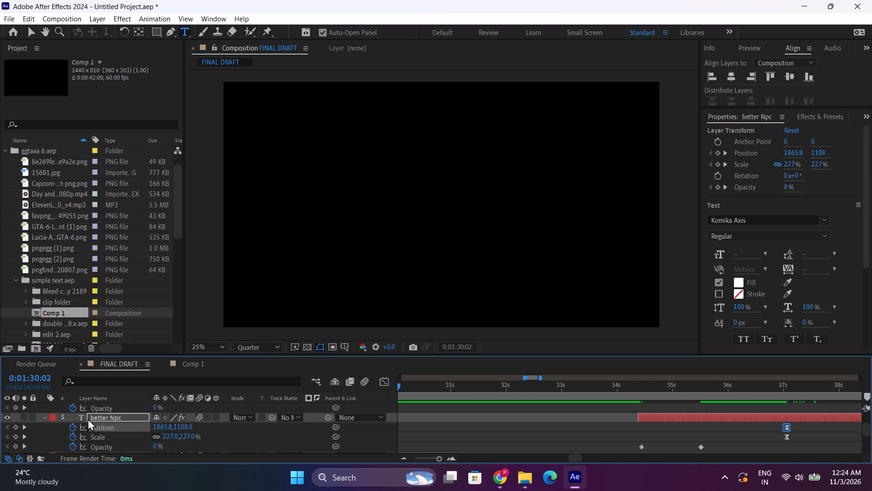
pyautogui.click(47, 416)
pyautogui.moveTo(570, 458); pyautogui.dragTo(569, 458)
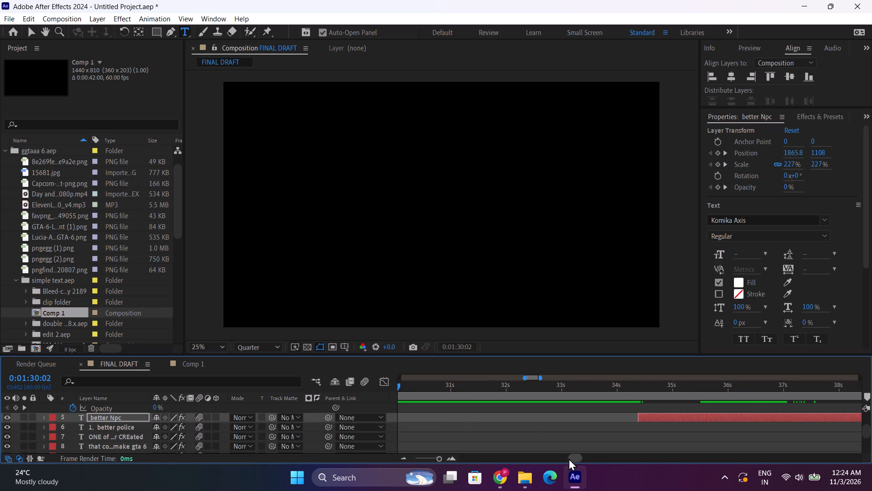
pyautogui.moveTo(569, 458); pyautogui.dragTo(561, 460)
pyautogui.scroll(-4, 612, 419)
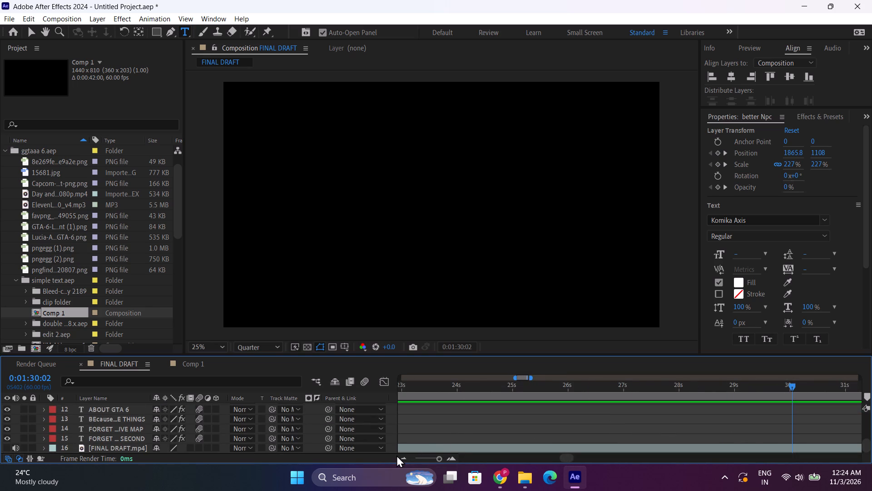
pyautogui.click(396, 455)
pyautogui.moveTo(397, 455); pyautogui.dragTo(404, 456)
pyautogui.click(406, 456)
pyautogui.doubleClick(407, 455)
pyautogui.scroll(3, 660, 396)
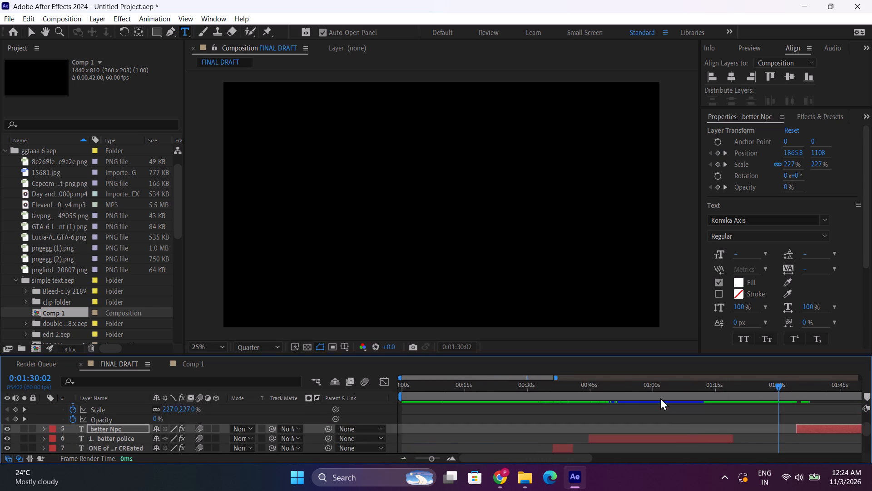
pyautogui.moveTo(634, 396); pyautogui.dragTo(594, 396)
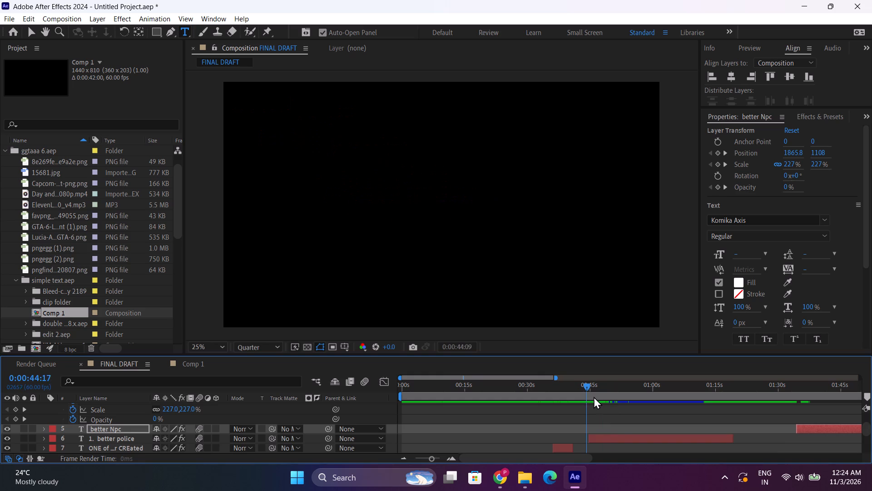
pyautogui.moveTo(594, 396); pyautogui.dragTo(597, 396)
pyautogui.click(599, 435)
pyautogui.click(435, 198)
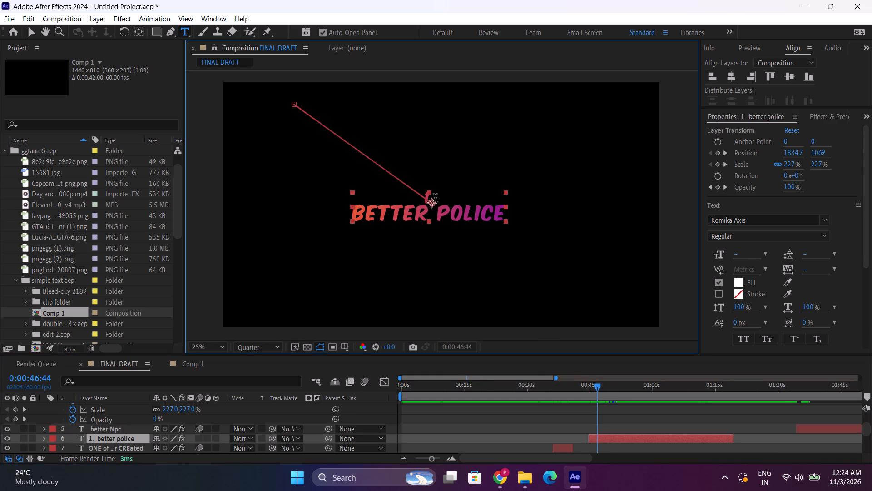
pyautogui.press('BackSpace')
pyautogui.press('BackSpace')
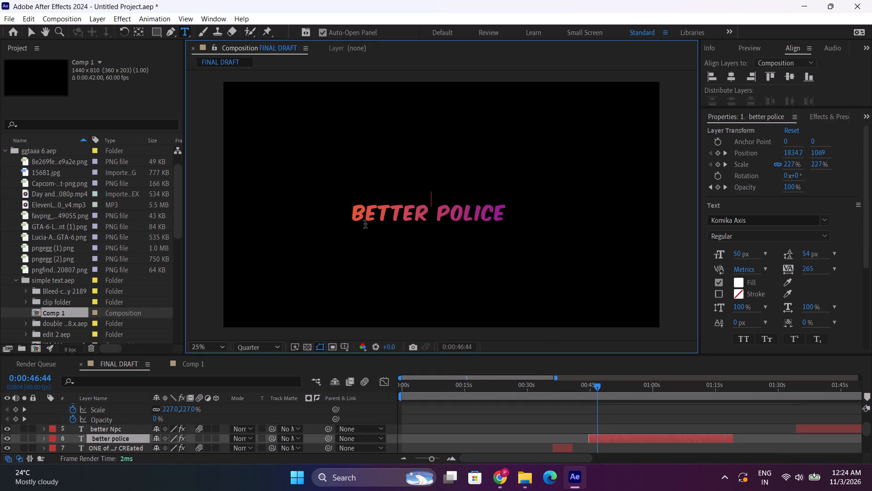
# Remove the empty first line of the better police text, leaving only the words "better police".
pyautogui.click(353, 214)
pyautogui.press('BackSpace')
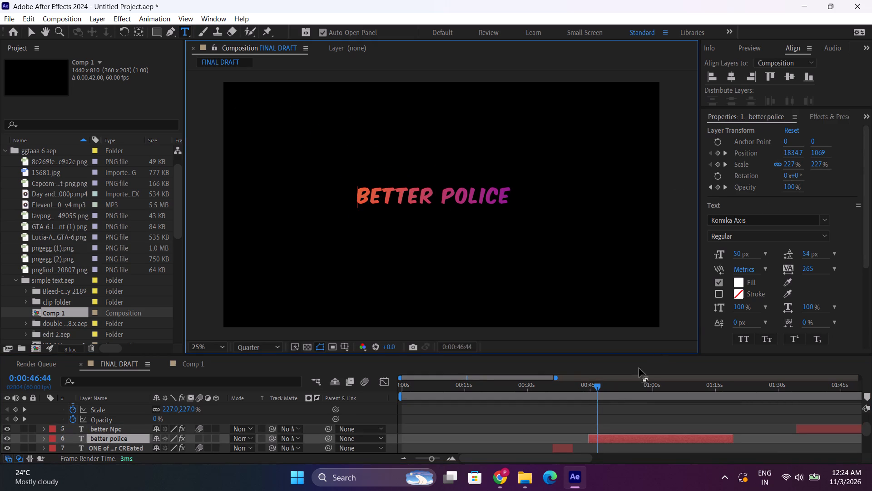
pyautogui.press('u')
pyautogui.scroll(-1, 613, 419)
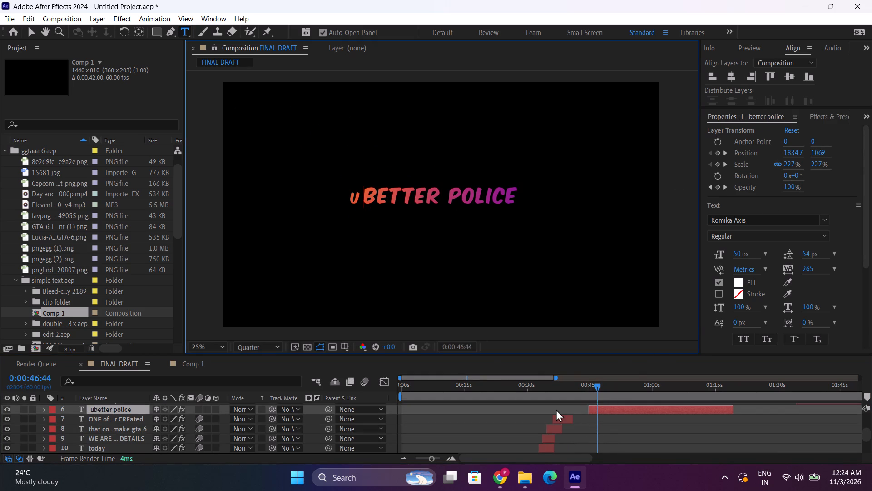
pyautogui.press('BackSpace')
pyautogui.moveTo(613, 441); pyautogui.dragTo(613, 436)
# At the better police layer's first Position keyframe, 0:00:47:22, recenter the text by setting its Position to 1843.3, 1161.
pyautogui.click(612, 405)
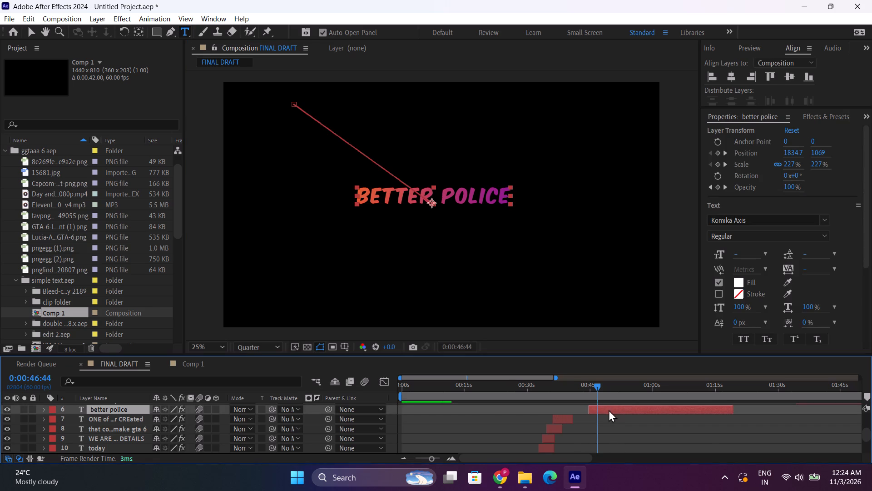
pyautogui.press('u')
pyautogui.tripleClick(451, 457)
pyautogui.moveTo(451, 456); pyautogui.dragTo(455, 455)
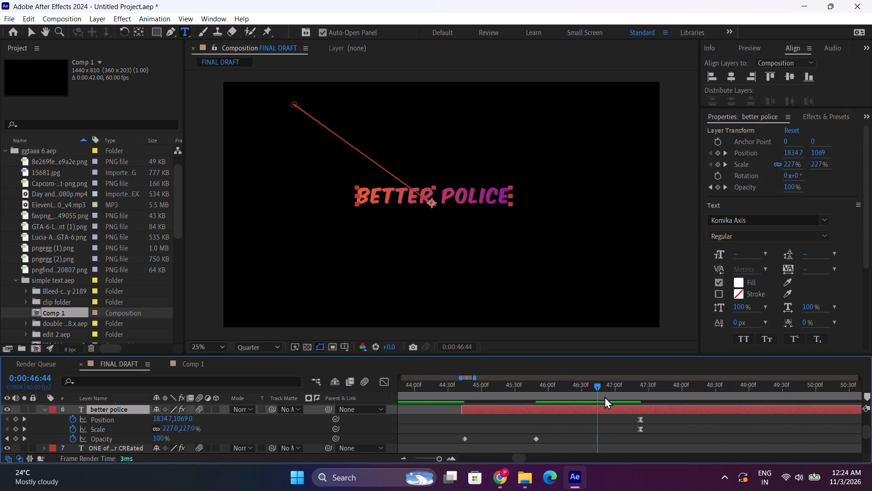
pyautogui.moveTo(626, 394); pyautogui.dragTo(641, 393)
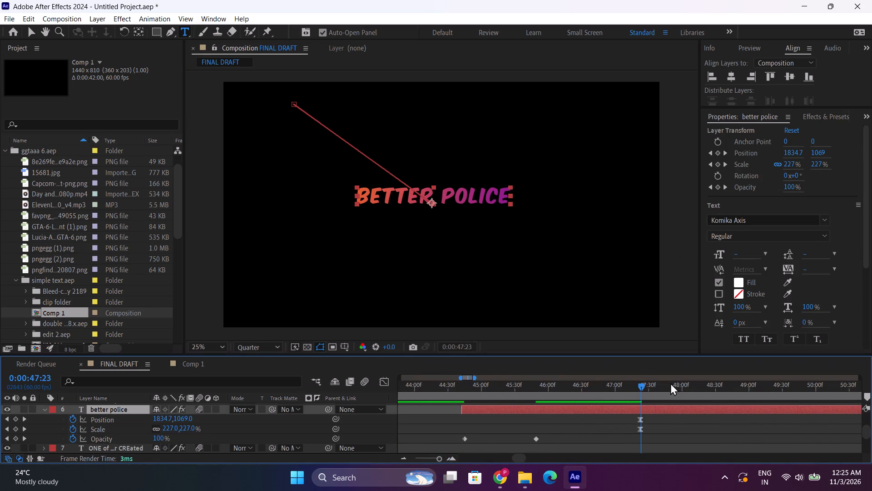
pyautogui.click(638, 386)
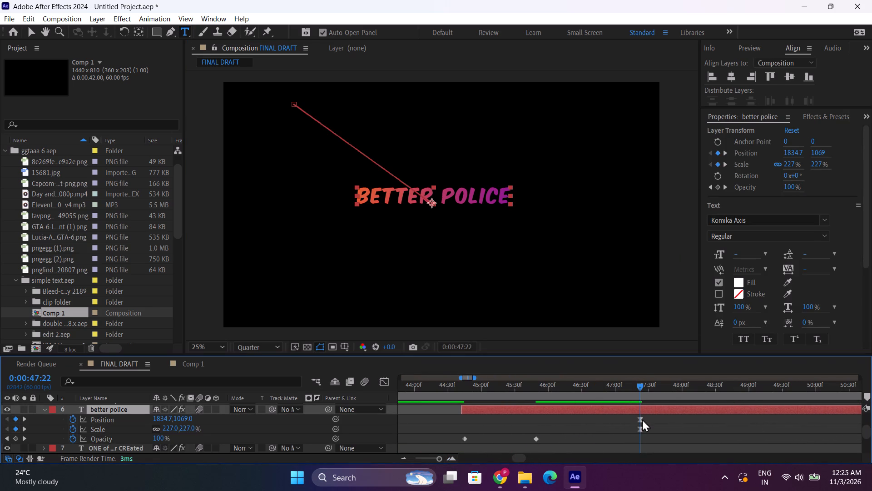
pyautogui.click(642, 419)
pyautogui.click(733, 78)
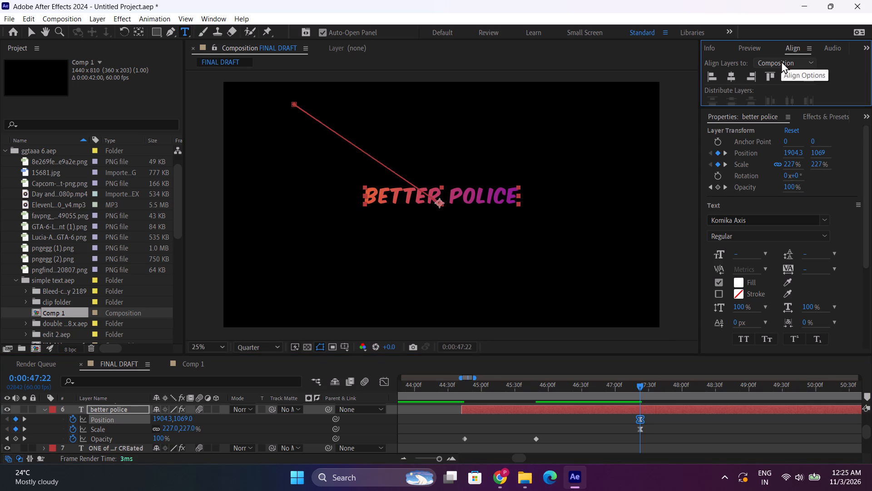
pyautogui.moveTo(797, 156); pyautogui.dragTo(762, 157)
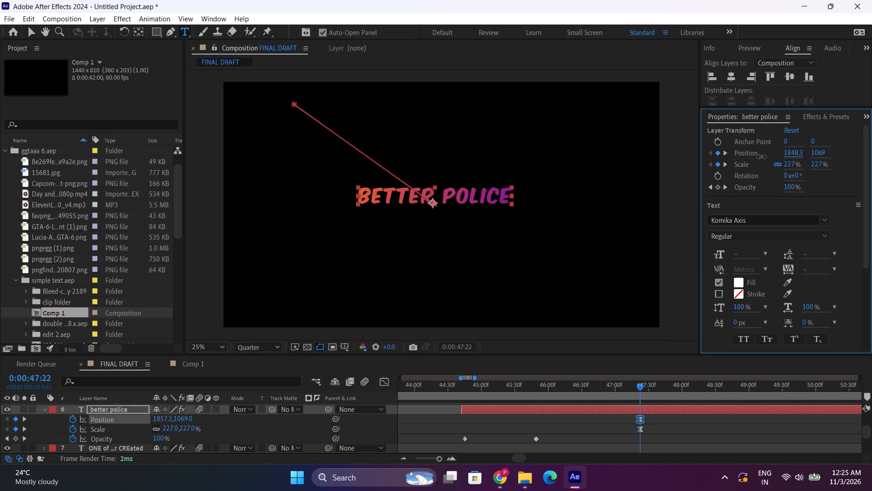
pyautogui.moveTo(762, 157); pyautogui.dragTo(760, 157)
pyautogui.moveTo(820, 153); pyautogui.dragTo(849, 178)
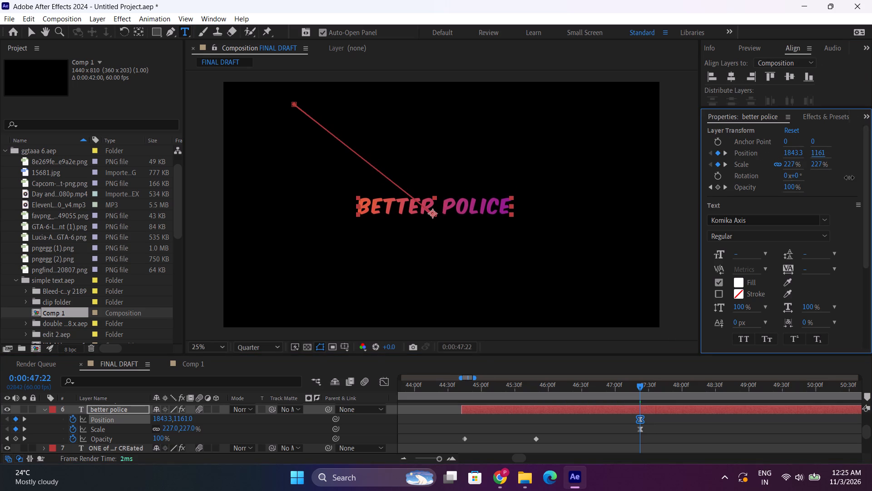
pyautogui.moveTo(849, 178); pyautogui.dragTo(849, 178)
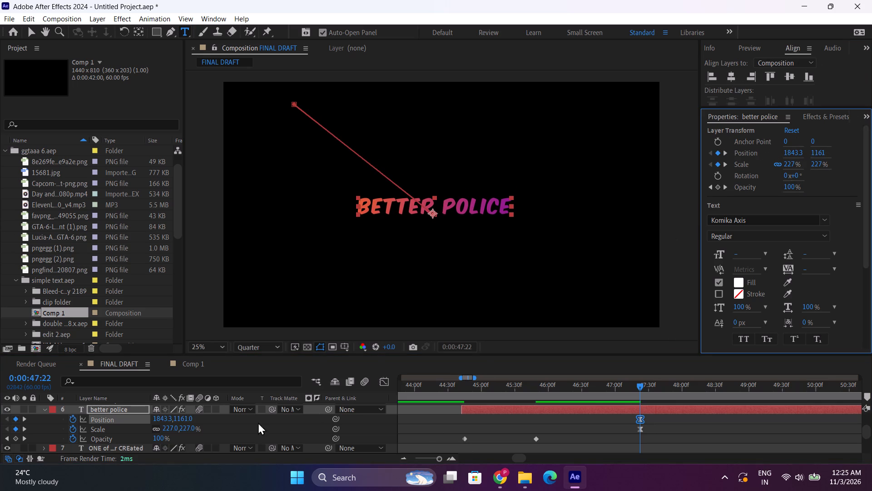
# Review the motion of the better Npc and better police titles along the timeline.
pyautogui.tripleClick(403, 456)
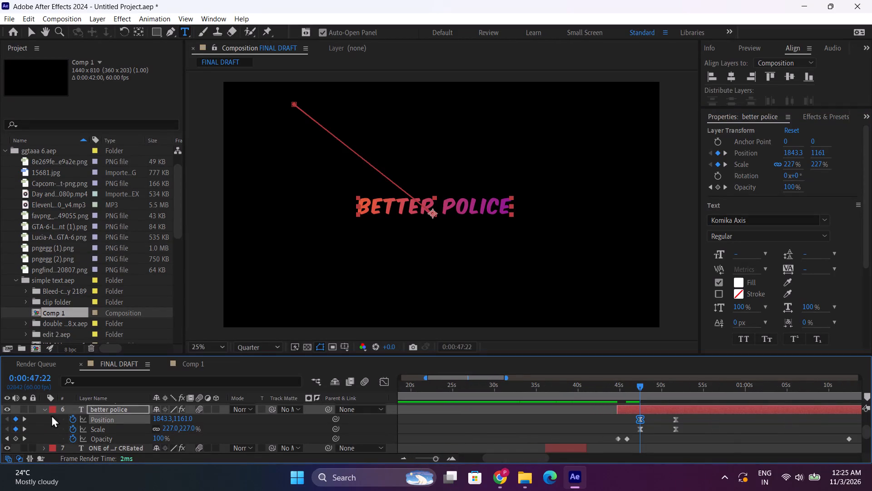
pyautogui.click(47, 409)
pyautogui.moveTo(529, 454); pyautogui.dragTo(537, 454)
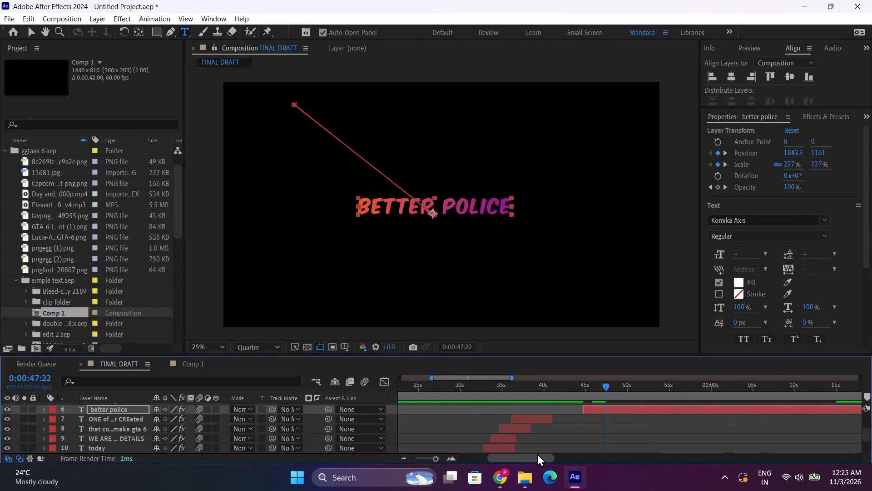
pyautogui.moveTo(537, 454); pyautogui.dragTo(571, 453)
pyautogui.doubleClick(403, 456)
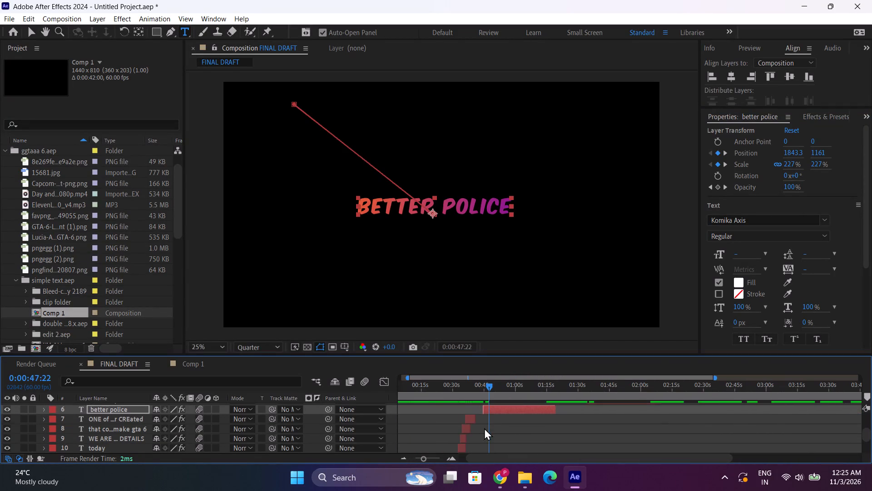
pyautogui.scroll(1, 484, 428)
pyautogui.moveTo(491, 386); pyautogui.dragTo(624, 400)
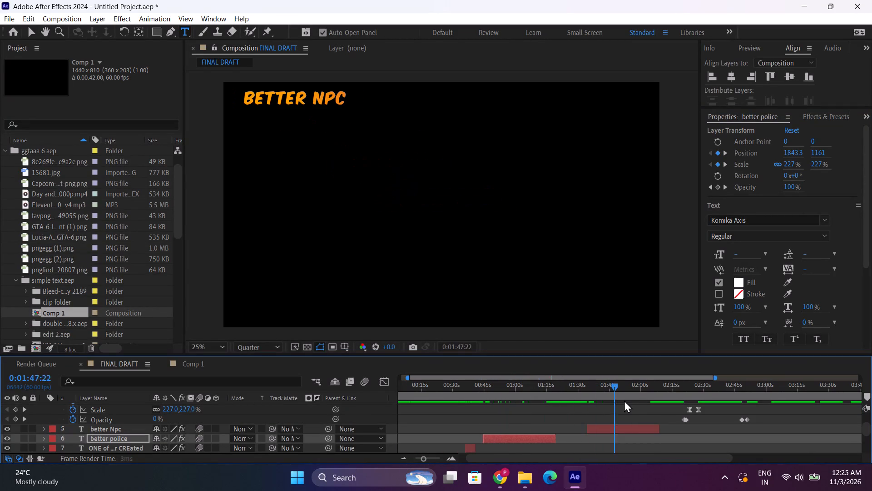
pyautogui.moveTo(624, 400); pyautogui.dragTo(647, 411)
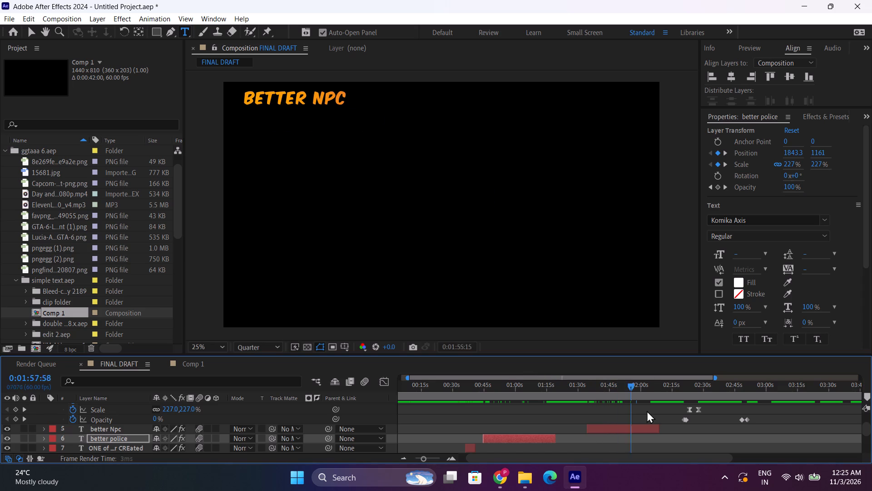
pyautogui.moveTo(647, 411); pyautogui.dragTo(601, 412)
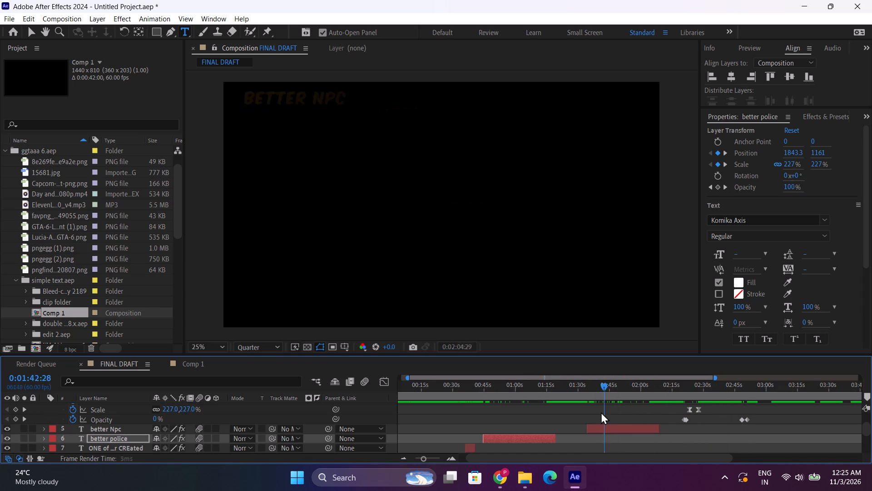
pyautogui.moveTo(601, 412); pyautogui.dragTo(495, 415)
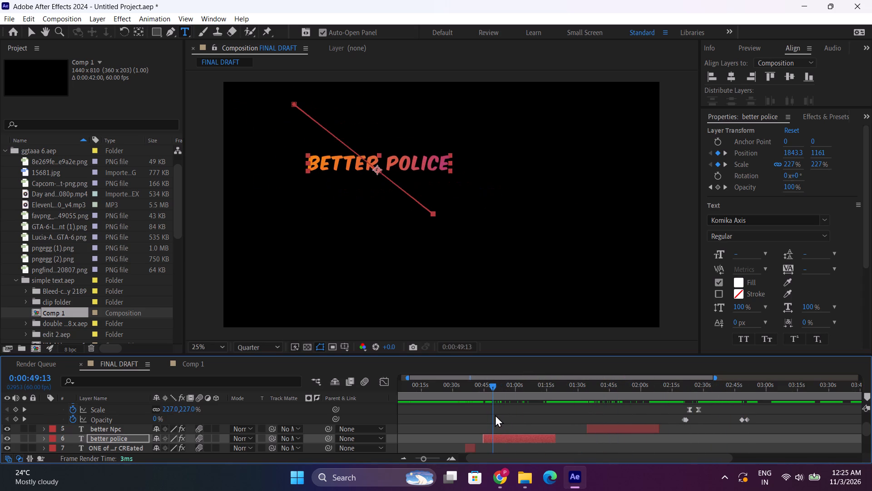
pyautogui.moveTo(495, 415); pyautogui.dragTo(507, 415)
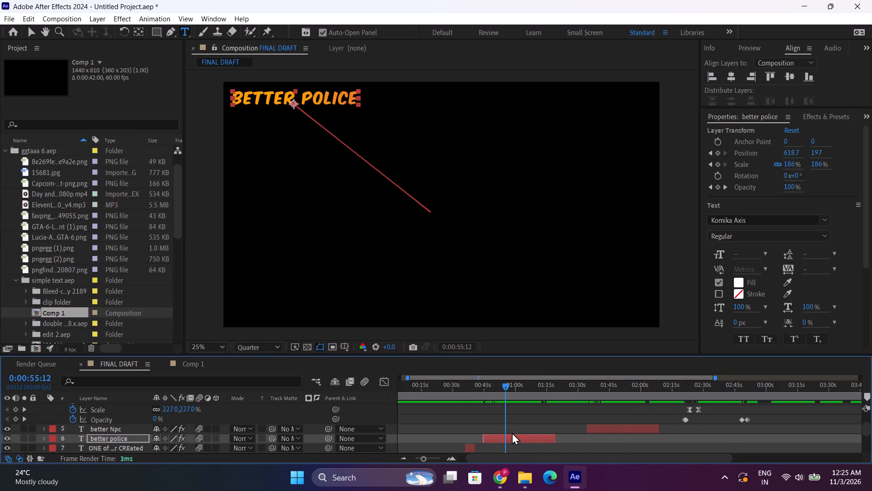
# Delete all Position and Scale keyframes of the better police layer, keeping the text centered at 1843.3, 1161.
pyautogui.press('u')
pyautogui.scroll(-1, 512, 438)
pyautogui.moveTo(501, 388); pyautogui.dragTo(486, 388)
pyautogui.moveTo(483, 418); pyautogui.dragTo(511, 429)
pyautogui.press('Delete')
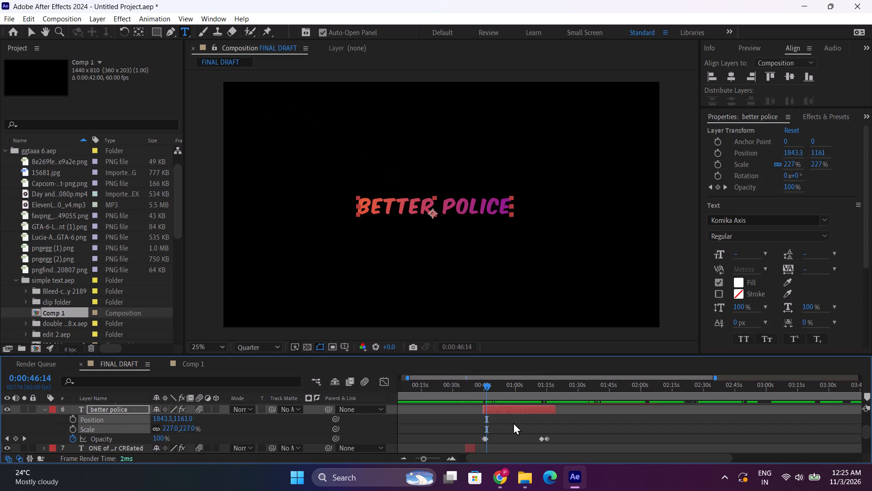
pyautogui.click(43, 407)
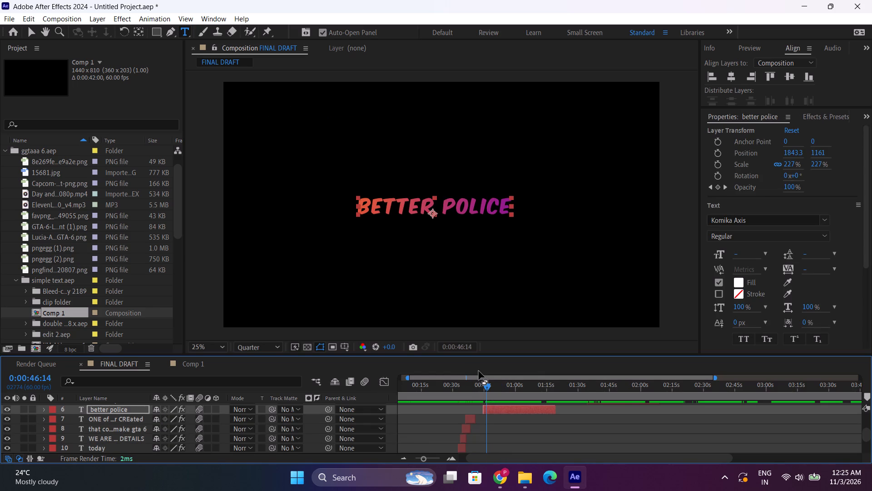
# Move the better police layer's two fade-out Opacity keyframes earlier, to either side of 0:00:59:00.
pyautogui.moveTo(490, 386); pyautogui.dragTo(517, 389)
pyautogui.press('u')
pyautogui.moveTo(527, 419); pyautogui.dragTo(530, 419)
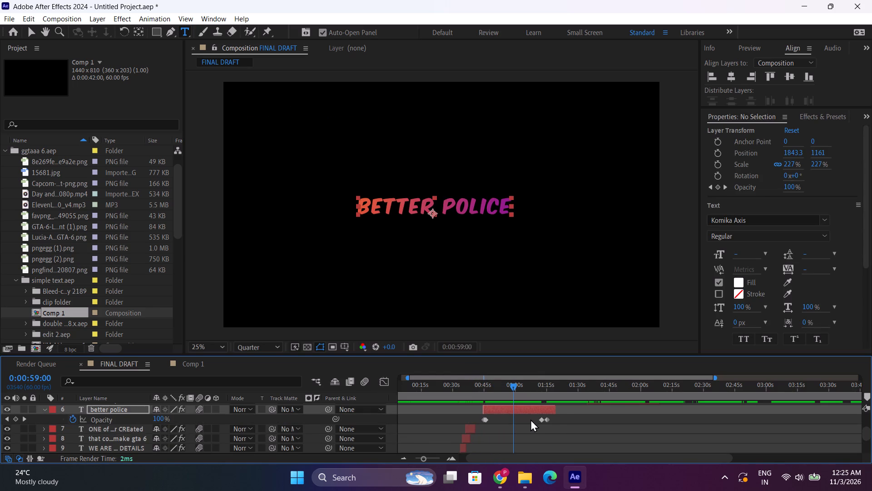
pyautogui.moveTo(530, 419); pyautogui.dragTo(558, 423)
pyautogui.moveTo(547, 418); pyautogui.dragTo(516, 426)
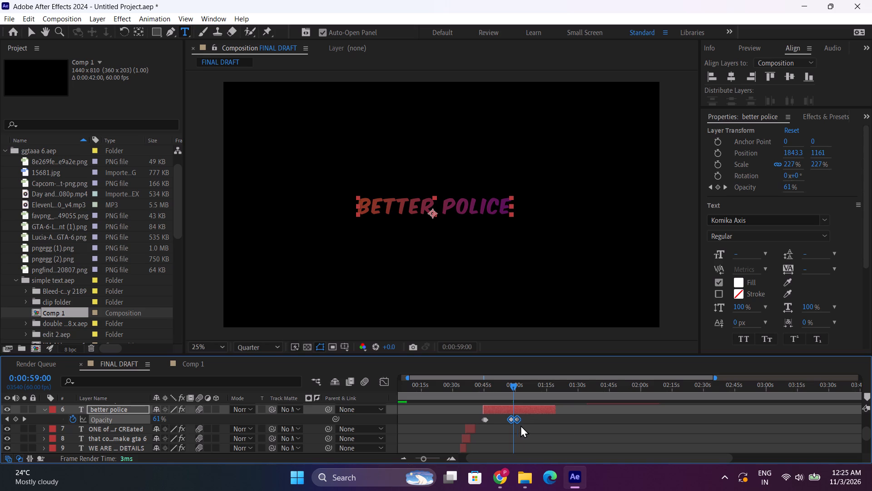
pyautogui.press('space')
# Trim the end of the better police layer to its last Opacity keyframe, at about 0:01:00:54.
pyautogui.moveTo(513, 384); pyautogui.dragTo(517, 384)
pyautogui.moveTo(554, 409); pyautogui.dragTo(517, 437)
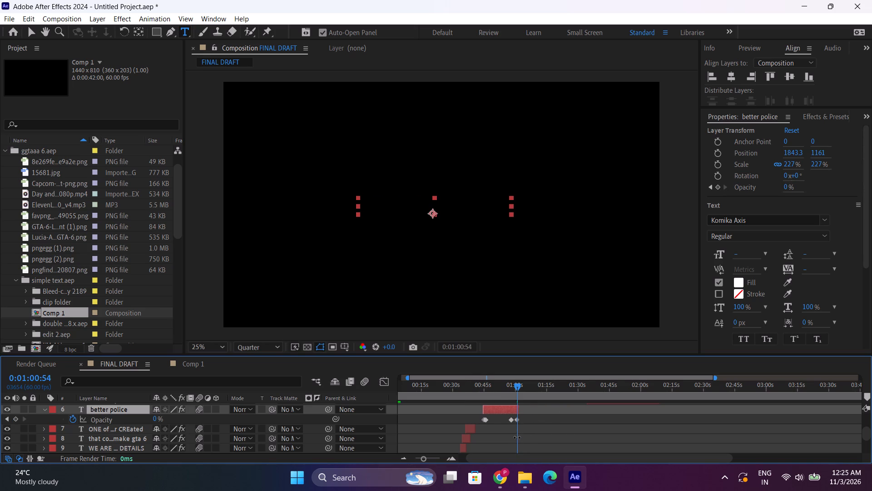
pyautogui.moveTo(517, 437); pyautogui.dragTo(518, 436)
# Delete all Position and Scale keyframes of the better Npc layer, keeping the text centered at 1865.8, 1108.
pyautogui.scroll(1, 553, 425)
pyautogui.click(604, 428)
pyautogui.press('u')
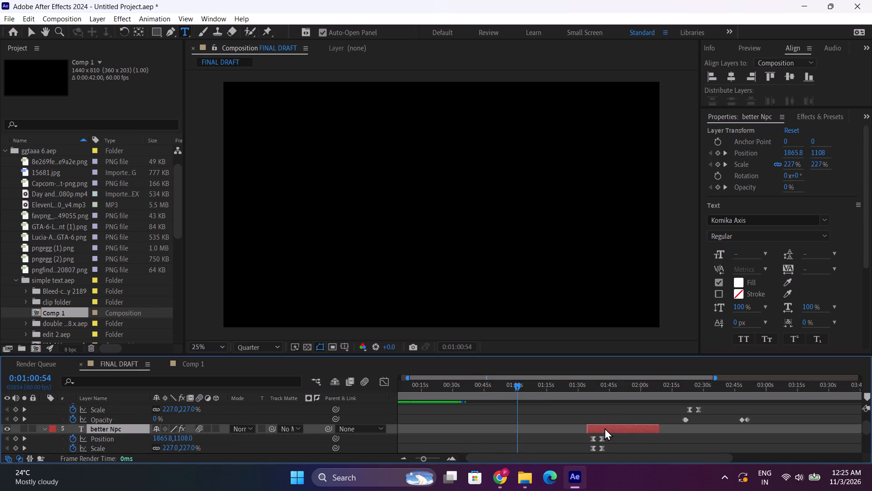
pyautogui.scroll(-1, 604, 428)
pyautogui.moveTo(564, 406); pyautogui.dragTo(615, 421)
pyautogui.press('Delete')
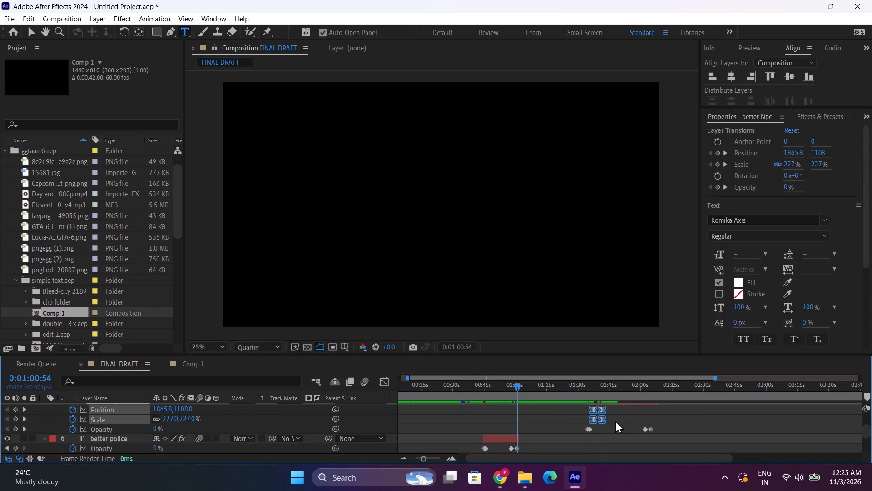
# Move the better Npc layer's two fade-out Opacity keyframes earlier, ending at about 0:01:51.
pyautogui.moveTo(627, 424); pyautogui.dragTo(659, 435)
pyautogui.moveTo(652, 429); pyautogui.dragTo(624, 441)
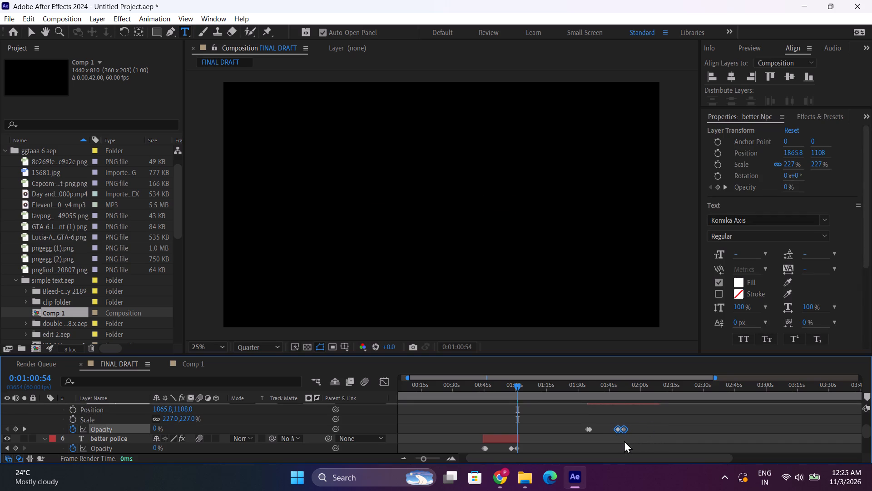
pyautogui.moveTo(624, 441); pyautogui.dragTo(623, 441)
# Trim the end of the better Npc layer to about 0:01:51:10, at its last Opacity keyframe.
pyautogui.scroll(1, 430, 447)
pyautogui.click(603, 387)
pyautogui.scroll(-1, 627, 408)
pyautogui.moveTo(611, 386); pyautogui.dragTo(622, 389)
pyautogui.scroll(1, 625, 419)
pyautogui.moveTo(660, 428); pyautogui.dragTo(639, 447)
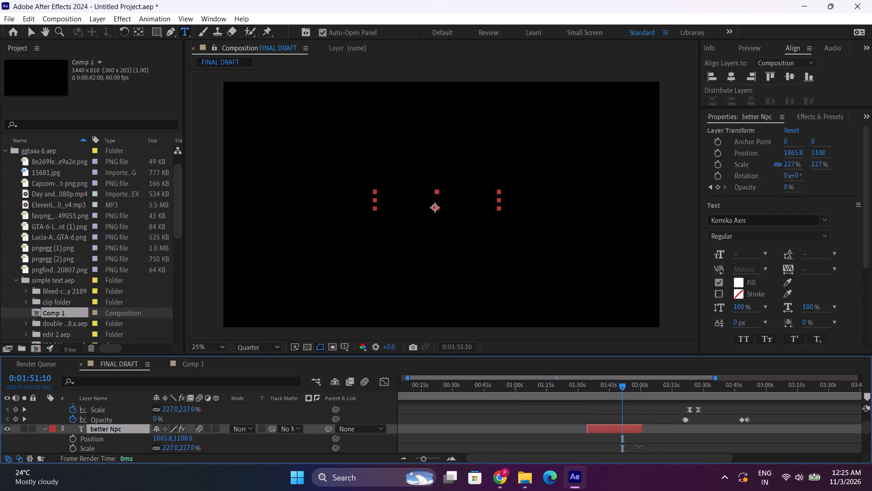
pyautogui.moveTo(639, 447); pyautogui.dragTo(625, 458)
pyautogui.click(47, 426)
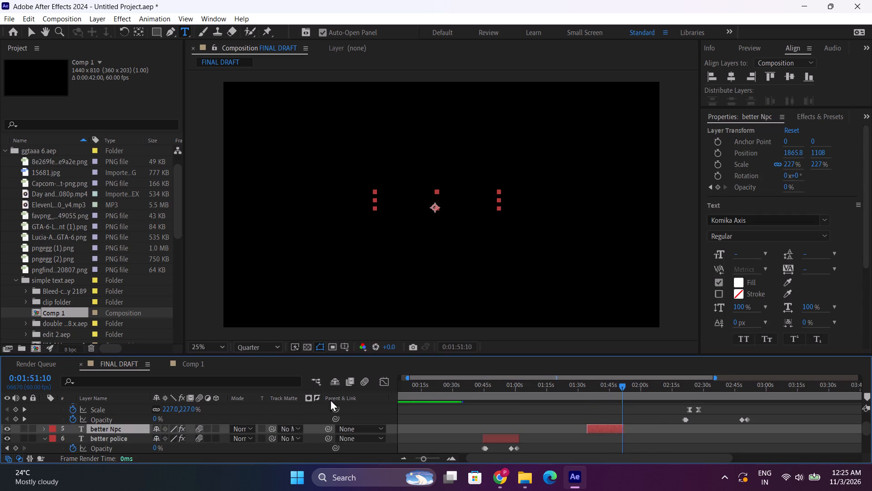
# Delete all Position and Scale keyframes of the 4 level relationship system layer, keeping the large centered text state.
pyautogui.moveTo(607, 396); pyautogui.dragTo(715, 411)
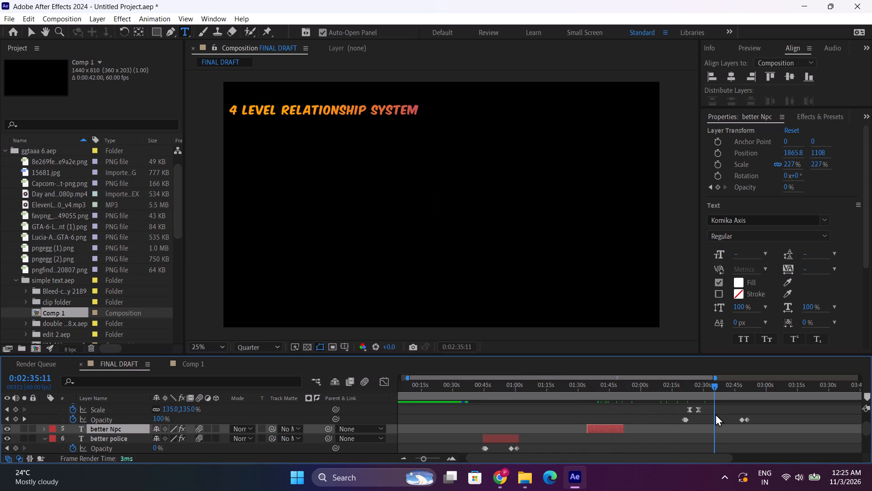
pyautogui.scroll(1, 716, 414)
pyautogui.moveTo(679, 424); pyautogui.dragTo(709, 438)
pyautogui.moveTo(690, 387); pyautogui.dragTo(685, 386)
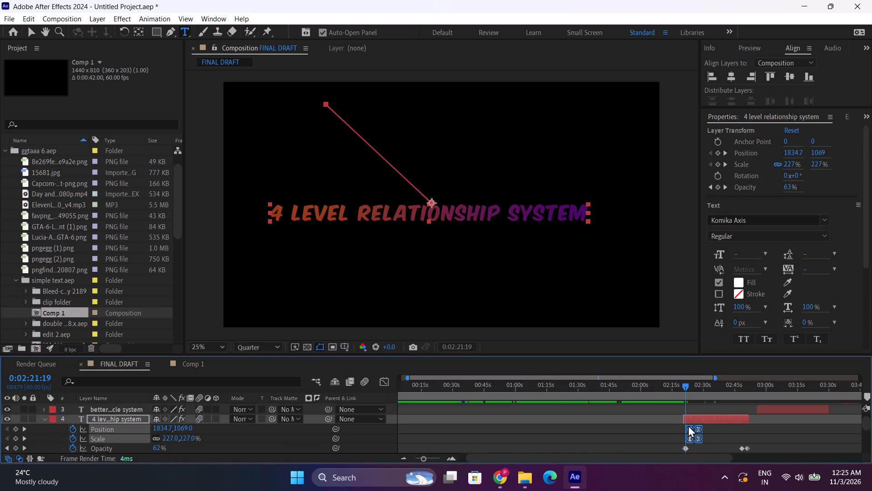
pyautogui.press('Delete')
# Center the 4 level relationship system text by setting its Position to 1878.7, 988.
pyautogui.click(698, 394)
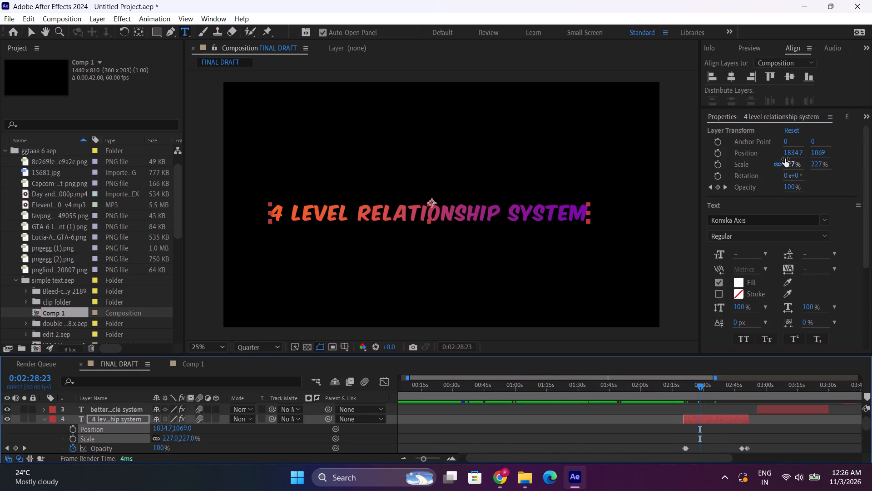
pyautogui.moveTo(792, 155); pyautogui.dragTo(821, 164)
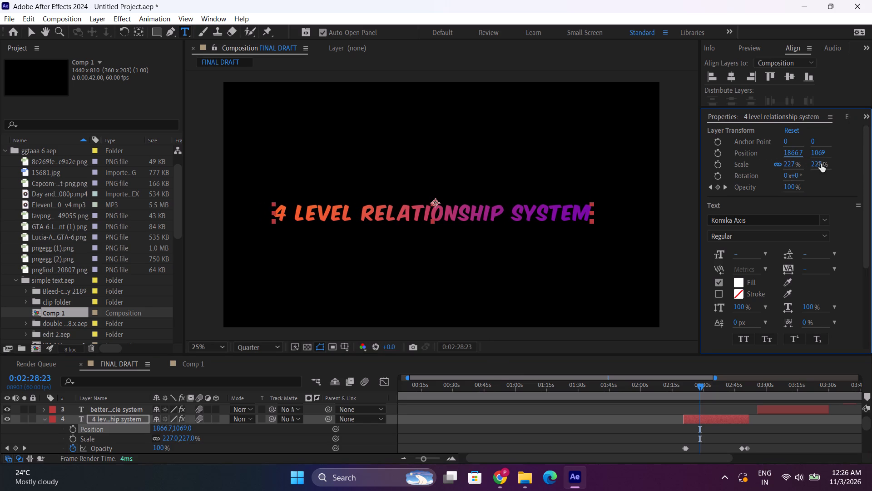
pyautogui.moveTo(818, 149); pyautogui.dragTo(805, 117)
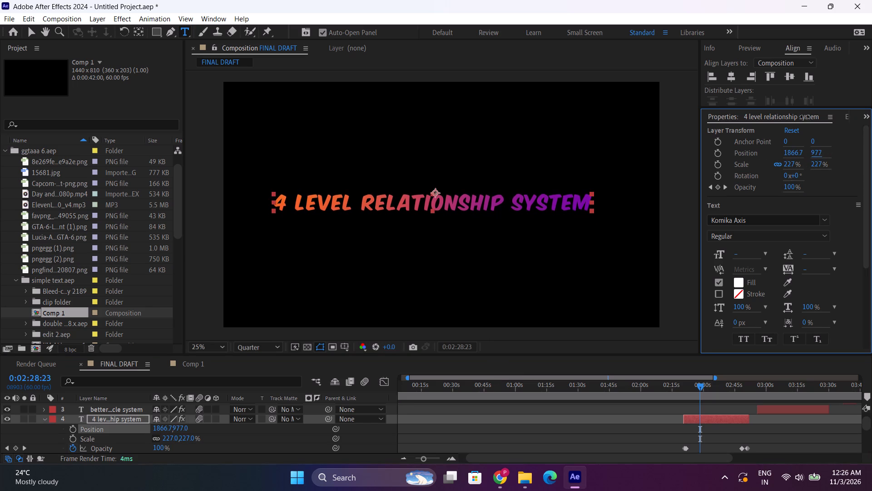
pyautogui.moveTo(805, 117); pyautogui.dragTo(806, 118)
pyautogui.moveTo(792, 151); pyautogui.dragTo(801, 150)
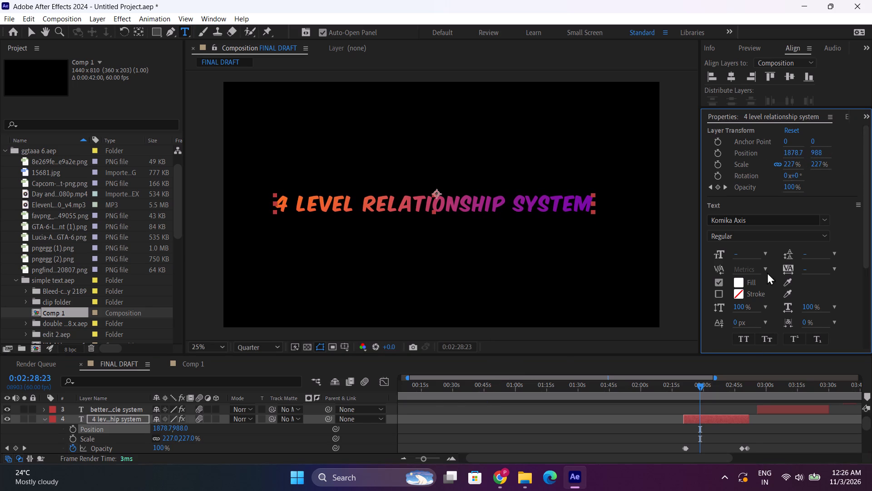
# Move the 4 level relationship system layer's two fade-out Opacity keyframes earlier to about 0:02:40, and trim the layer's end just after them.
pyautogui.moveTo(721, 442); pyautogui.dragTo(756, 452)
pyautogui.moveTo(748, 447); pyautogui.dragTo(731, 450)
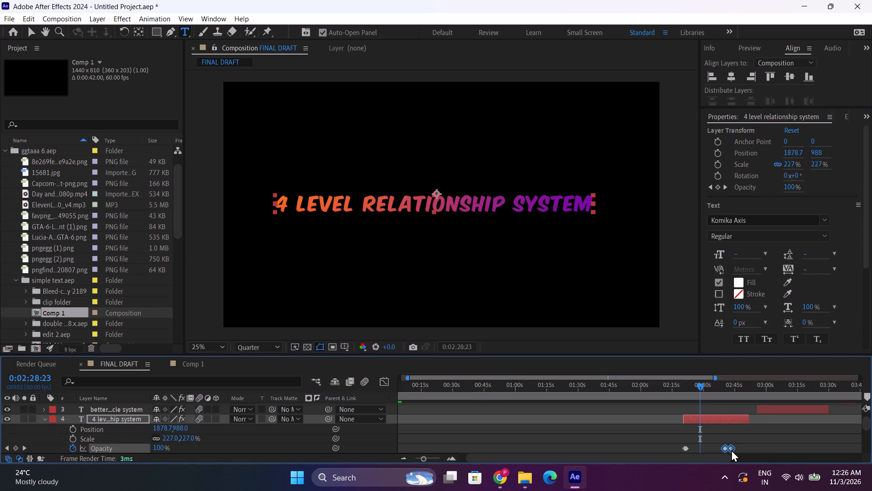
pyautogui.moveTo(731, 450); pyautogui.dragTo(731, 450)
pyautogui.moveTo(752, 419); pyautogui.dragTo(735, 438)
pyautogui.moveTo(713, 385); pyautogui.dragTo(722, 385)
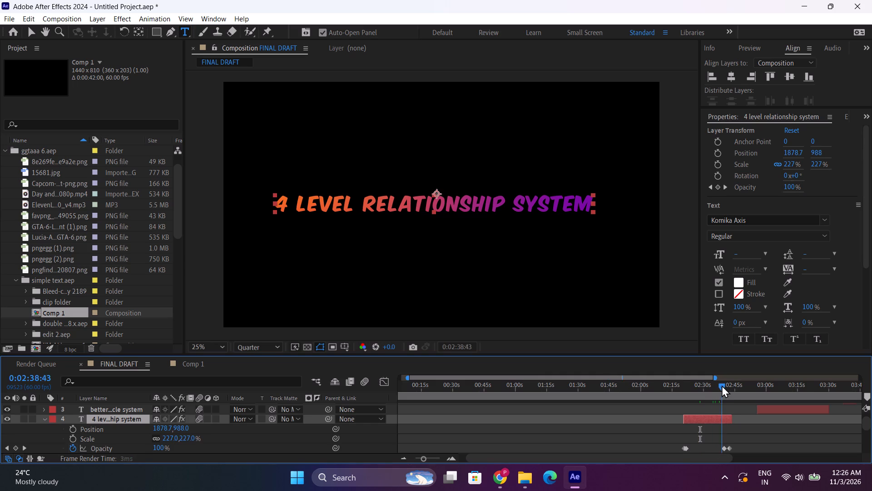
pyautogui.moveTo(722, 385); pyautogui.dragTo(725, 391)
pyautogui.moveTo(725, 391); pyautogui.dragTo(706, 406)
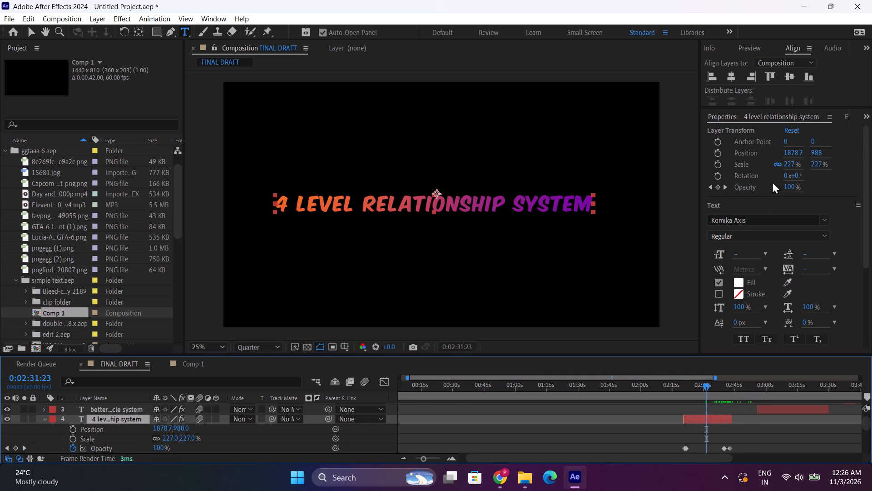
# Shift the 4 level relationship system text horizontally to a Position X of 1888.7.
pyautogui.moveTo(788, 150); pyautogui.dragTo(798, 154)
pyautogui.click(41, 420)
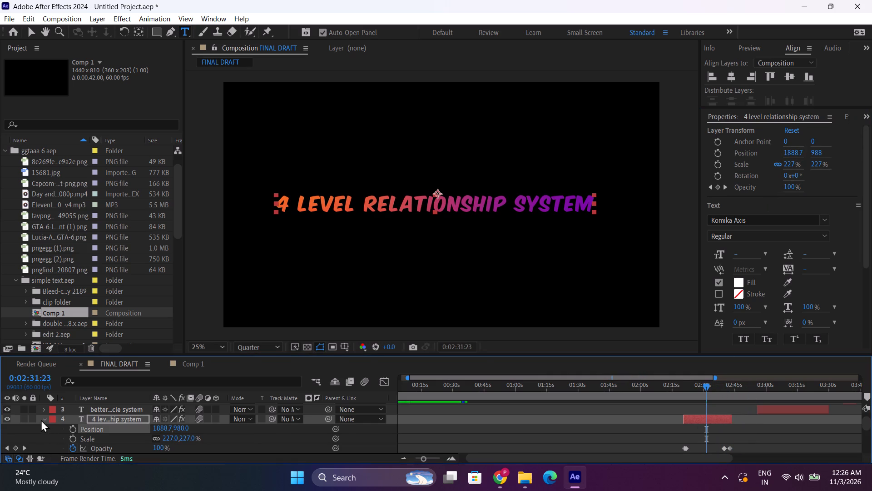
# Delete all Position and Scale keyframes of the better vehicle system layer with the large centered text at about 0:02:56:06.
pyautogui.moveTo(758, 392); pyautogui.dragTo(773, 391)
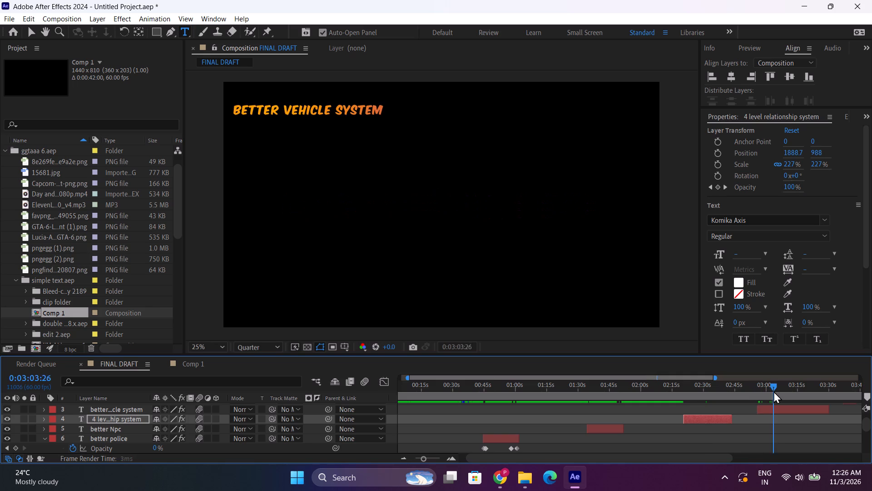
pyautogui.moveTo(773, 391); pyautogui.dragTo(758, 398)
pyautogui.click(778, 410)
pyautogui.press('u')
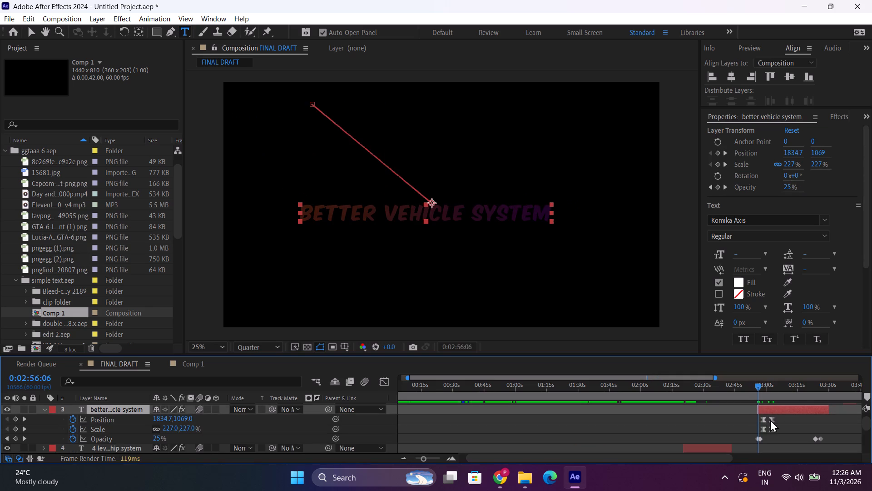
pyautogui.moveTo(756, 418); pyautogui.dragTo(790, 429)
pyautogui.press('Delete')
# Center the better vehicle system text by setting its Position to 1856.7, 978.
pyautogui.moveTo(760, 390); pyautogui.dragTo(764, 389)
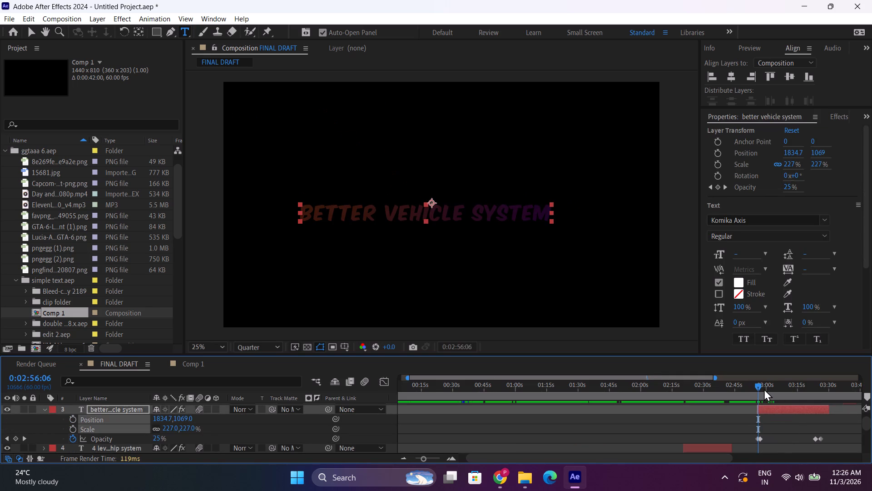
pyautogui.moveTo(764, 389); pyautogui.dragTo(778, 387)
pyautogui.moveTo(794, 150); pyautogui.dragTo(813, 154)
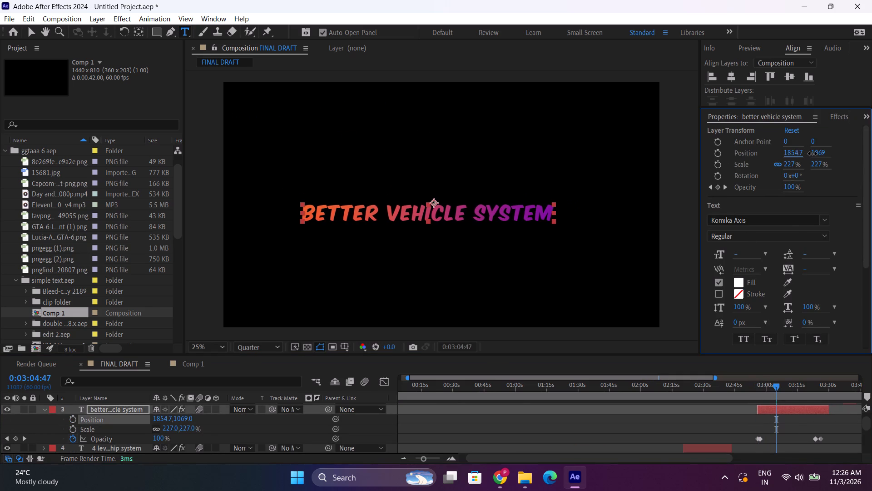
pyautogui.moveTo(813, 154); pyautogui.dragTo(813, 154)
pyautogui.moveTo(822, 155); pyautogui.dragTo(793, 150)
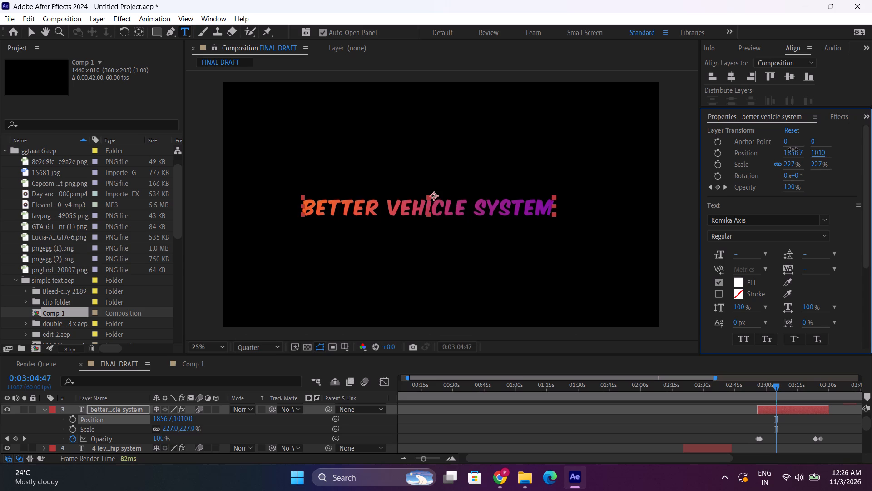
pyautogui.moveTo(793, 150); pyautogui.dragTo(778, 149)
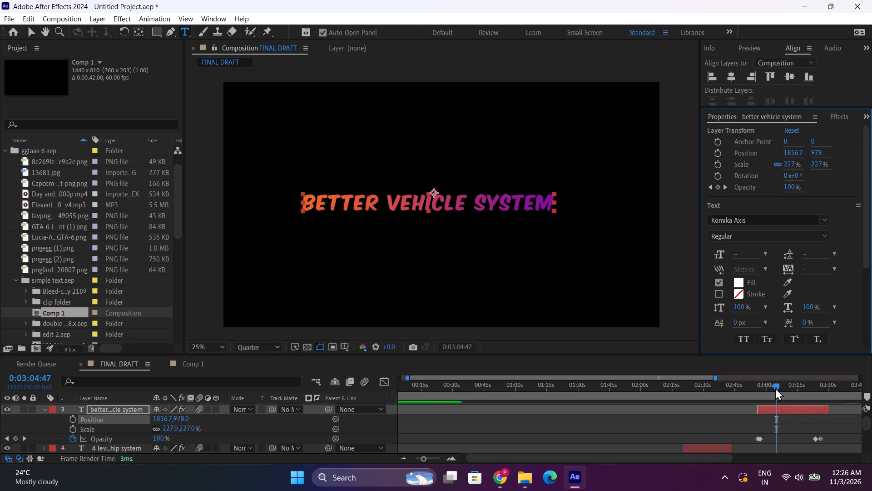
# Move the better vehicle system layer's two fade-out Opacity keyframes earlier, ending at about 0:03:19.
pyautogui.moveTo(779, 387); pyautogui.dragTo(791, 390)
pyautogui.moveTo(795, 432); pyautogui.dragTo(834, 444)
pyautogui.moveTo(822, 437); pyautogui.dragTo(812, 439)
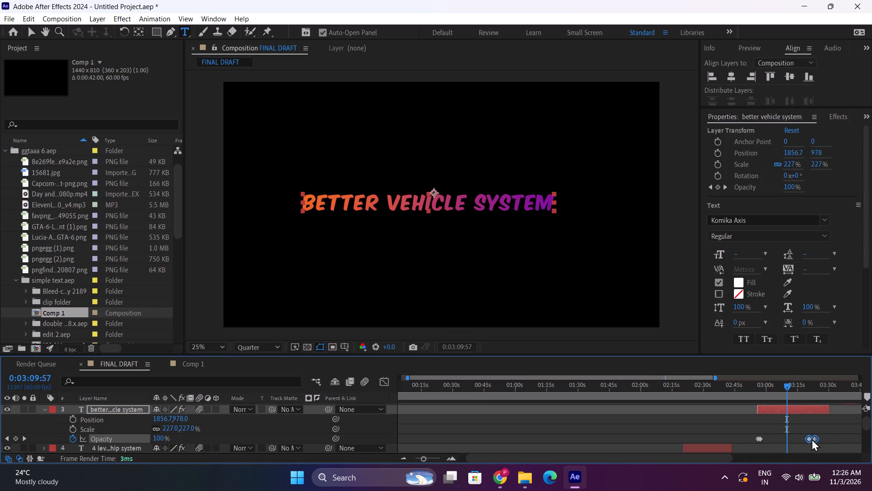
pyautogui.moveTo(812, 439); pyautogui.dragTo(807, 440)
# Shift the better vehicle system text horizontally to a Position X of 1870.7.
pyautogui.click(789, 392)
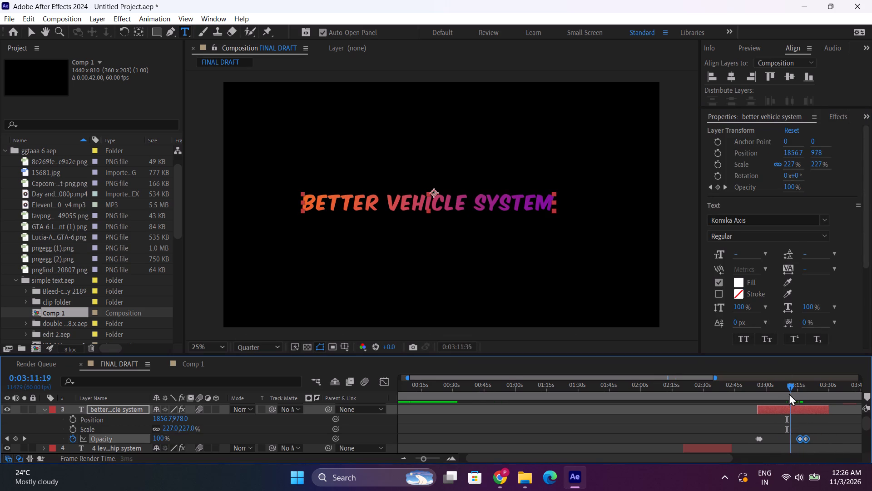
pyautogui.moveTo(788, 153); pyautogui.dragTo(798, 153)
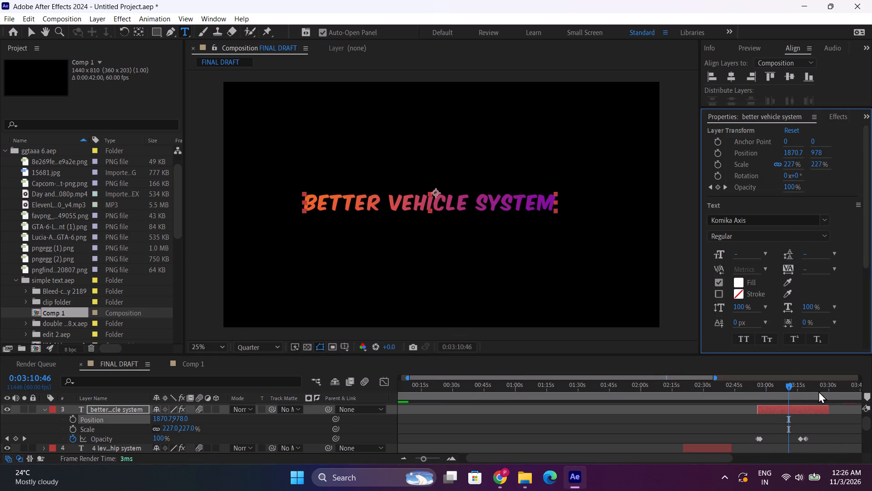
# Trim the end of the better vehicle system layer to about 0:03:20, just after its last Opacity keyframe.
pyautogui.moveTo(822, 407); pyautogui.dragTo(828, 409)
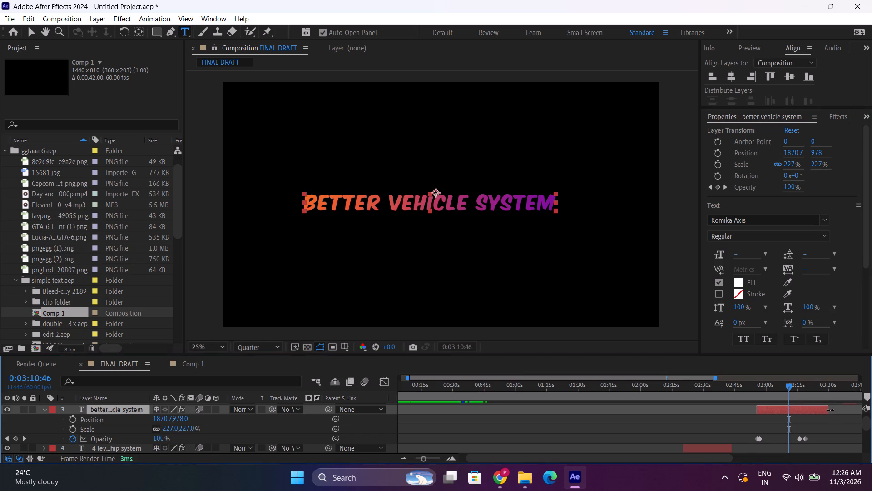
pyautogui.hotkey('ctrl', 'z')
pyautogui.moveTo(828, 410); pyautogui.dragTo(810, 426)
pyautogui.click(809, 389)
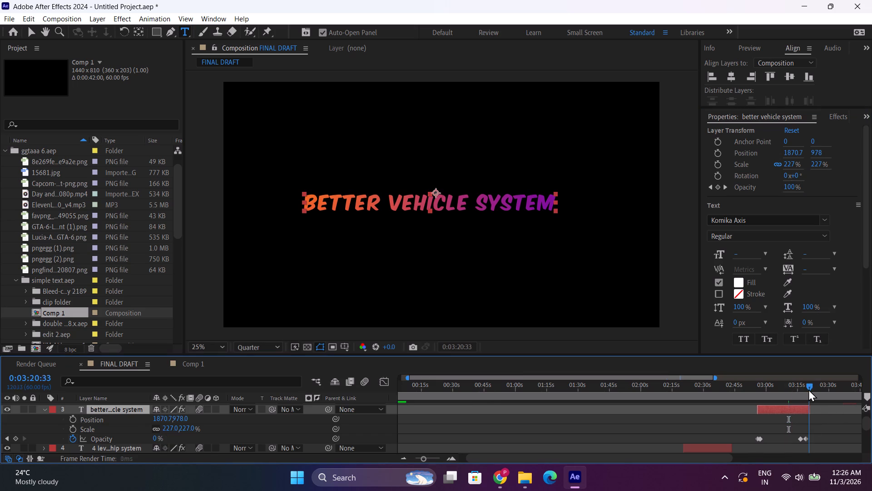
pyautogui.click(807, 389)
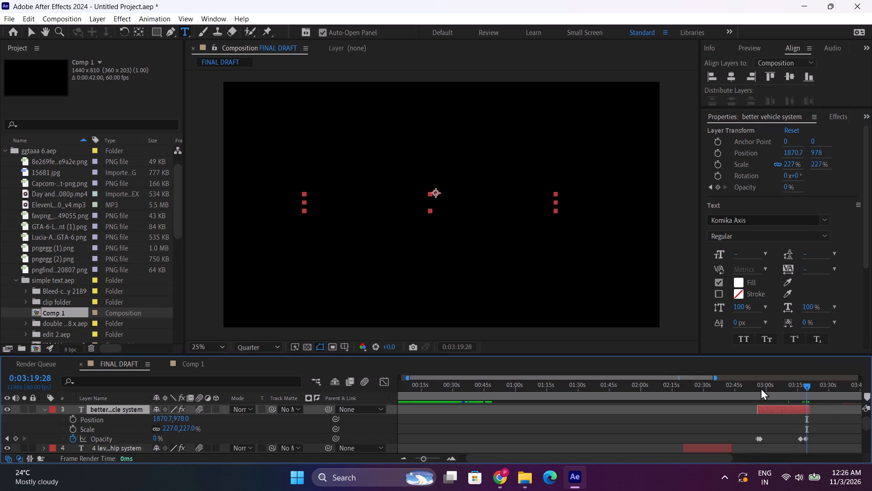
pyautogui.click(782, 384)
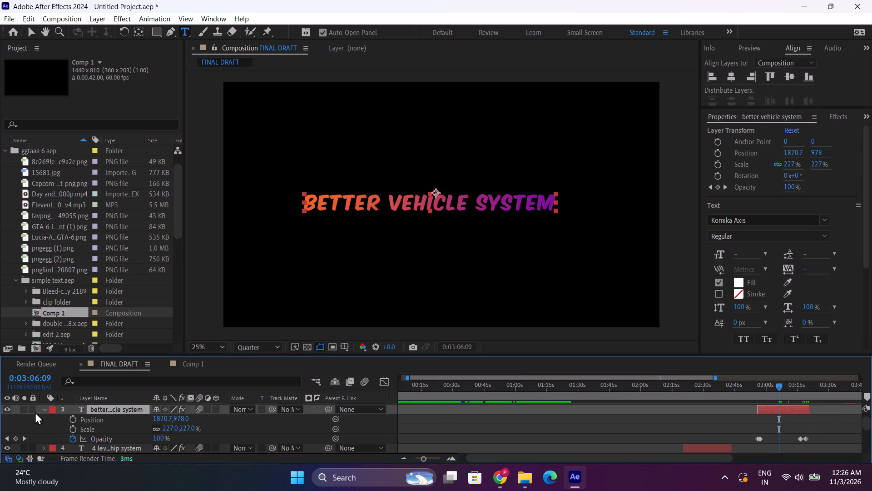
pyautogui.click(40, 408)
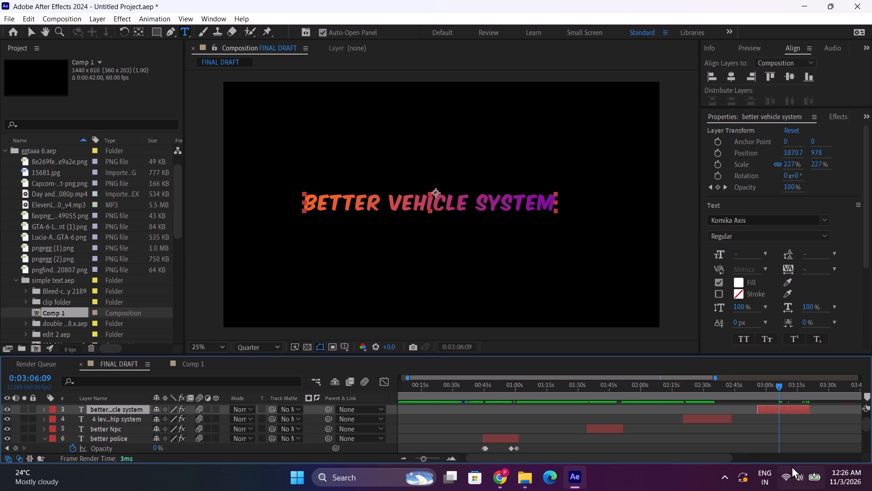
# Lower the Several everyday interaction text to vertical center by setting its Position Y to 1140.
pyautogui.moveTo(700, 461); pyautogui.dragTo(807, 457)
pyautogui.scroll(1, 681, 437)
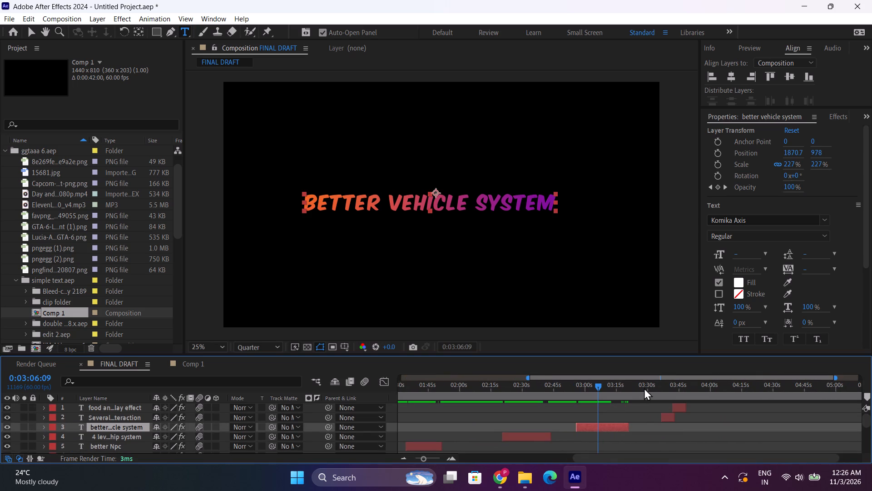
pyautogui.moveTo(644, 388); pyautogui.dragTo(673, 385)
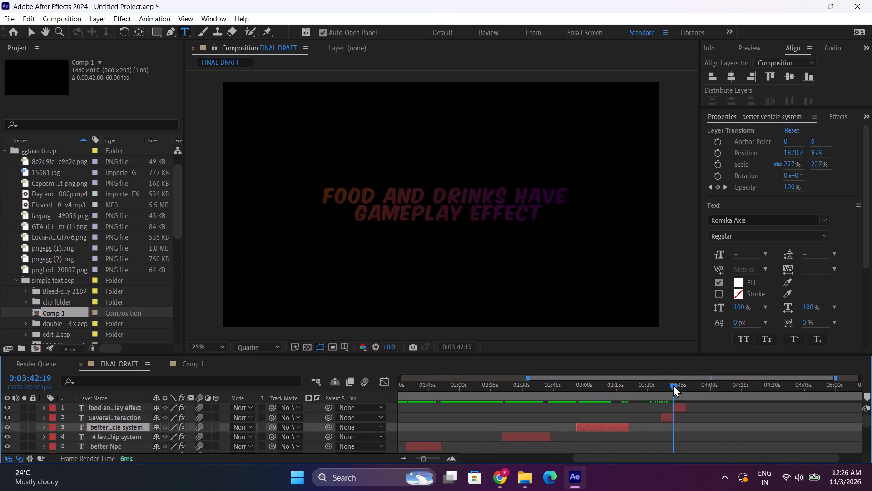
pyautogui.moveTo(673, 385); pyautogui.dragTo(671, 396)
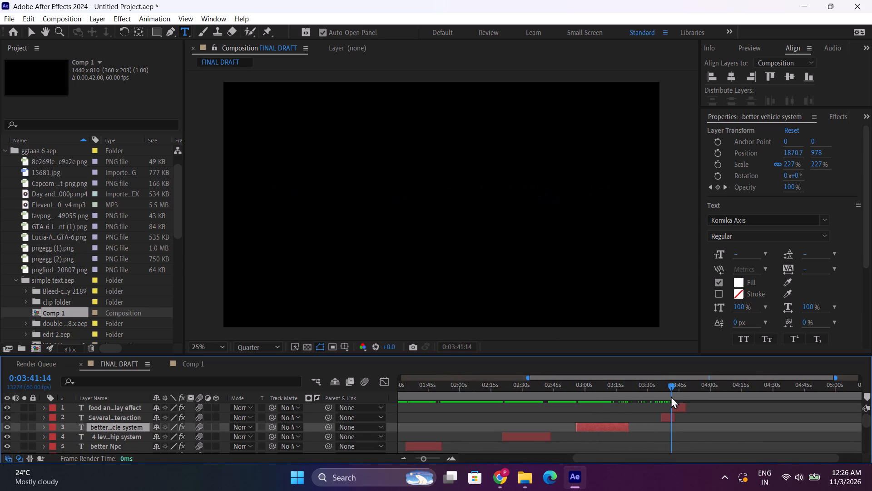
pyautogui.moveTo(671, 396); pyautogui.dragTo(665, 397)
pyautogui.click(668, 416)
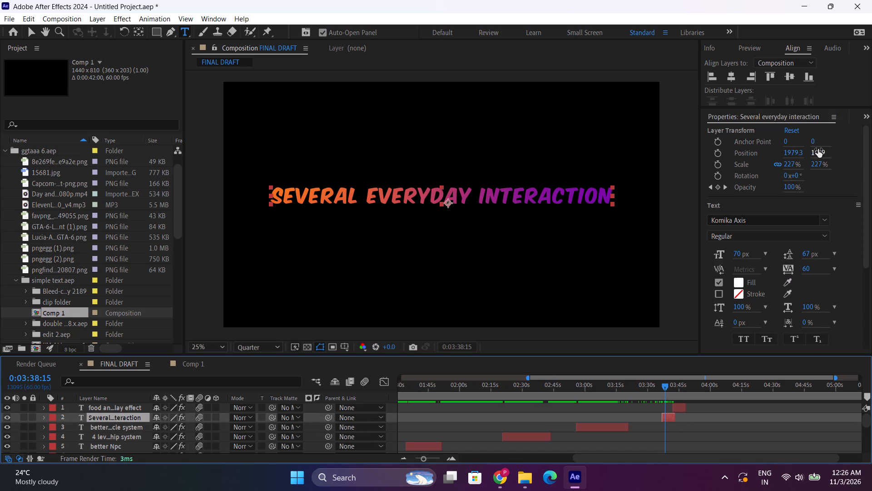
pyautogui.moveTo(817, 149); pyautogui.dragTo(848, 161)
# Preview the timeline from the Several everyday interaction title past the food and drinks title, to about 0:03:57.
pyautogui.press('space')
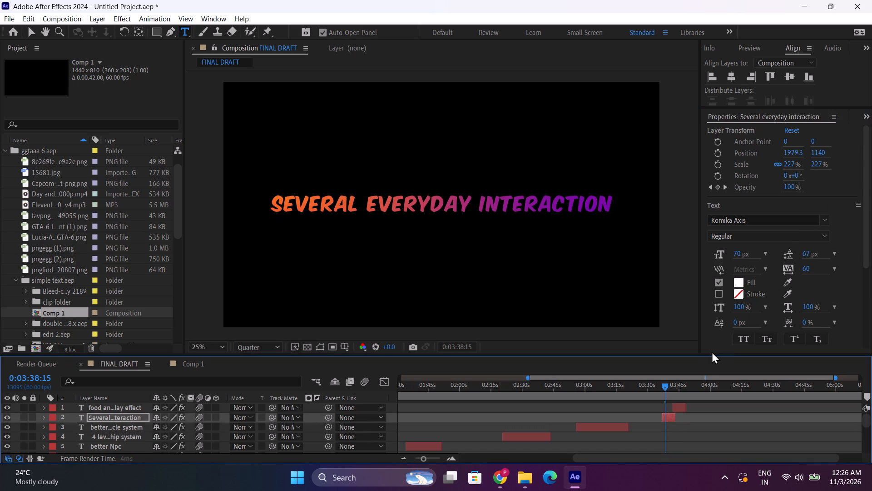
pyautogui.moveTo(672, 391); pyautogui.dragTo(677, 391)
pyautogui.press('space')
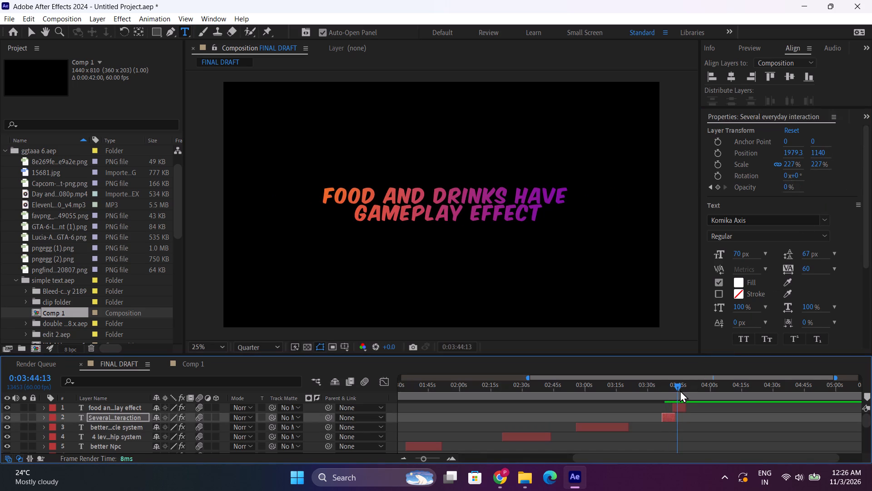
pyautogui.moveTo(614, 459); pyautogui.dragTo(653, 451)
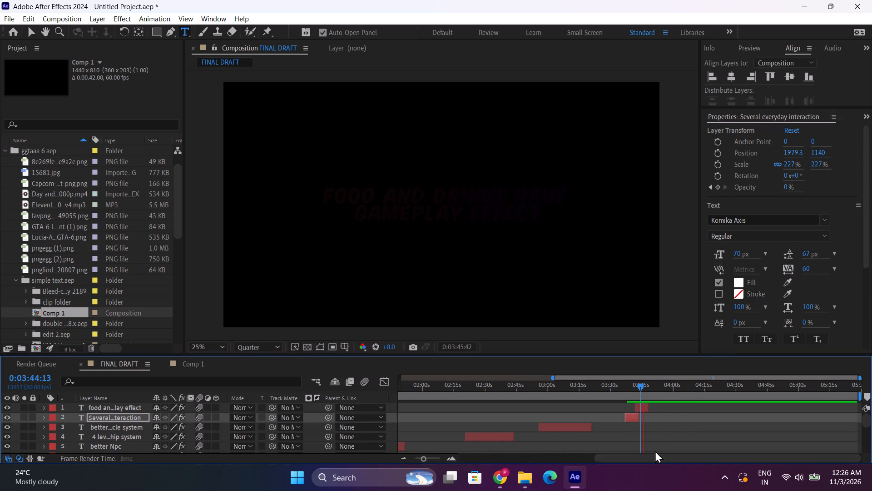
pyautogui.scroll(1, 647, 403)
pyautogui.moveTo(649, 388); pyautogui.dragTo(664, 386)
pyautogui.press('space')
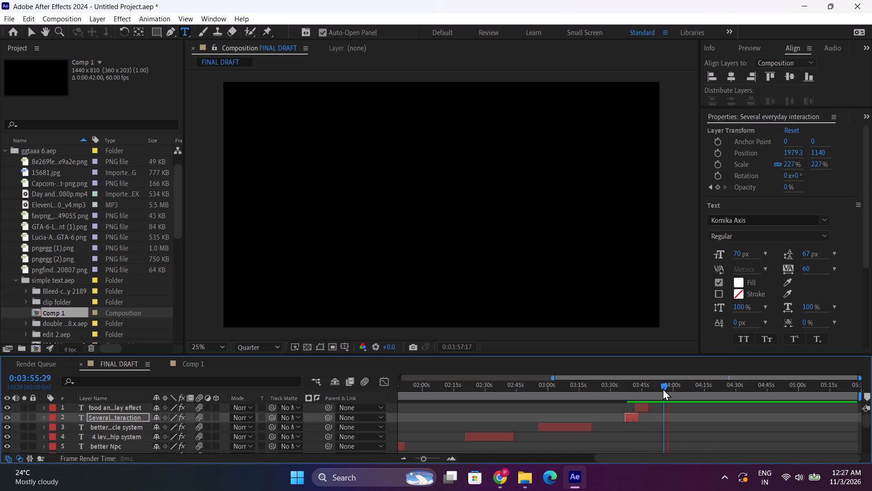
# Preview the timeline around the Several everyday interaction and food and drinks titles, continuing from about 0:04:23.
pyautogui.click(646, 389)
pyautogui.click(651, 388)
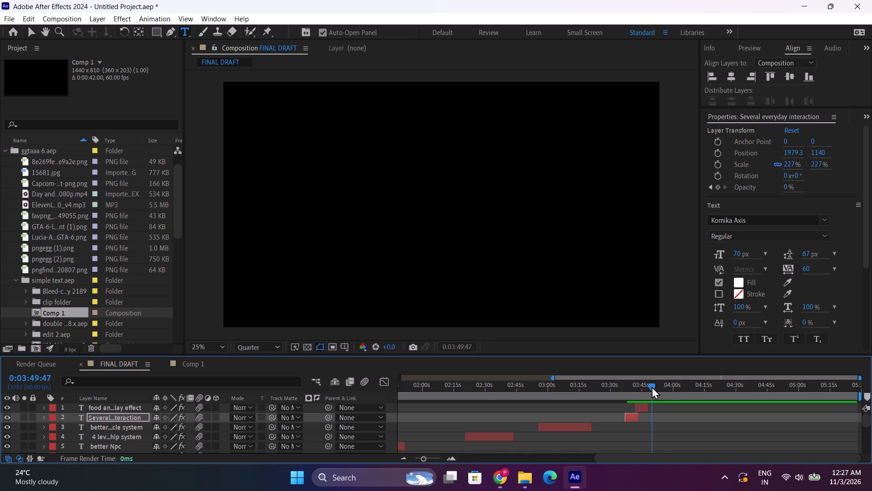
pyautogui.click(766, 50)
pyautogui.click(764, 66)
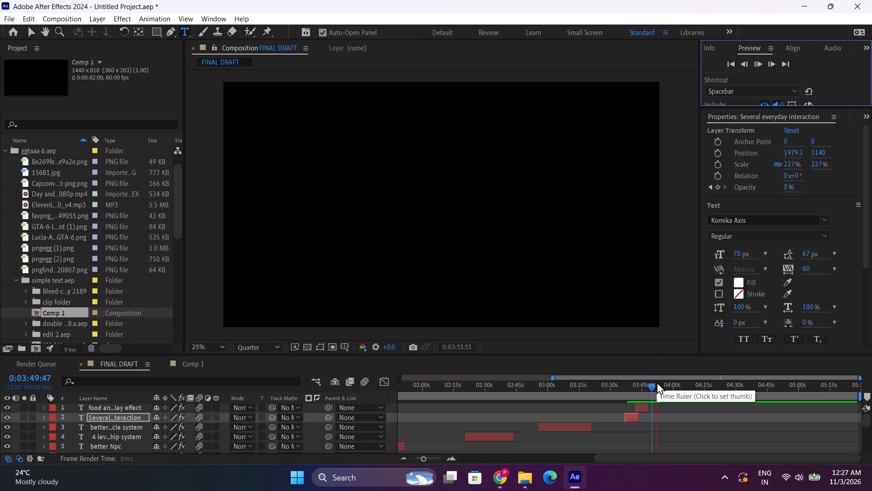
pyautogui.moveTo(620, 384); pyautogui.dragTo(631, 384)
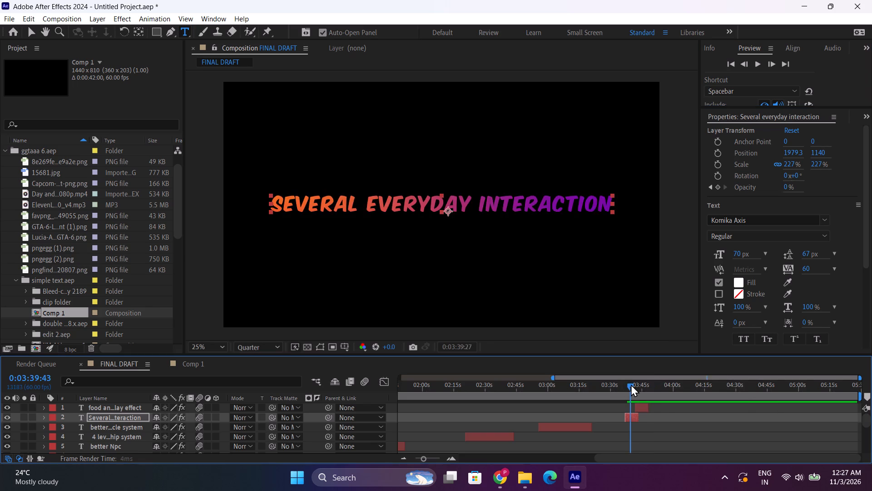
pyautogui.moveTo(631, 384); pyautogui.dragTo(723, 391)
pyautogui.press('space')
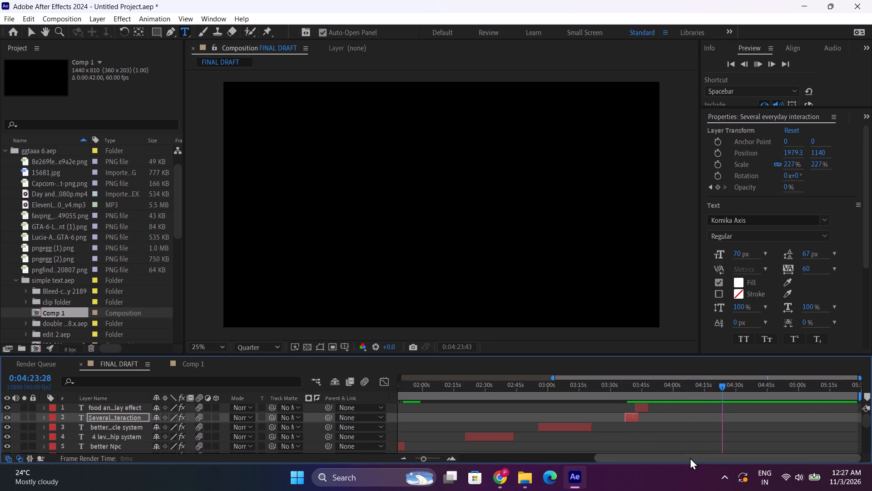
# Temporarily show the FINAL DRAFT.mp4 footage, check the picture at about 0:04:14, and hide the footage again.
pyautogui.scroll(-4, 717, 409)
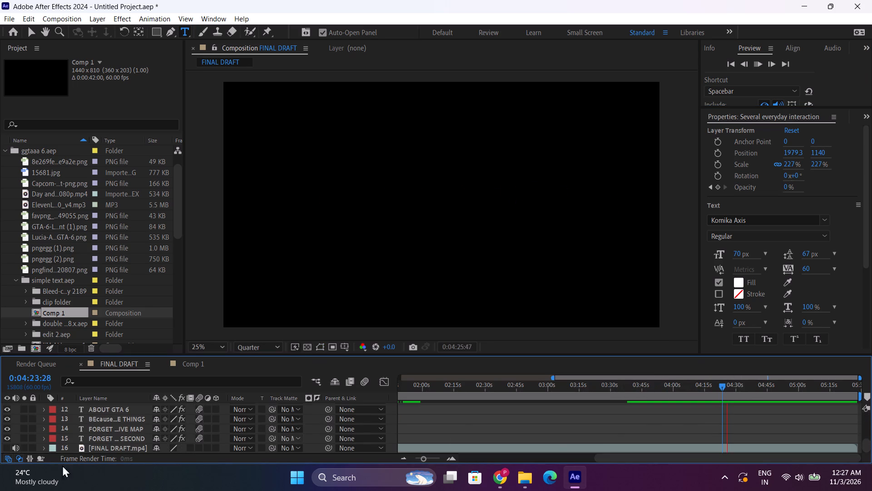
pyautogui.click(5, 447)
pyautogui.scroll(2, 704, 414)
pyautogui.moveTo(711, 391); pyautogui.dragTo(704, 390)
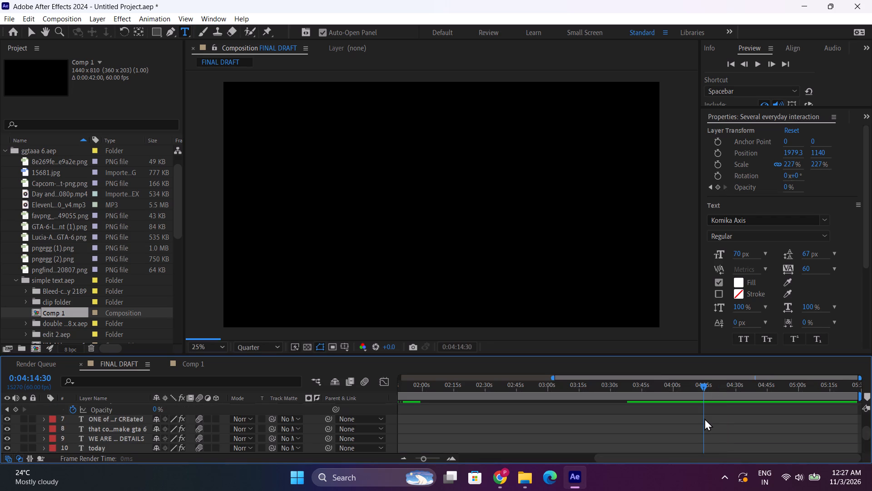
pyautogui.click(4, 446)
pyautogui.scroll(2, 575, 415)
pyautogui.scroll(2, 665, 435)
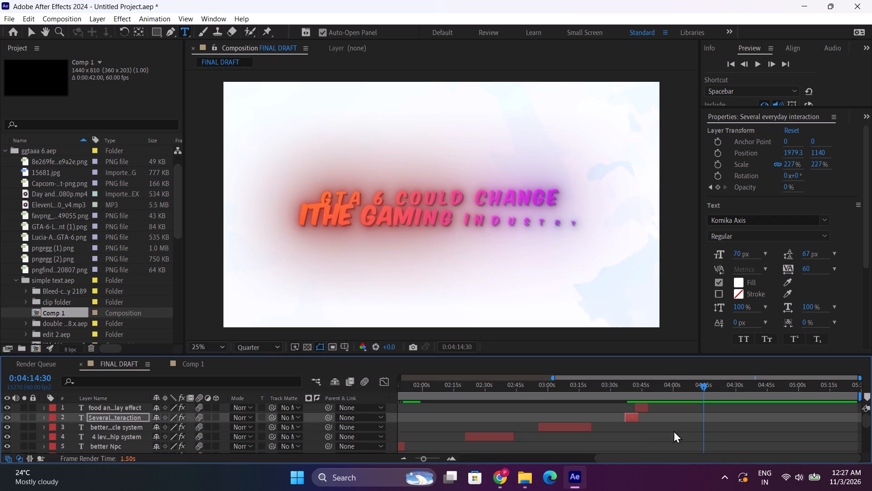
pyautogui.press('space')
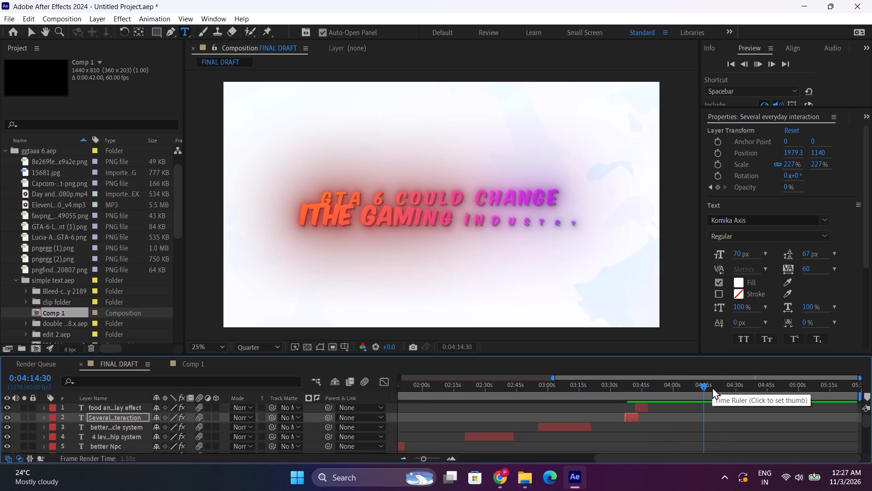
pyautogui.scroll(-4, 185, 440)
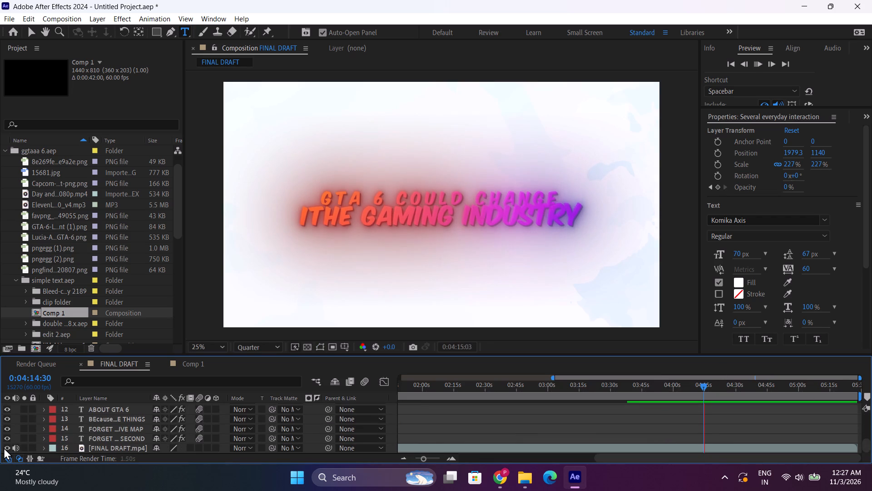
pyautogui.click(4, 447)
pyautogui.scroll(5, 738, 426)
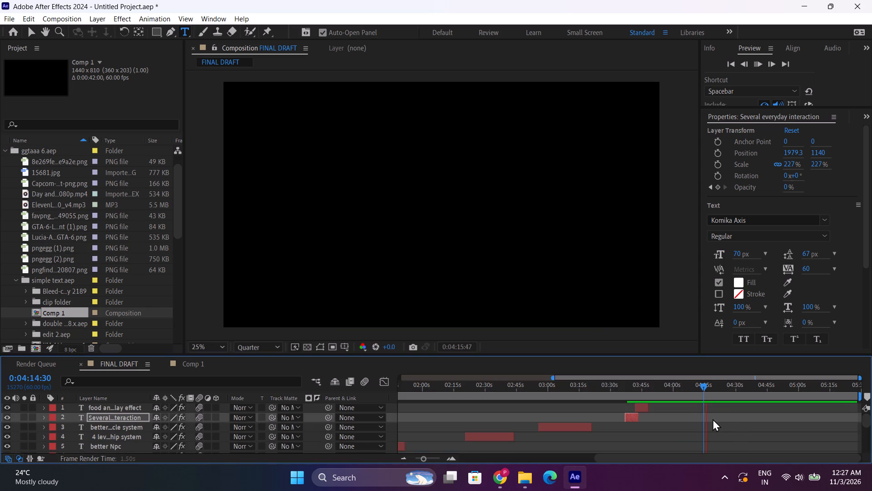
# Play the narration from about 0:04:19 and again from about 0:04:24 to locate where the next title belongs.
pyautogui.click(713, 387)
pyautogui.press('space')
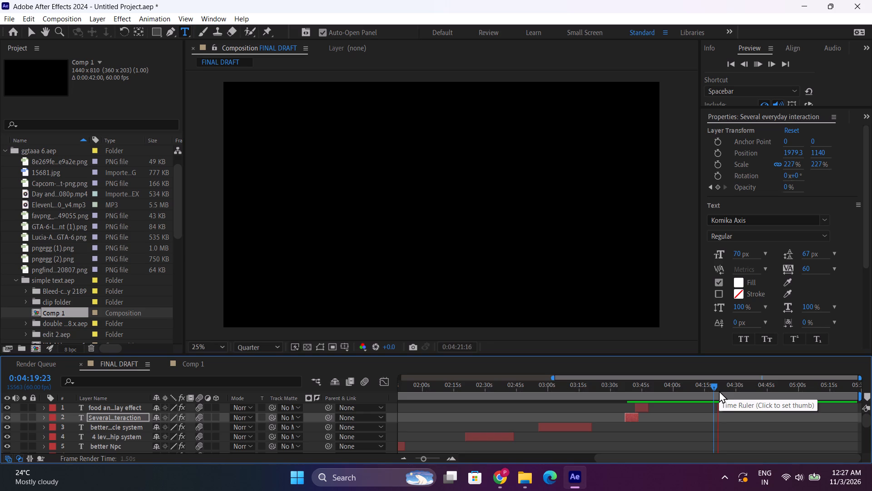
pyautogui.moveTo(719, 391); pyautogui.dragTo(725, 389)
pyautogui.press('space')
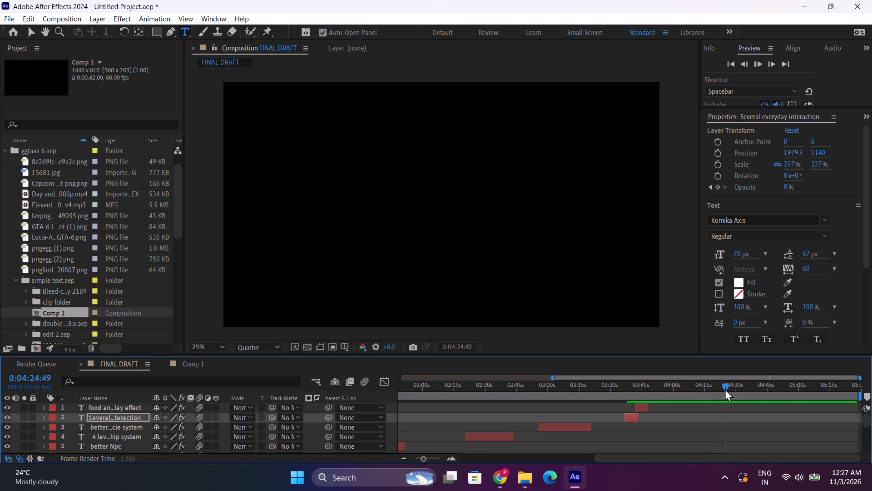
pyautogui.scroll(-3, 752, 414)
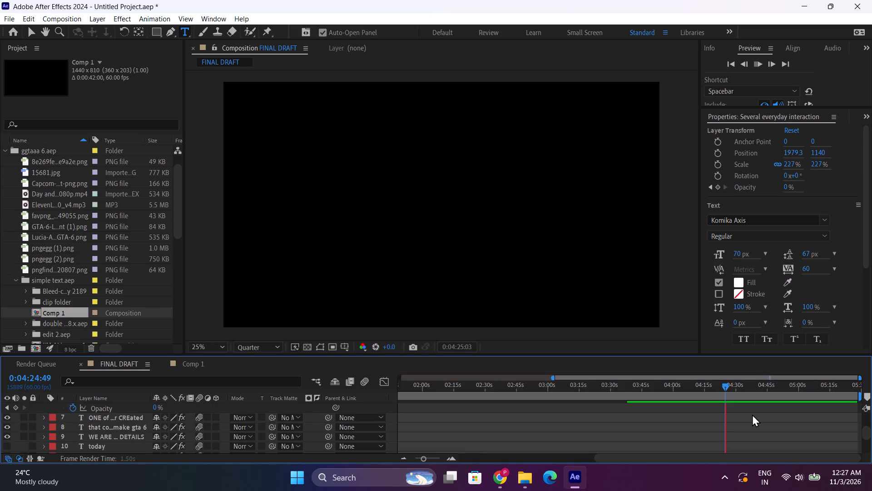
pyautogui.scroll(-2, 752, 414)
pyautogui.click(722, 388)
pyautogui.scroll(2, 198, 448)
pyautogui.scroll(2, 513, 443)
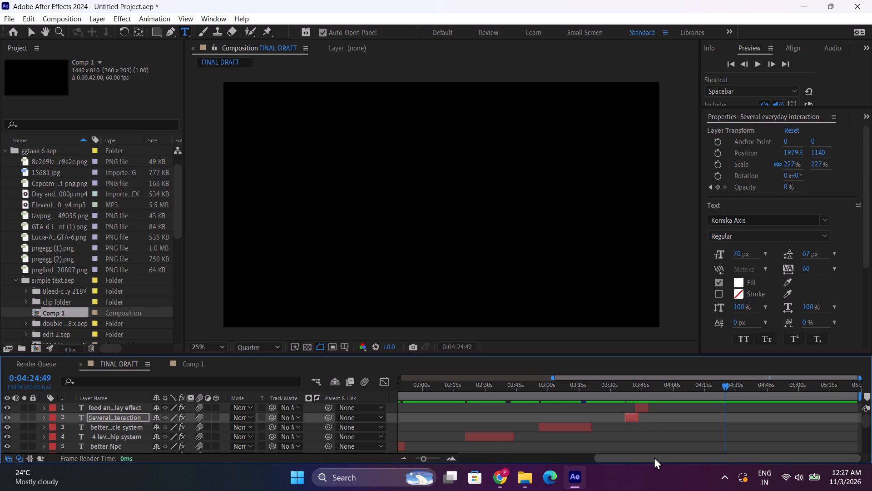
# Duplicate the ARENT EVEN VISIBLE AT FIRST GLANCE text layer and place the copy at the top of the layer stack.
pyautogui.moveTo(654, 457); pyautogui.dragTo(474, 453)
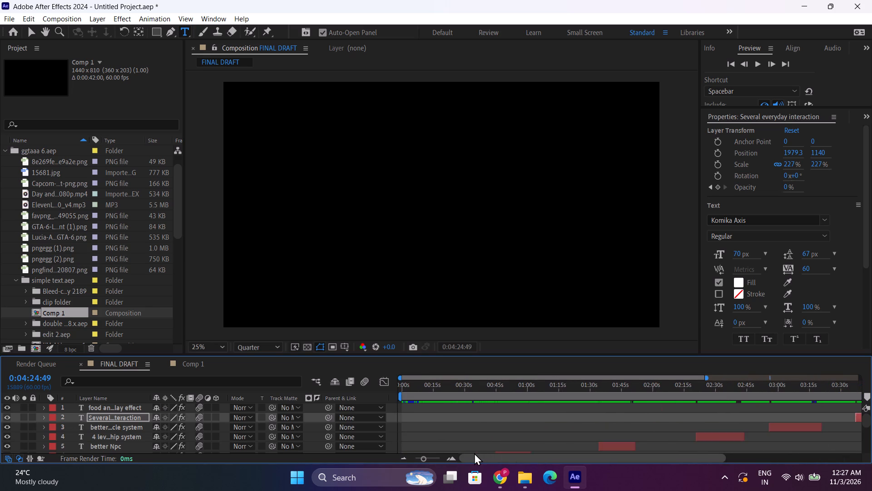
pyautogui.moveTo(474, 453); pyautogui.dragTo(454, 452)
pyautogui.scroll(-2, 472, 421)
pyautogui.scroll(1, 506, 418)
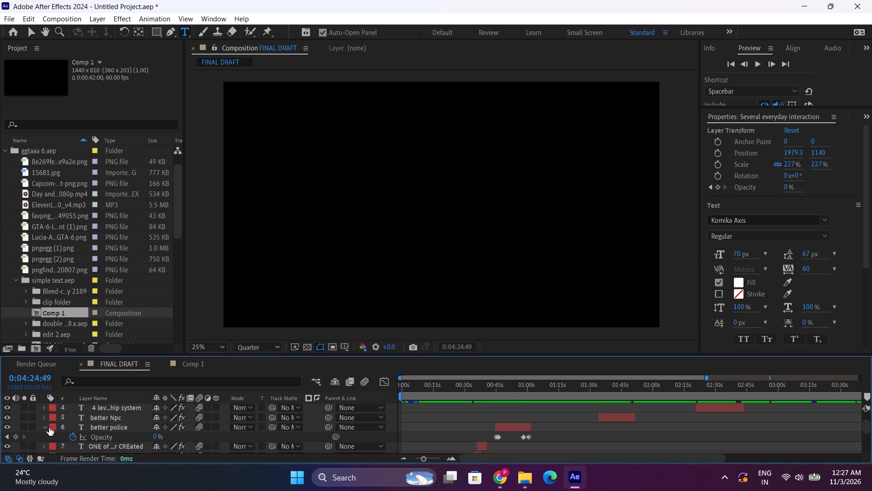
pyautogui.click(44, 426)
pyautogui.scroll(-2, 418, 421)
pyautogui.click(421, 417)
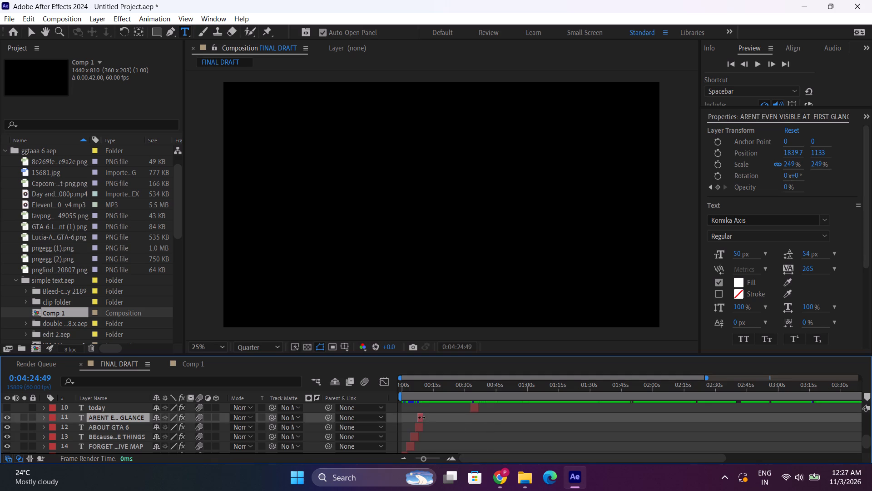
pyautogui.hotkey('ctrl', 'd')
pyautogui.moveTo(134, 415); pyautogui.dragTo(137, 401)
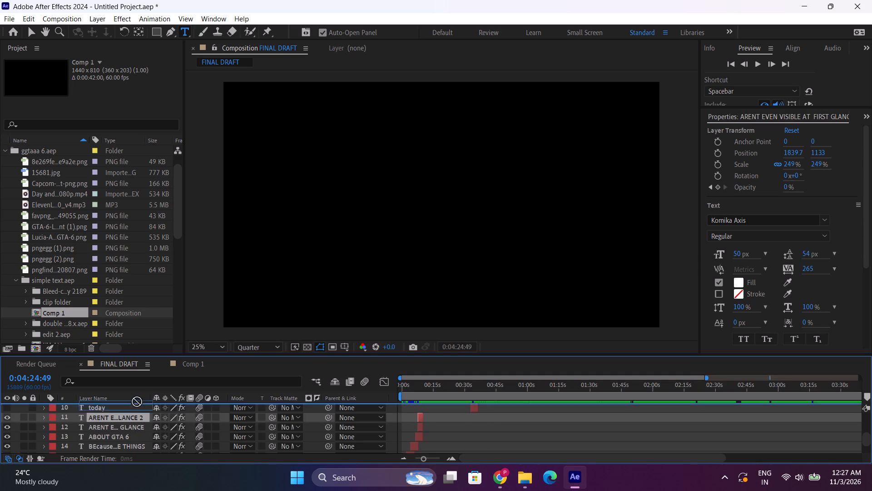
pyautogui.moveTo(137, 401); pyautogui.dragTo(134, 406)
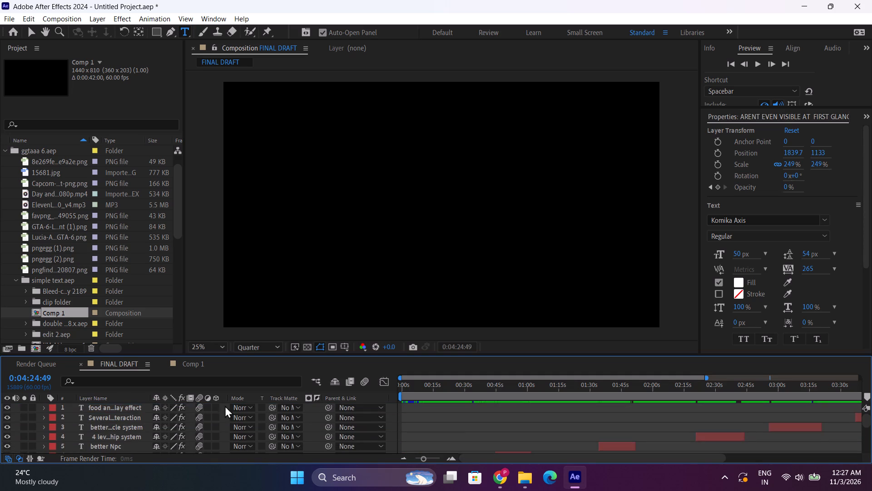
# Extend the end of the duplicated title layer and move it along the timeline to start at about 0:04:22.
pyautogui.moveTo(426, 409); pyautogui.dragTo(436, 410)
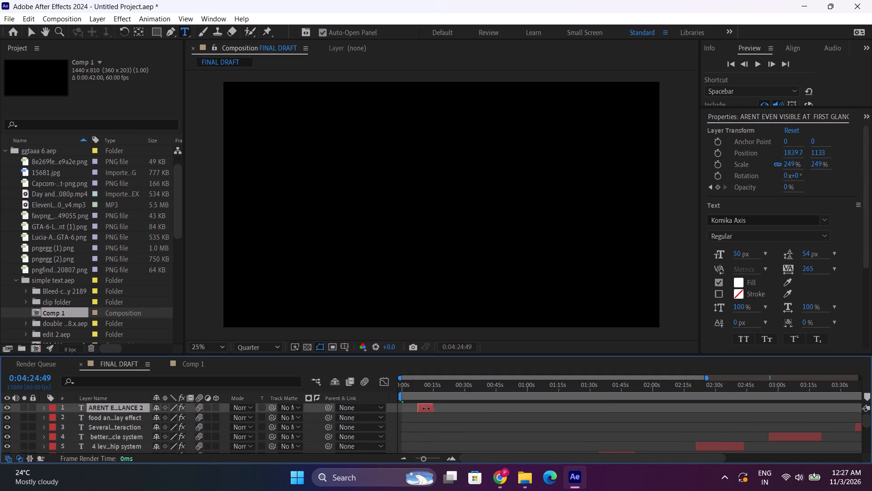
pyautogui.moveTo(426, 408); pyautogui.dragTo(728, 448)
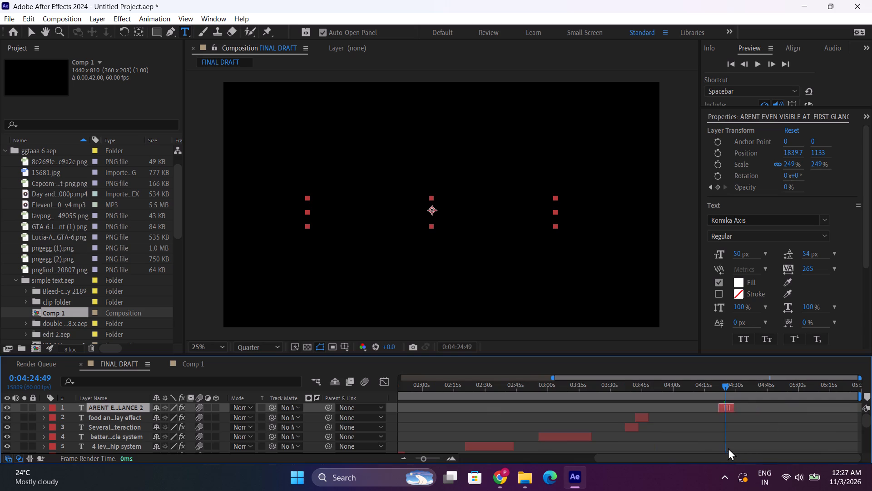
pyautogui.moveTo(728, 448); pyautogui.dragTo(728, 447)
pyautogui.scroll(-3, 537, 430)
pyautogui.scroll(3, 546, 431)
pyautogui.scroll(1, 724, 404)
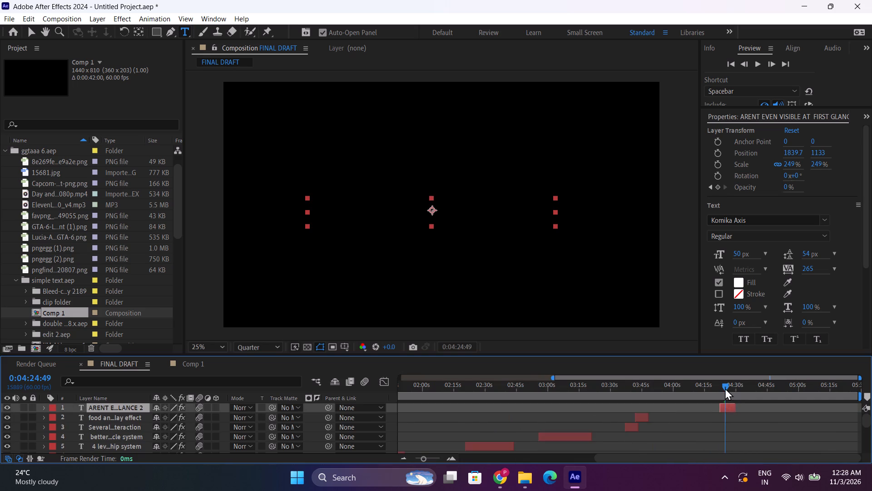
# Preview the duplicated title against the audio and shift its layer to start at about 0:04:24:45.
pyautogui.click(723, 388)
pyautogui.press('space')
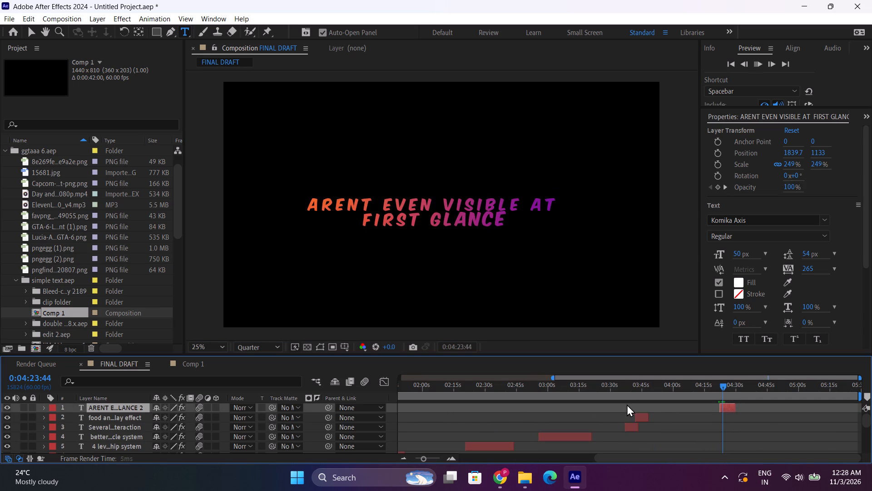
pyautogui.click(710, 385)
pyautogui.press('space')
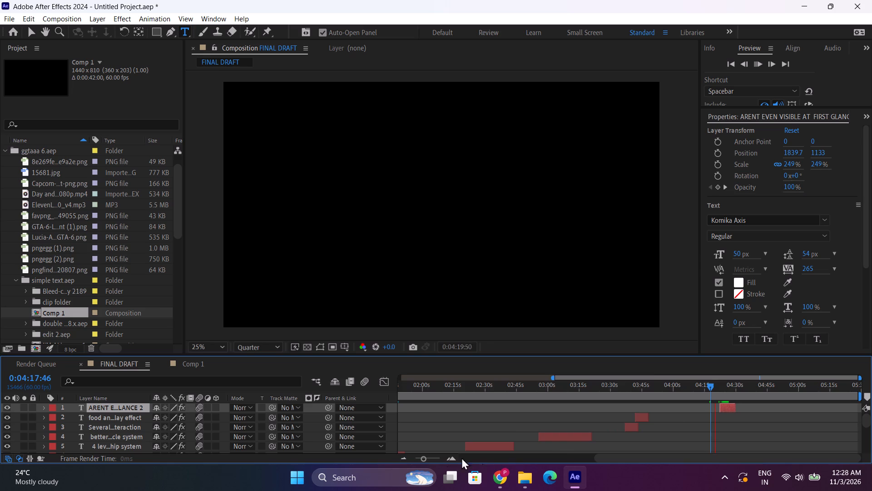
pyautogui.click(446, 455)
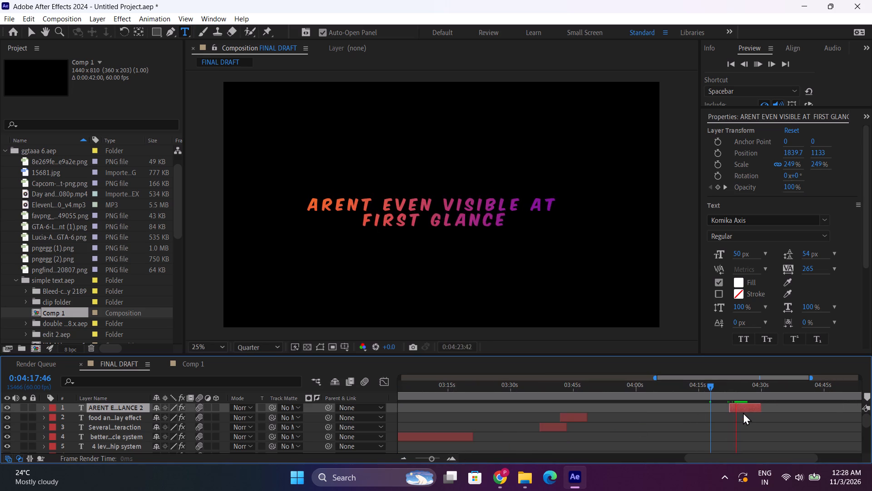
pyautogui.click(737, 390)
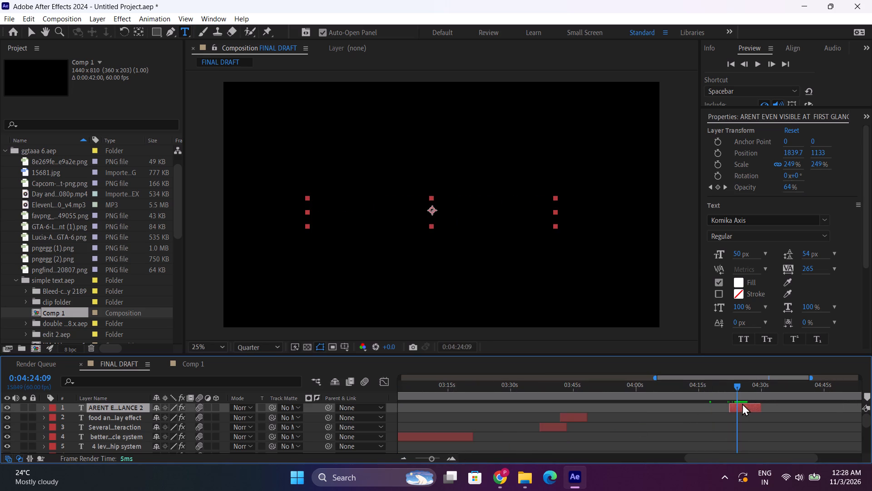
pyautogui.press('space')
pyautogui.press('space')
pyautogui.moveTo(748, 409); pyautogui.dragTo(758, 407)
pyautogui.press('space')
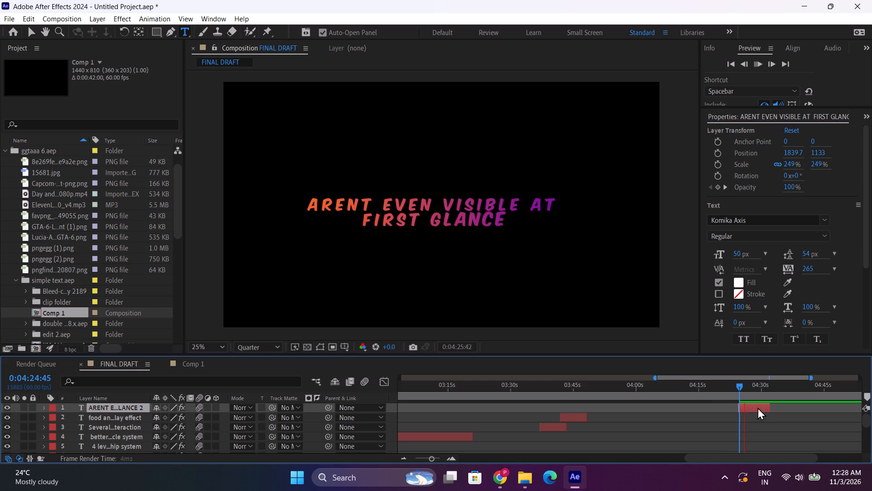
pyautogui.press('space')
# Replace the duplicated title's text with "More belieable".
pyautogui.click(744, 386)
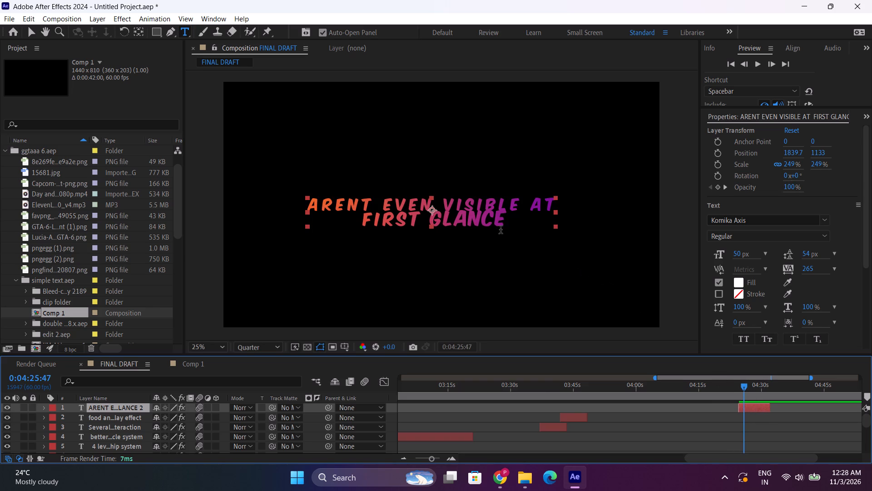
pyautogui.moveTo(508, 221); pyautogui.dragTo(305, 200)
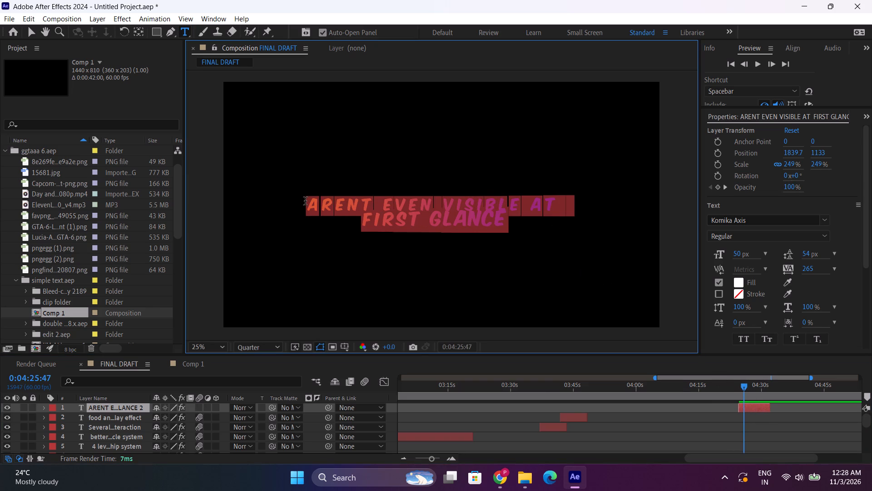
pyautogui.write('More be')
pyautogui.write('lieable')
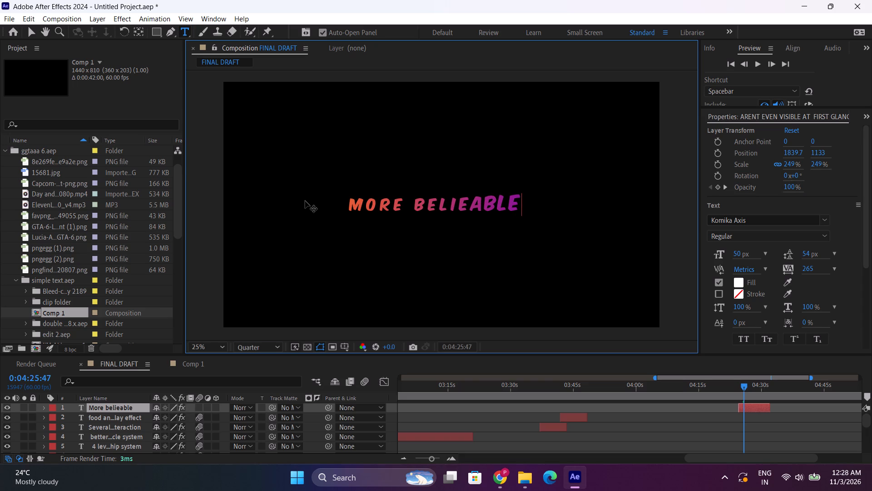
# Switch to Chrome, check the spelling of "believable" using the Google search suggestions, and copy the word.
pyautogui.click(502, 480)
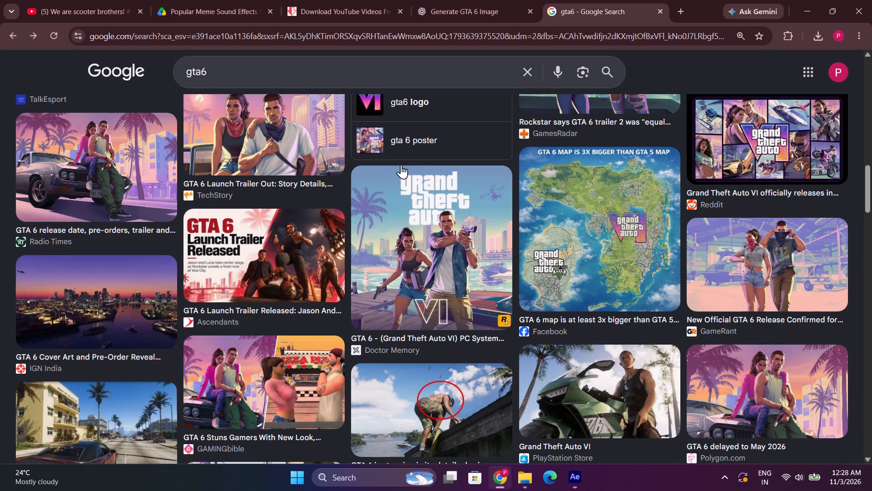
pyautogui.moveTo(434, 63); pyautogui.dragTo(53, 68)
pyautogui.write('bilieave')
pyautogui.press('BackSpace')
pyautogui.write('able')
pyautogui.press('BackSpace')
pyautogui.press('BackSpace')
pyautogui.press('BackSpace')
pyautogui.press('BackSpace')
pyautogui.press('BackSpace')
pyautogui.press('BackSpace')
pyautogui.press('BackSpace')
pyautogui.press('BackSpace')
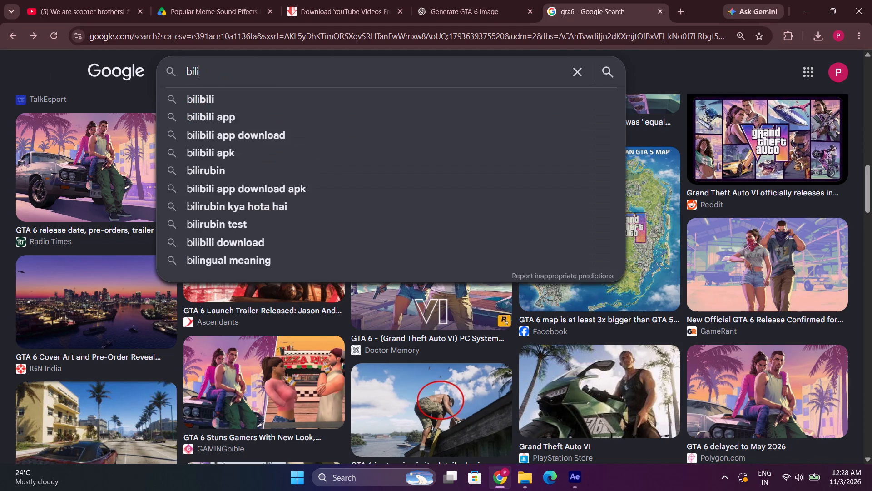
pyautogui.press('BackSpace')
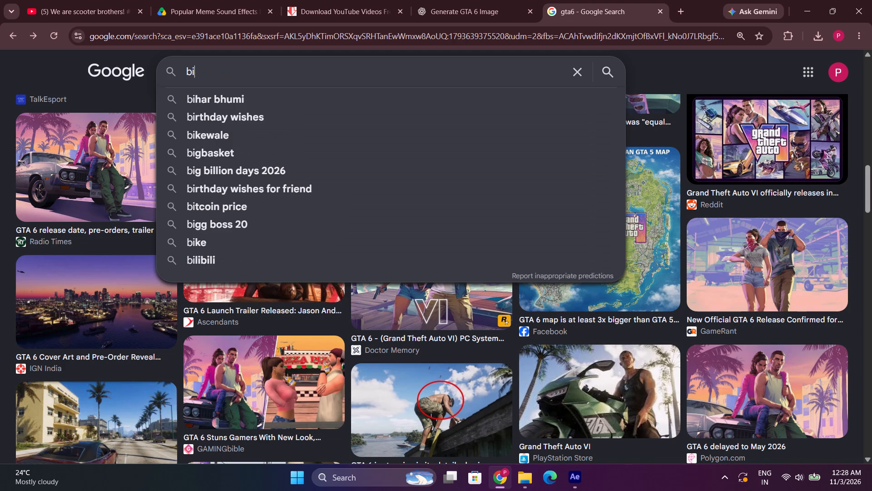
pyautogui.press('BackSpace')
pyautogui.write('ili')
pyautogui.press('BackSpace')
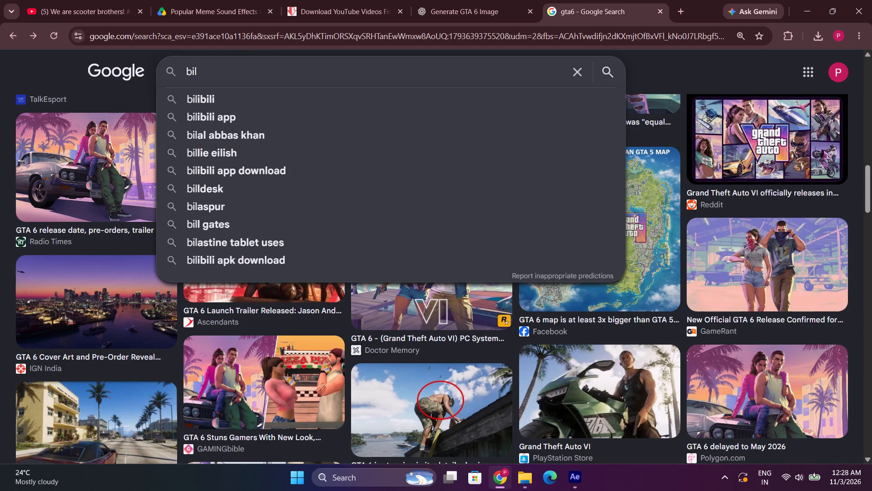
pyautogui.write('eabe')
pyautogui.press('BackSpace')
pyautogui.press('BackSpace')
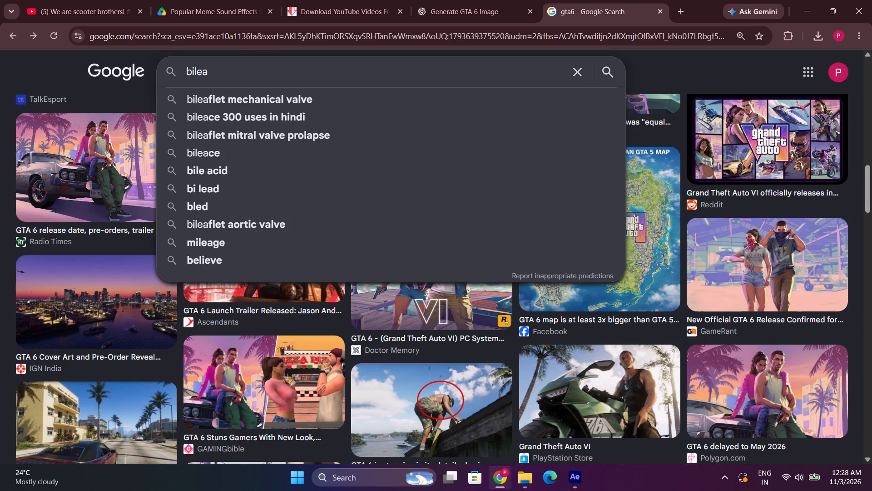
pyautogui.press('b')
pyautogui.press('BackSpace')
pyautogui.write('ve')
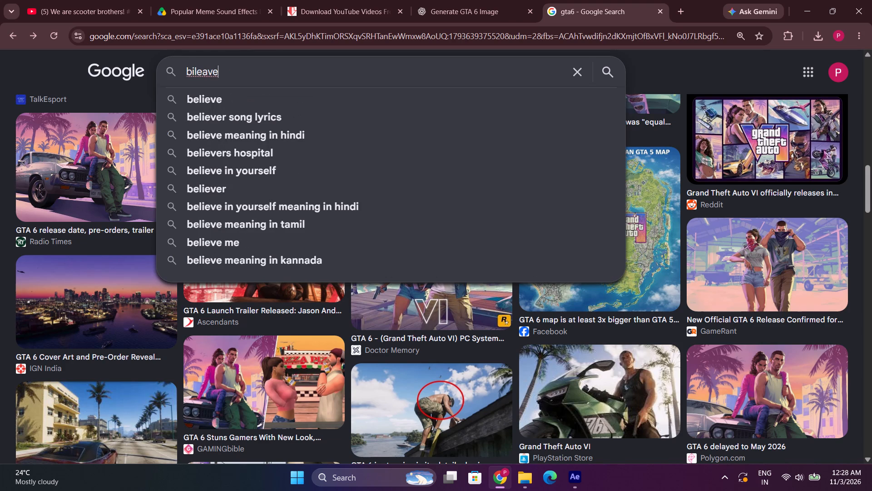
pyautogui.press('BackSpace')
pyautogui.press('BackSpace')
pyautogui.press('BackSpace')
pyautogui.press('BackSpace')
pyautogui.press('BackSpace')
pyautogui.press('e')
pyautogui.press('BackSpace')
pyautogui.press('BackSpace')
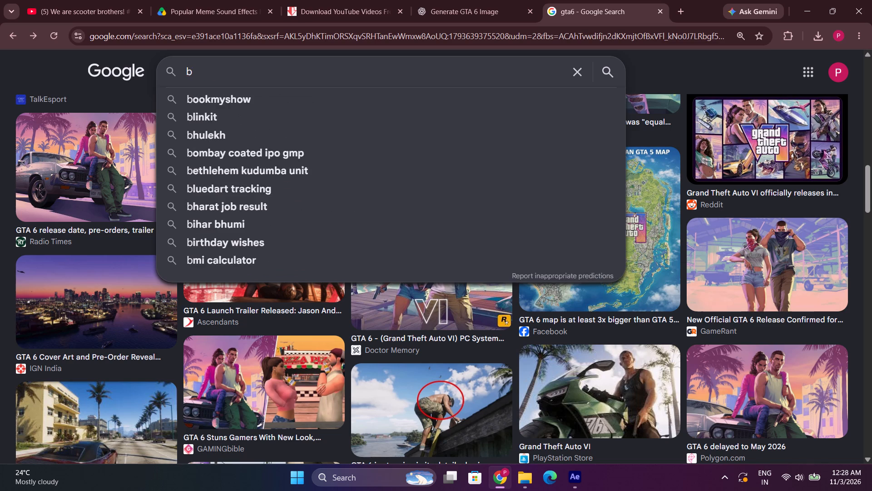
pyautogui.write('eli')
pyautogui.write('eve')
pyautogui.press('BackSpace')
pyautogui.write('able')
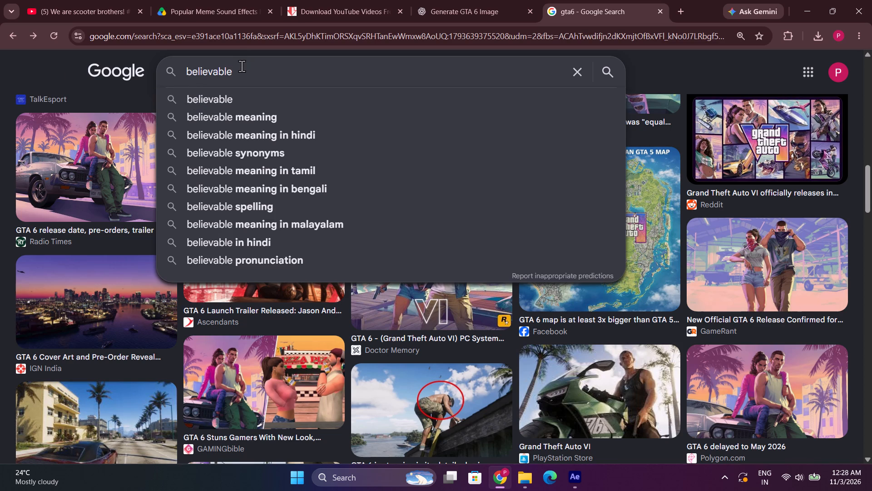
pyautogui.moveTo(242, 66); pyautogui.dragTo(183, 69)
pyautogui.hotkey('ctrl', 'c')
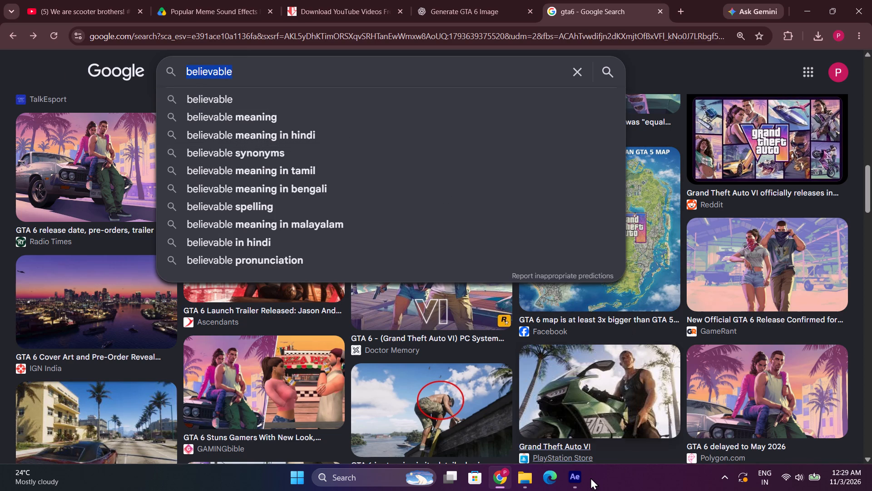
# Back in After Effects, replace the misspelled second word of the top title with the copied "believable" and add a trailing space.
pyautogui.click(590, 477)
pyautogui.click(581, 477)
pyautogui.click(514, 205)
pyautogui.moveTo(518, 205); pyautogui.dragTo(475, 202)
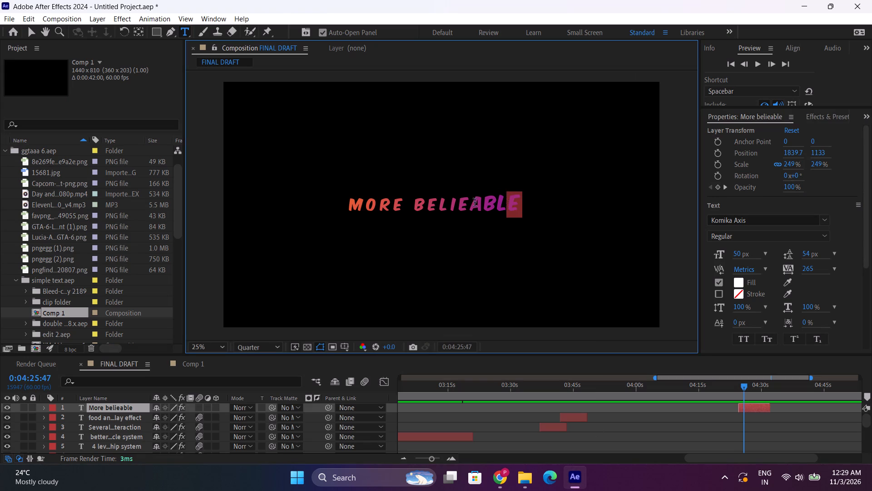
pyautogui.moveTo(475, 202); pyautogui.dragTo(418, 200)
pyautogui.hotkey('ctrl', 'v')
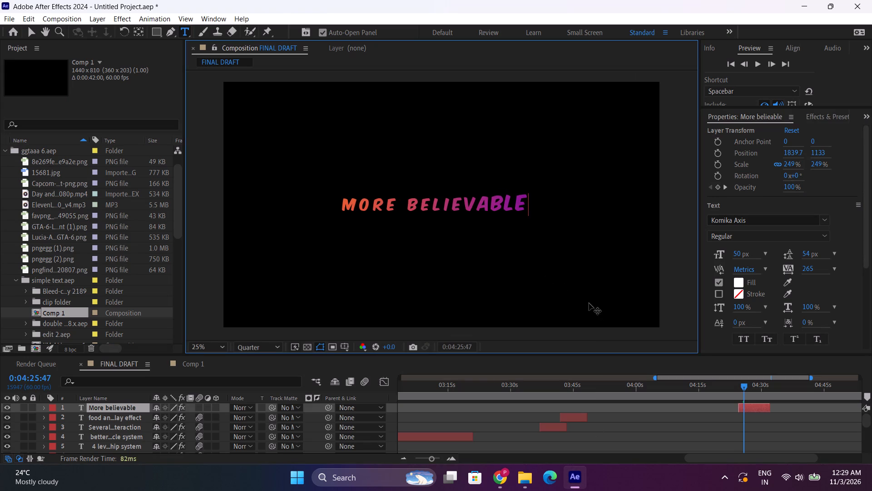
pyautogui.press('space')
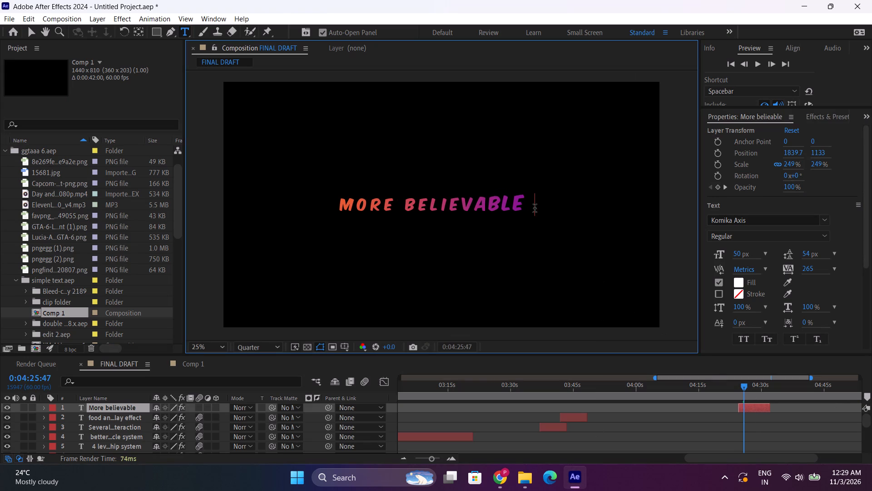
# Preview the corrected title from about 0:04:24:58 and check when it fades out.
pyautogui.click(739, 382)
pyautogui.press('space')
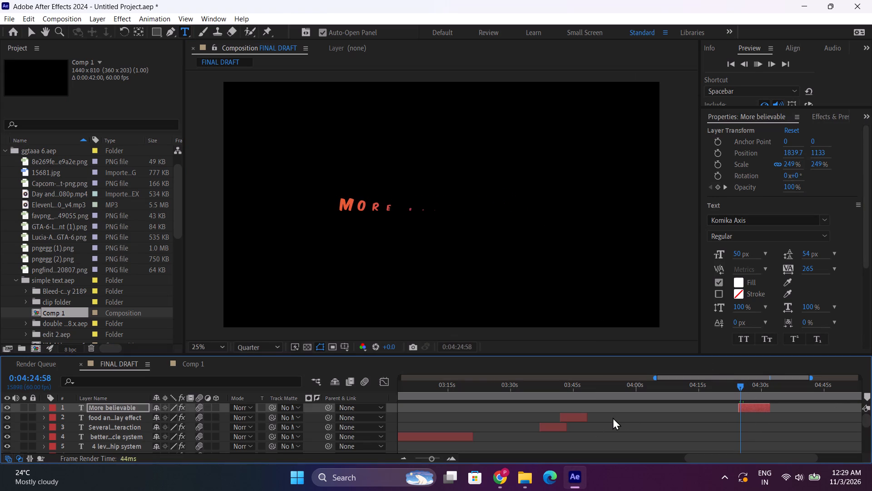
pyautogui.press('space')
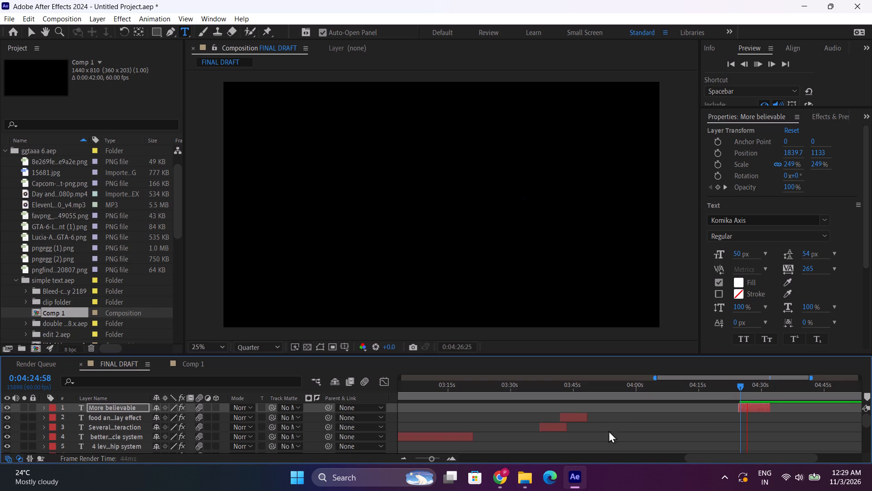
pyautogui.click(746, 393)
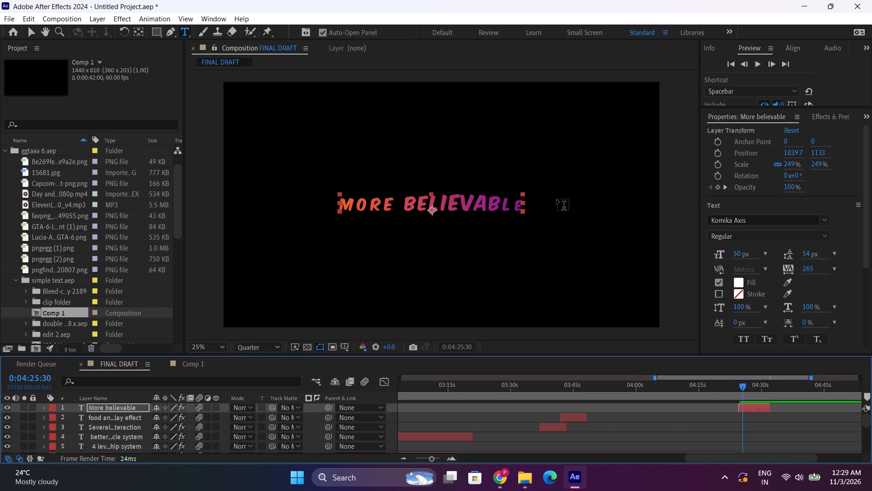
pyautogui.moveTo(744, 383); pyautogui.dragTo(748, 382)
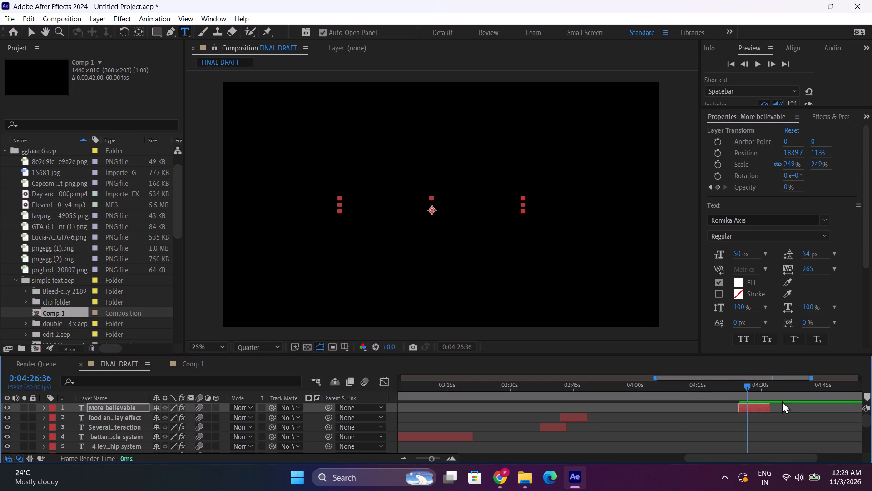
# Reveal the top title layer's keyframes and shift its fade-out Opacity keyframes later, starting at about 0:04:28.
pyautogui.press('u')
pyautogui.scroll(-1, 769, 411)
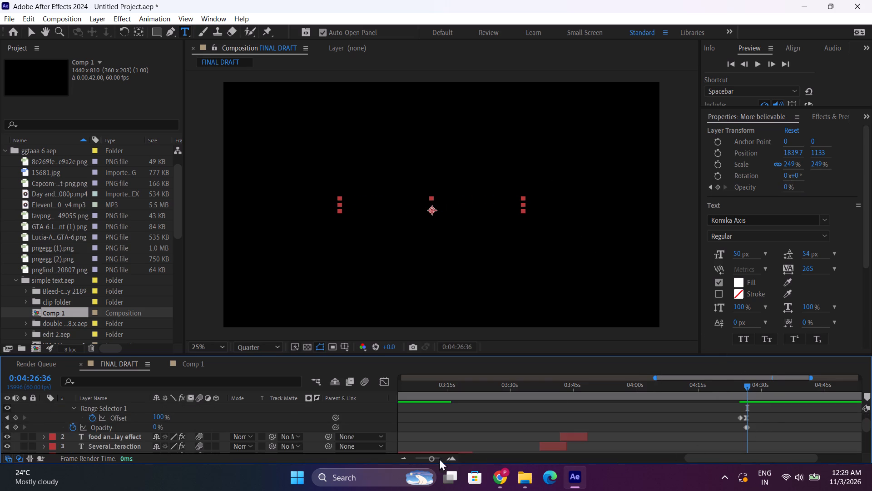
pyautogui.tripleClick(452, 455)
pyautogui.moveTo(724, 422); pyautogui.dragTo(772, 437)
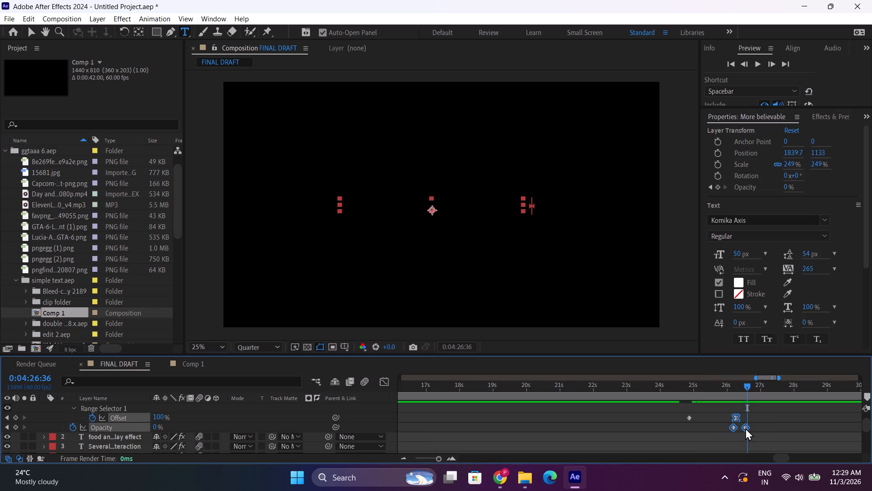
pyautogui.click(745, 428)
pyautogui.click(725, 430)
pyautogui.moveTo(723, 426); pyautogui.dragTo(752, 431)
pyautogui.moveTo(744, 427); pyautogui.dragTo(803, 434)
pyautogui.scroll(2, 756, 422)
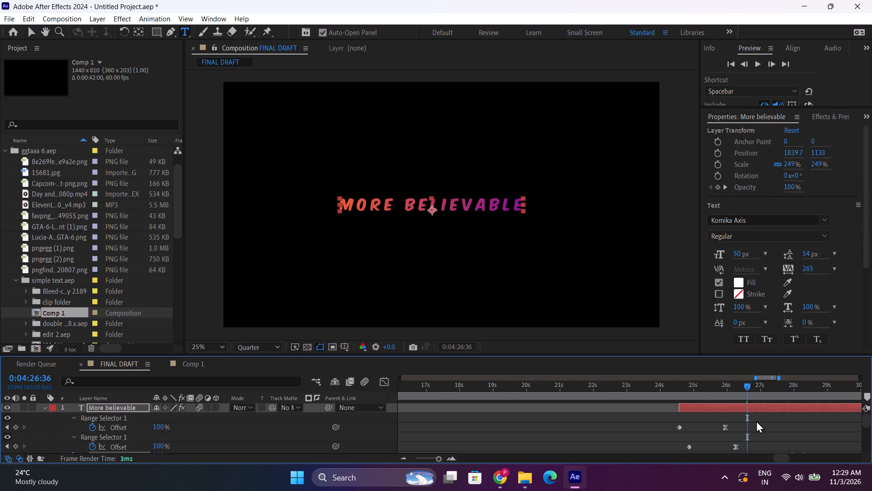
# Go to about 0:04:26:50 and append the word "behaveouir" to the "More believable" title.
pyautogui.press('space')
pyautogui.moveTo(746, 396); pyautogui.dragTo(756, 388)
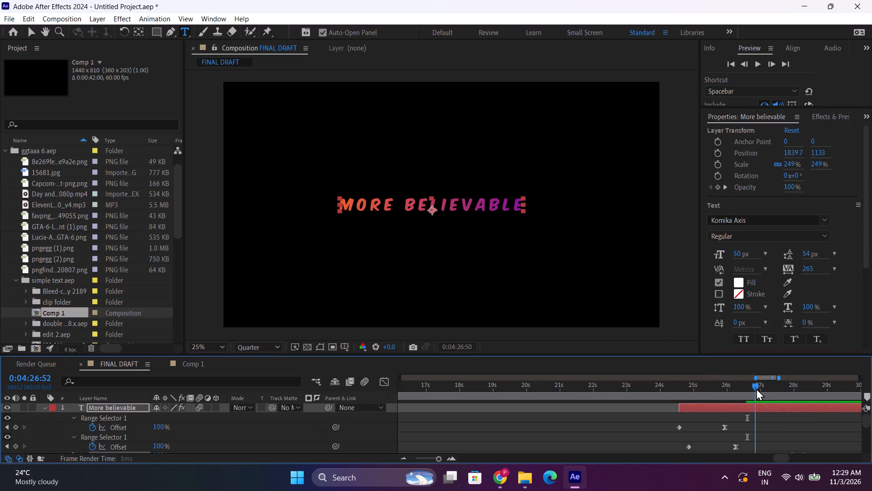
pyautogui.moveTo(756, 388); pyautogui.dragTo(752, 387)
pyautogui.click(524, 208)
pyautogui.press('space')
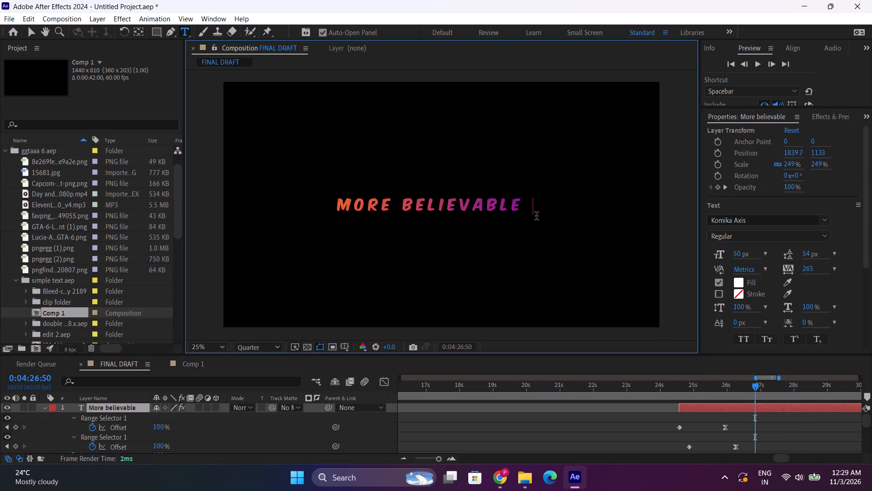
pyautogui.write('bhea')
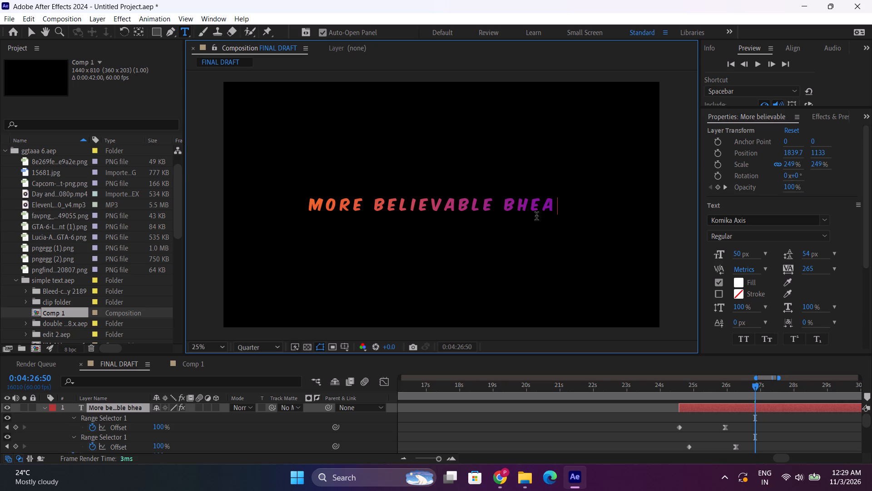
pyautogui.press('BackSpace')
pyautogui.press('BackSpace')
pyautogui.press('BackSpace')
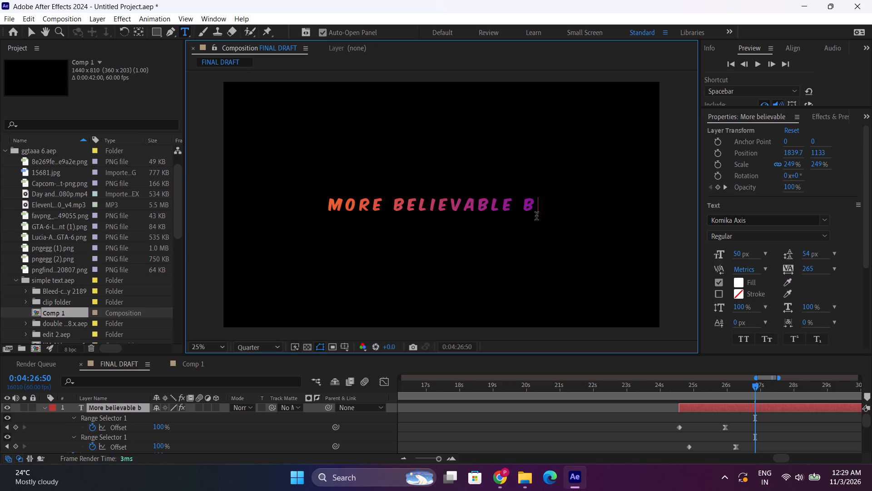
pyautogui.write('ehavou')
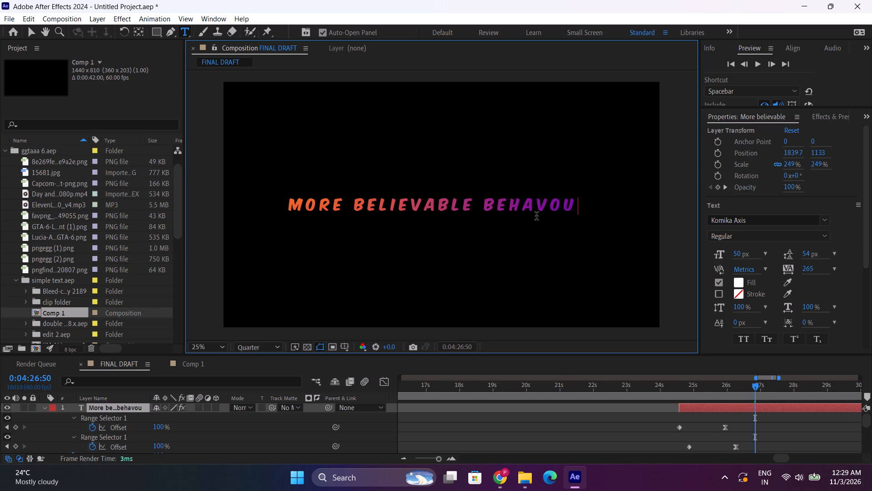
pyautogui.press('BackSpace')
pyautogui.press('BackSpace')
pyautogui.press('BackSpace')
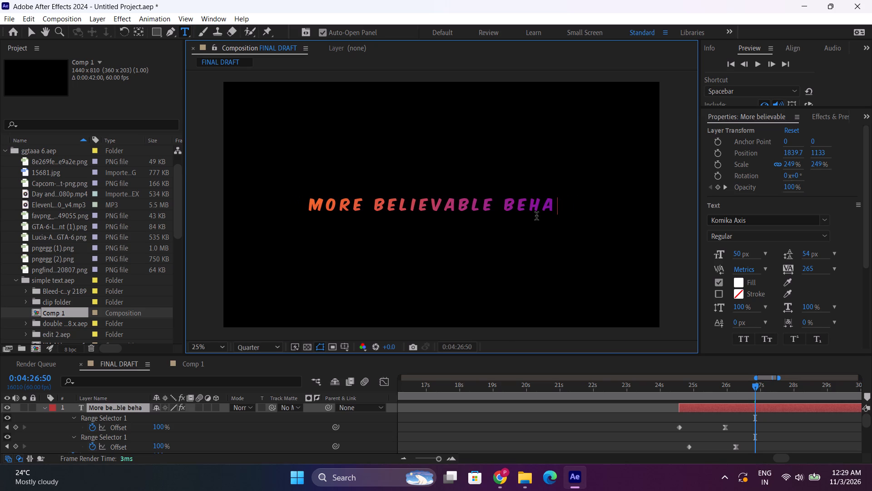
pyautogui.press('e')
pyautogui.press('BackSpace')
pyautogui.write('ve')
pyautogui.write('ouir')
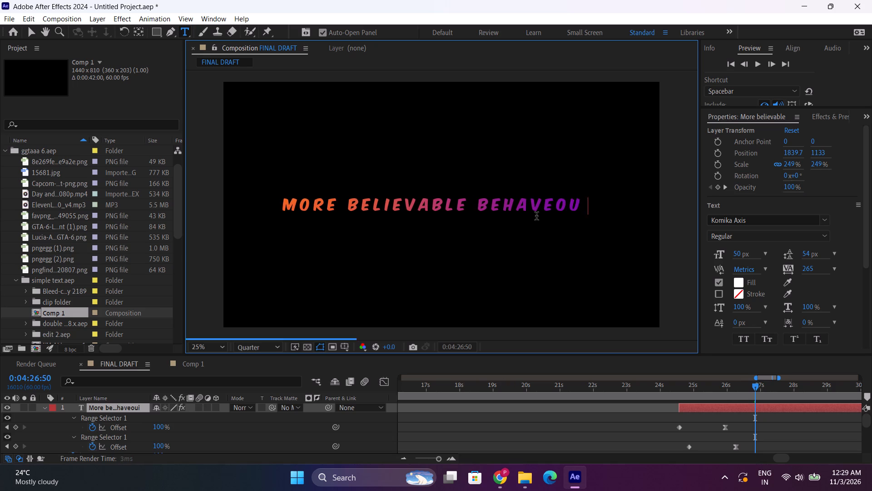
# Switch to Chrome and look up the spelling of the title's last word by entering "behav" in Google search.
pyautogui.click(487, 470)
pyautogui.click(502, 476)
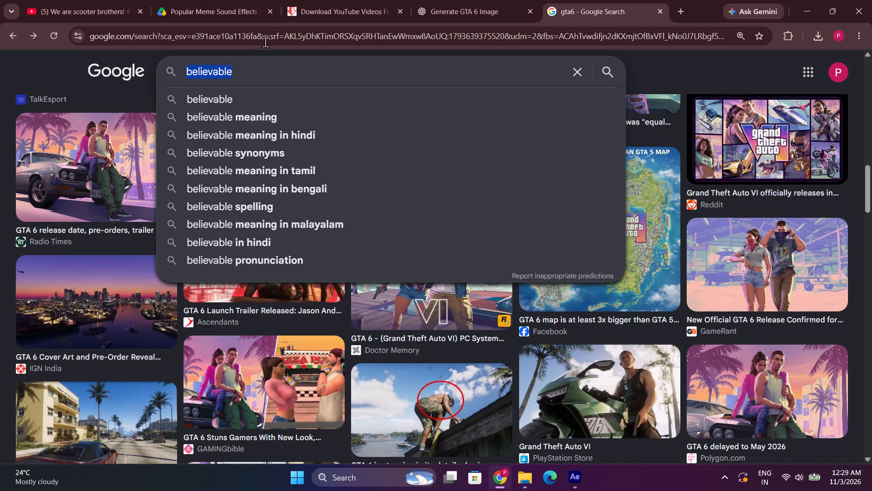
pyautogui.write('behav')
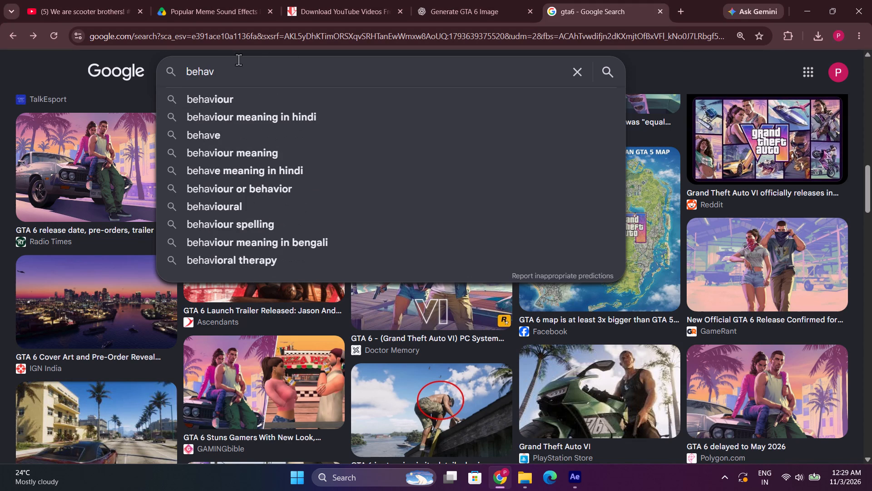
# Back in After Effects, correct the title's last word to "behaviour", rechecking the spelling in Chrome.
pyautogui.click(577, 485)
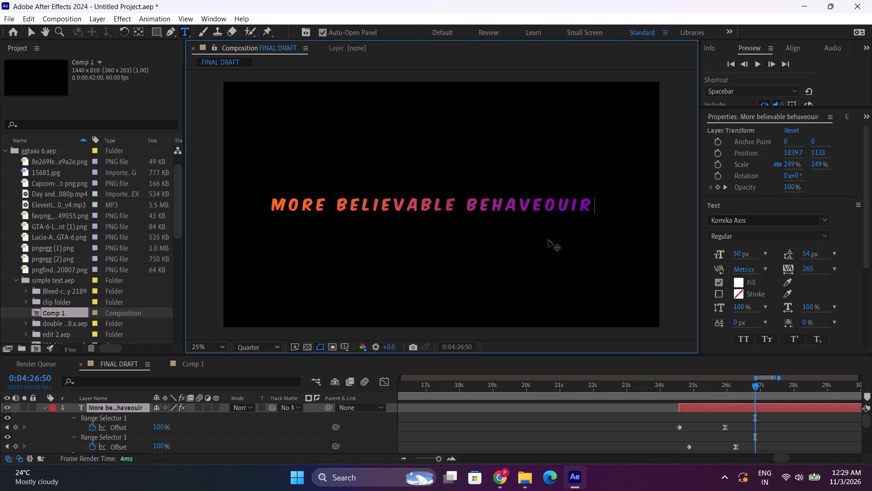
pyautogui.click(547, 205)
pyautogui.press('BackSpace')
pyautogui.click(553, 210)
pyautogui.click(596, 210)
pyautogui.press('BackSpace')
pyautogui.press('BackSpace')
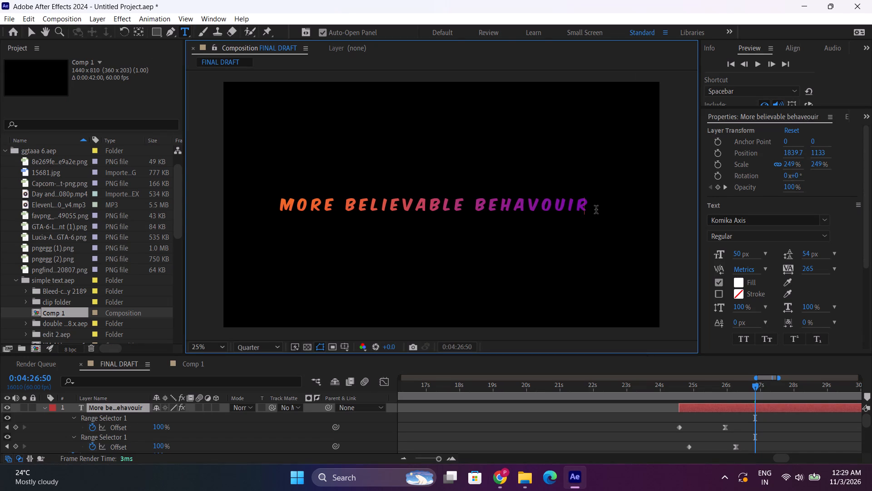
pyautogui.press('BackSpace')
pyautogui.press('BackSpace')
pyautogui.press('BackSpace')
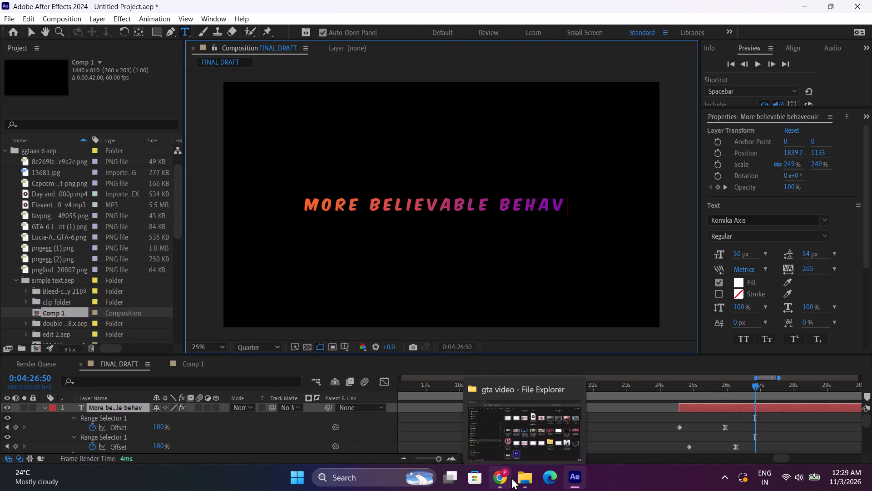
pyautogui.click(510, 478)
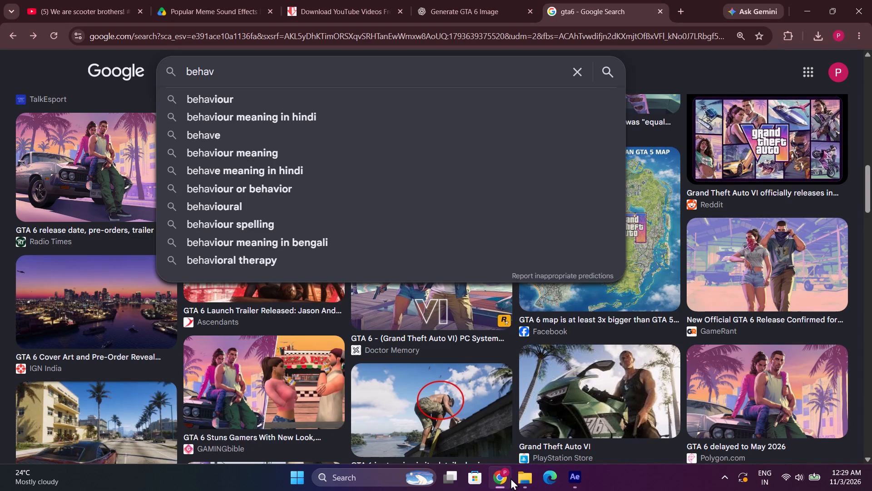
pyautogui.click(510, 478)
pyautogui.click(510, 478)
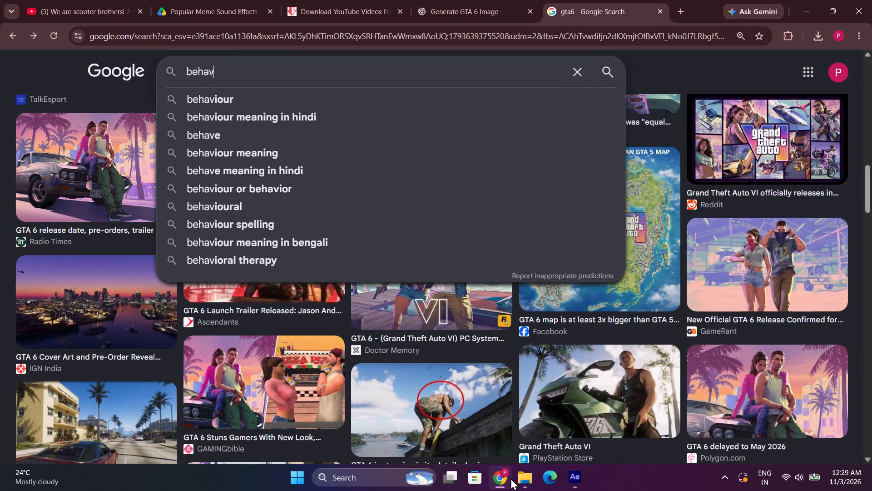
pyautogui.click(510, 478)
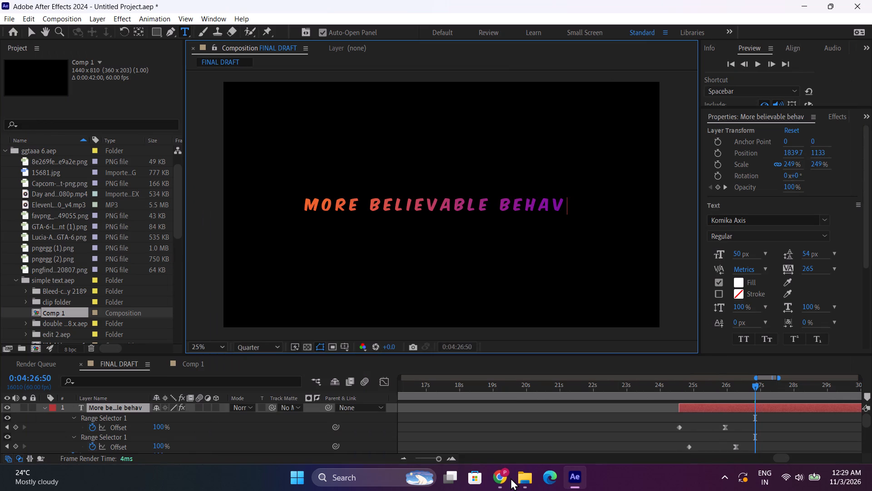
pyautogui.write('iour')
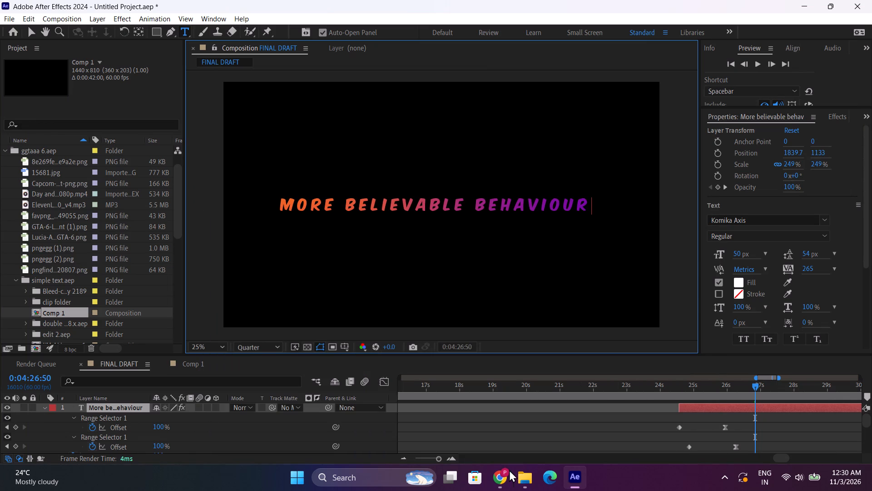
# Collapse the title layer's properties and preview the "More believable behaviour" title from about 0:04:24:33.
pyautogui.moveTo(704, 383); pyautogui.dragTo(682, 387)
pyautogui.press('space')
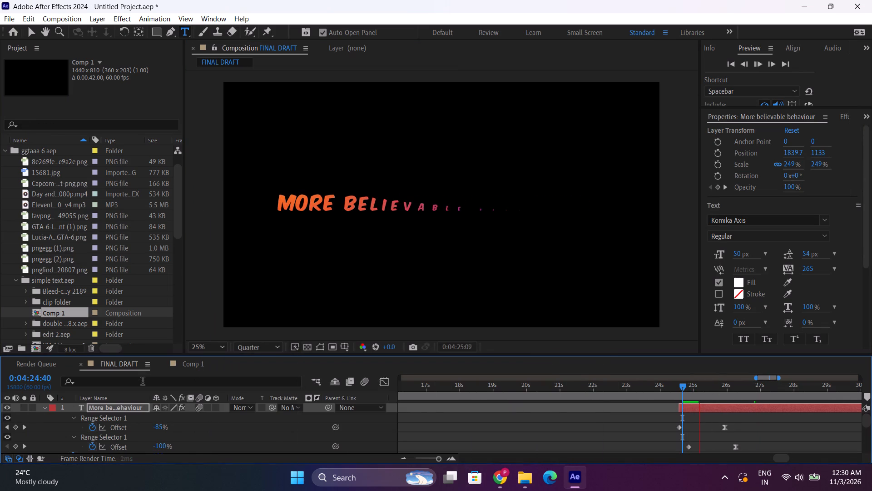
pyautogui.click(44, 407)
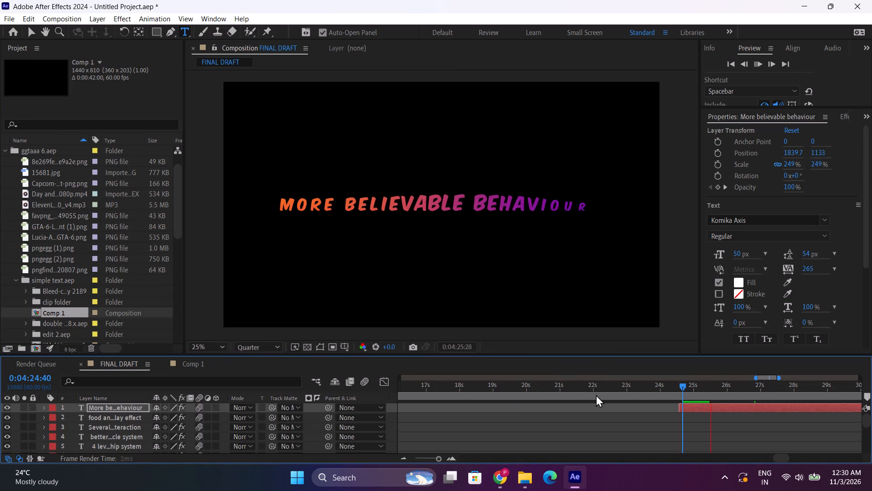
pyautogui.moveTo(684, 391); pyautogui.dragTo(679, 393)
pyautogui.press('space')
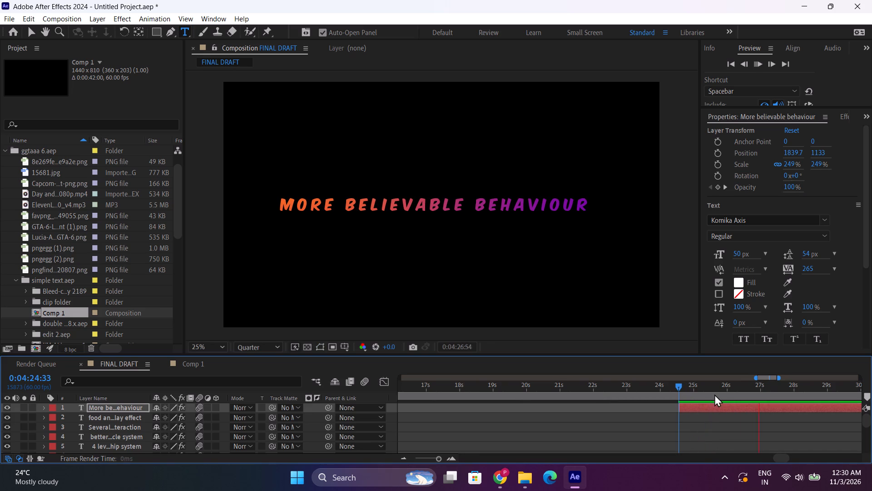
pyautogui.press('space')
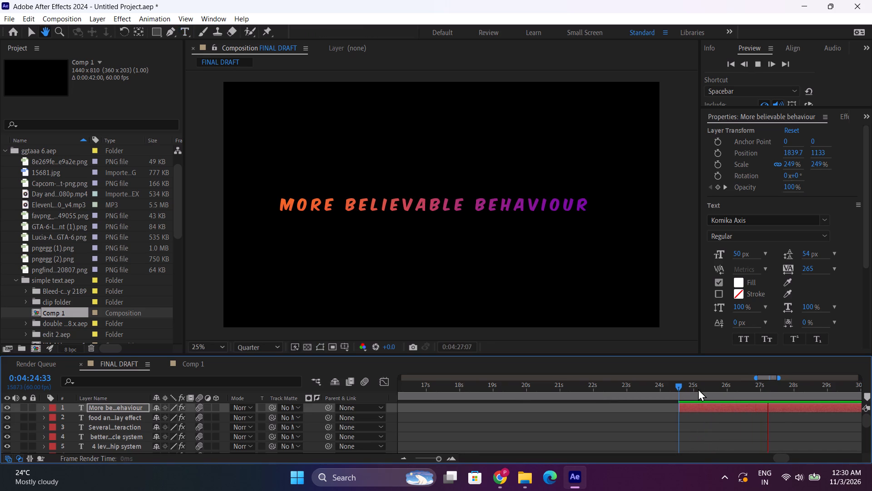